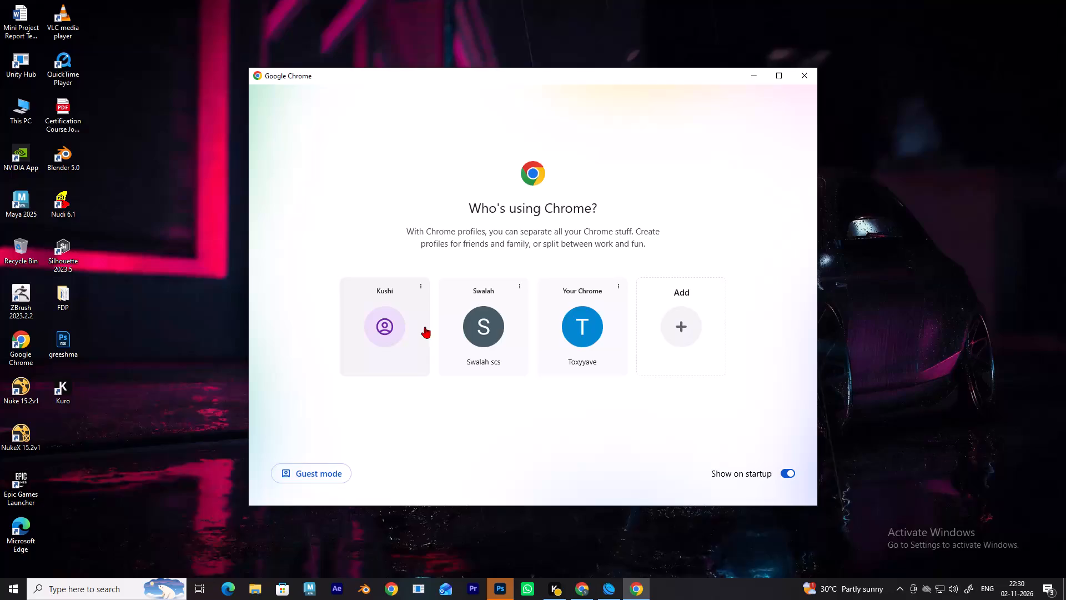
# Open the "Your Chrome" profile, search Google for Canva and go to the Canva India website.
pyautogui.click(567, 335)
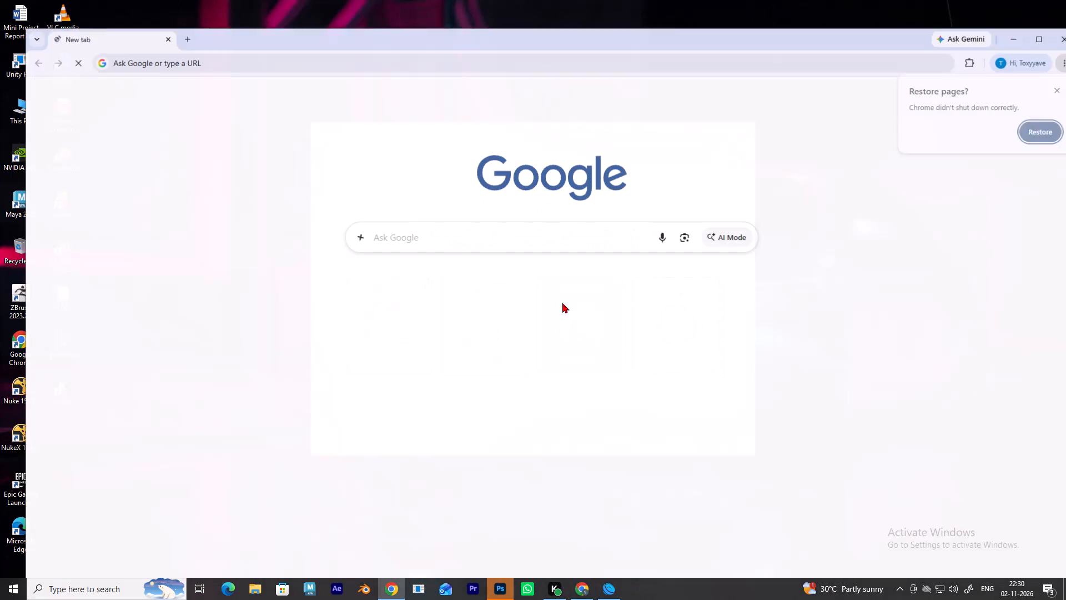
pyautogui.click(408, 237)
pyautogui.press('c')
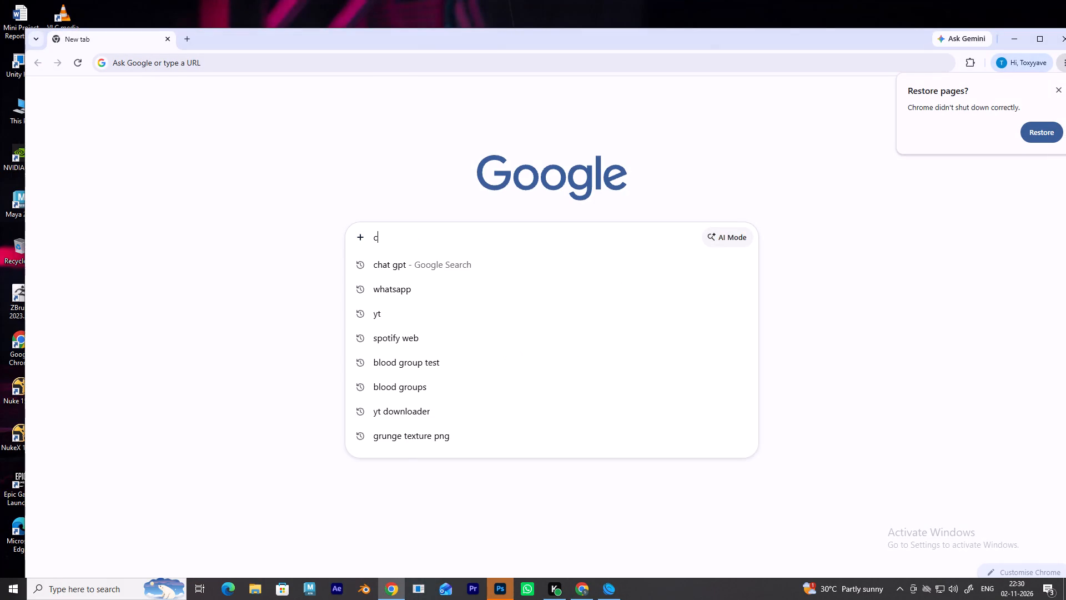
pyautogui.press('a')
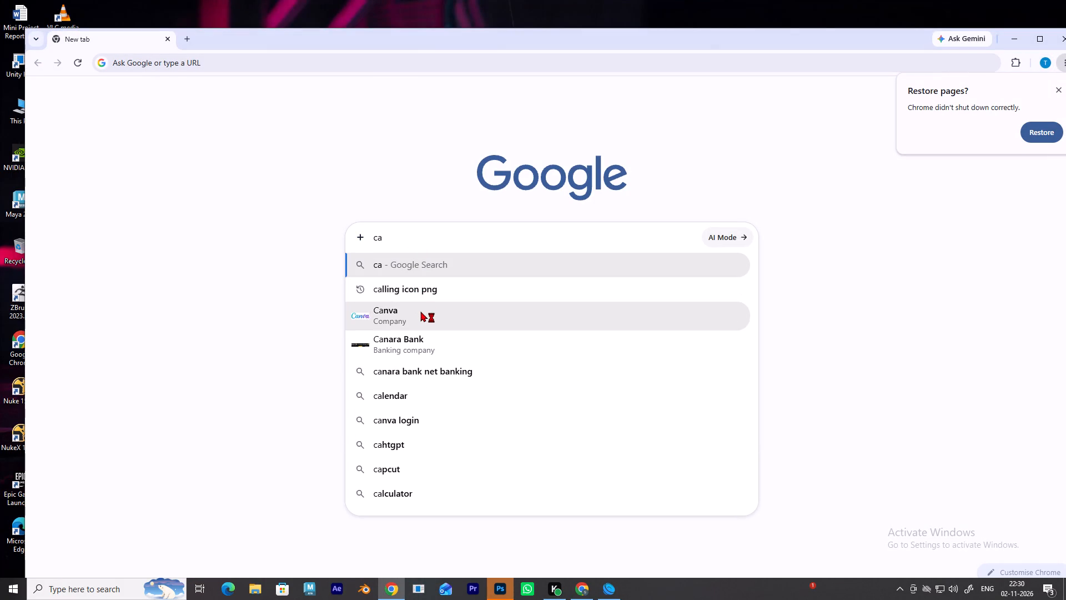
pyautogui.click(420, 311)
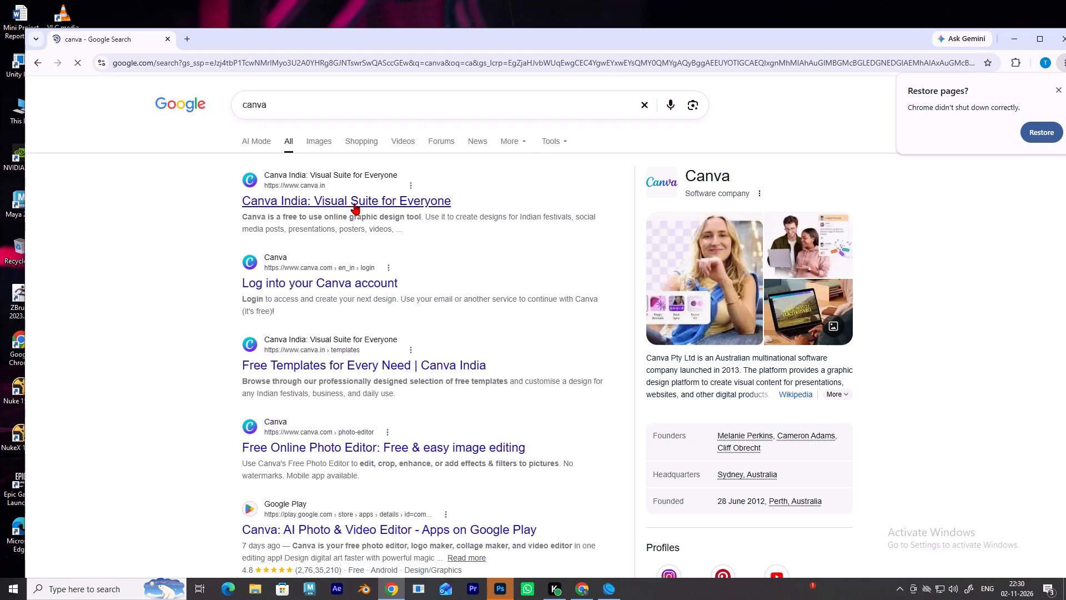
pyautogui.click(354, 203)
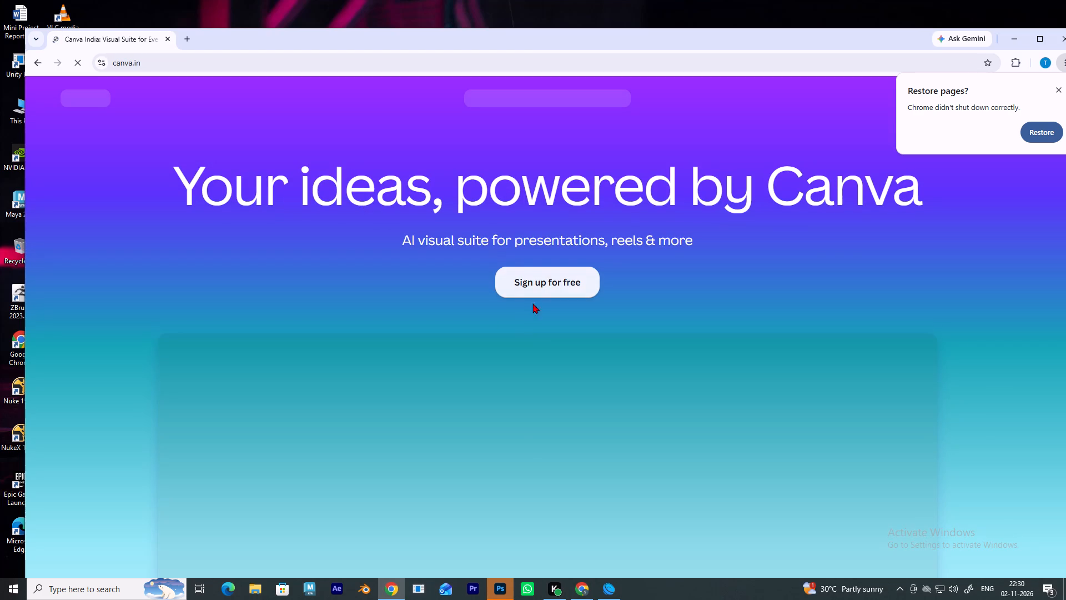
pyautogui.click(534, 282)
# Browse the recent designs and suggested templates on the Canva home page.
pyautogui.scroll(-1, 535, 292)
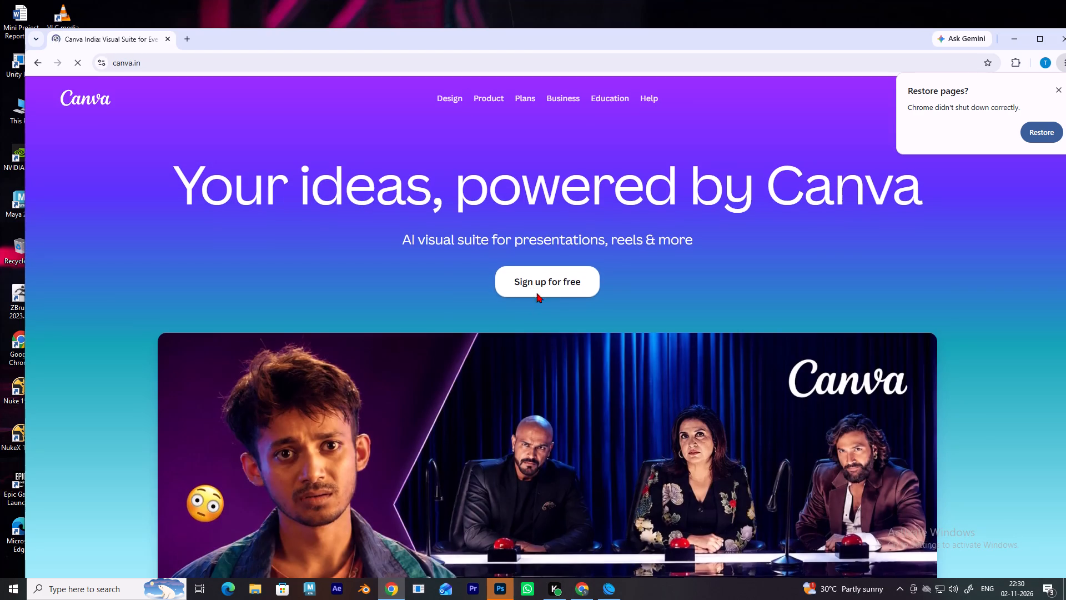
pyautogui.scroll(-2, 536, 293)
pyautogui.scroll(3, 536, 296)
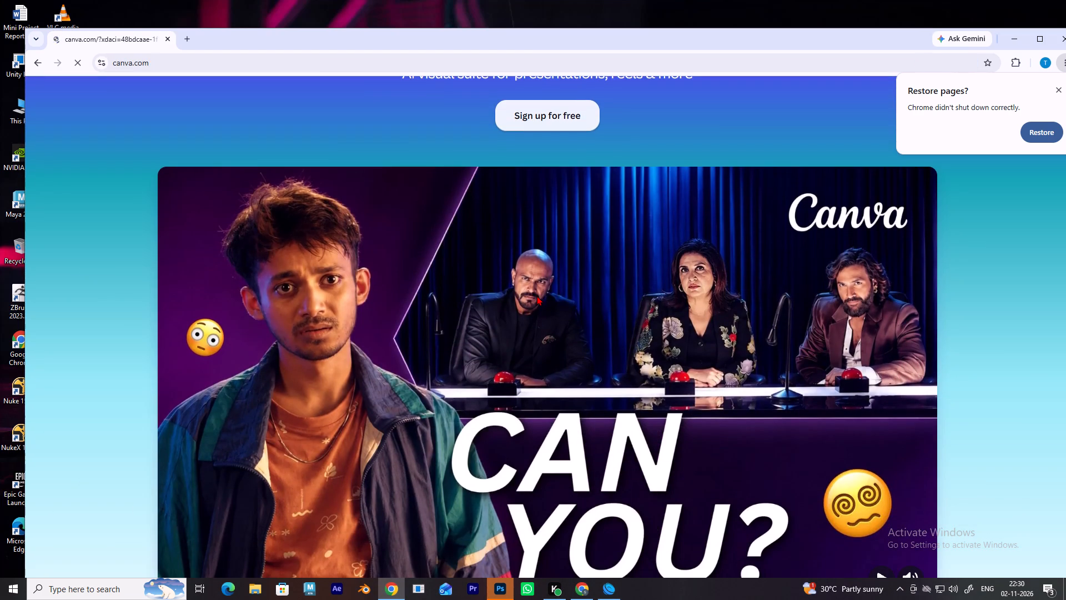
pyautogui.scroll(-2, 536, 296)
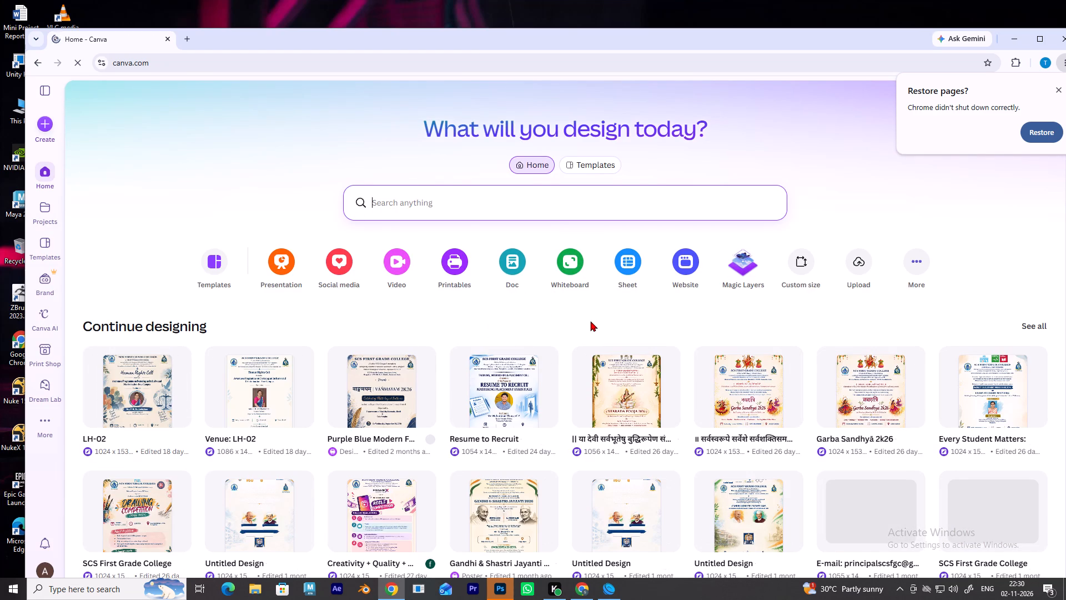
pyautogui.scroll(-3, 590, 321)
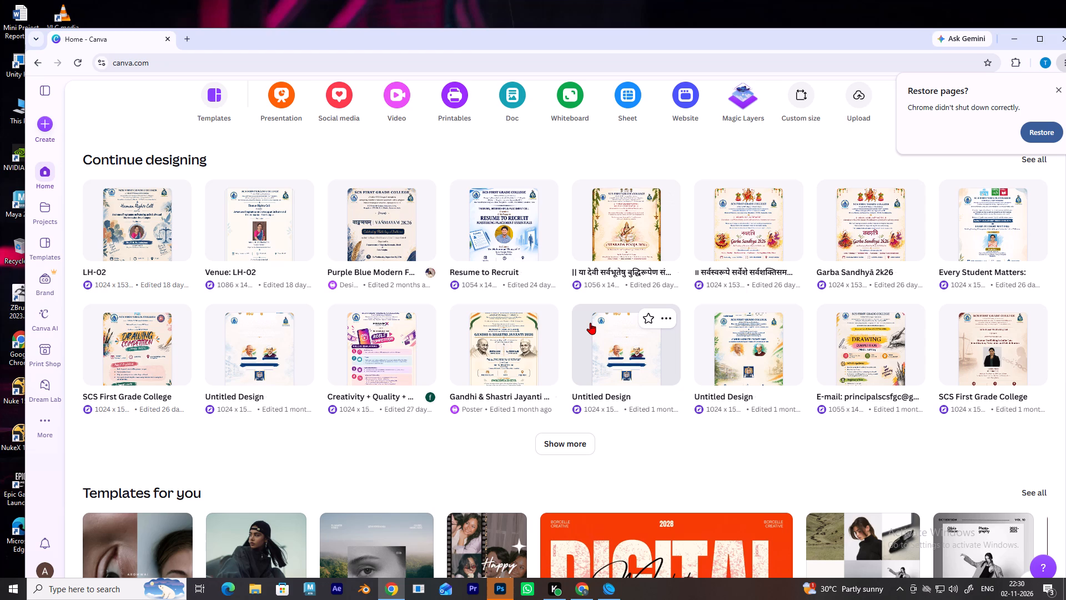
pyautogui.scroll(1, 590, 324)
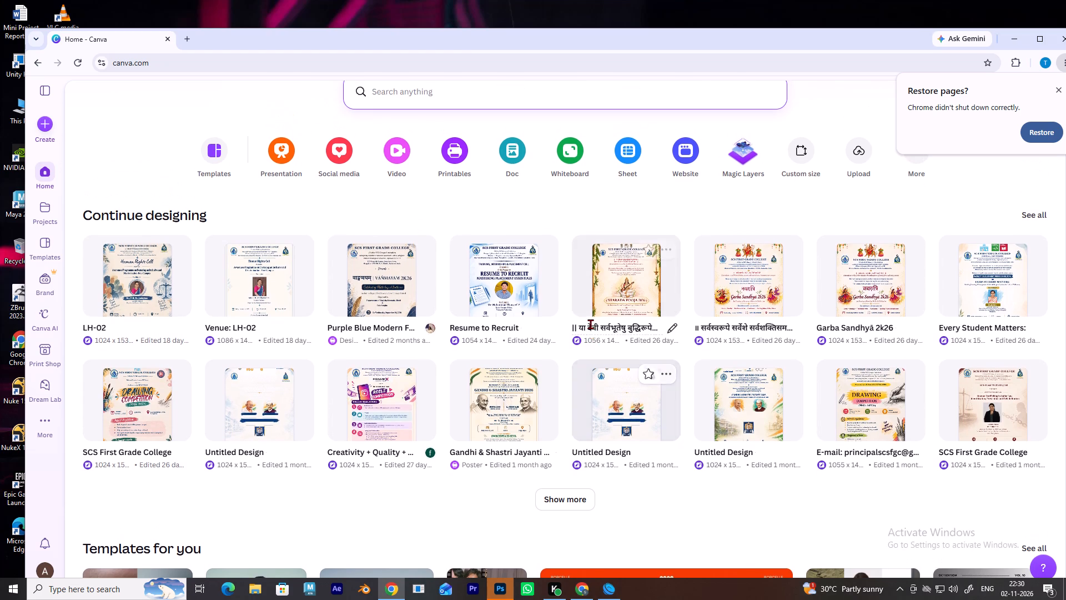
pyautogui.scroll(-4, 590, 324)
pyautogui.scroll(1, 590, 324)
pyautogui.scroll(-3, 590, 324)
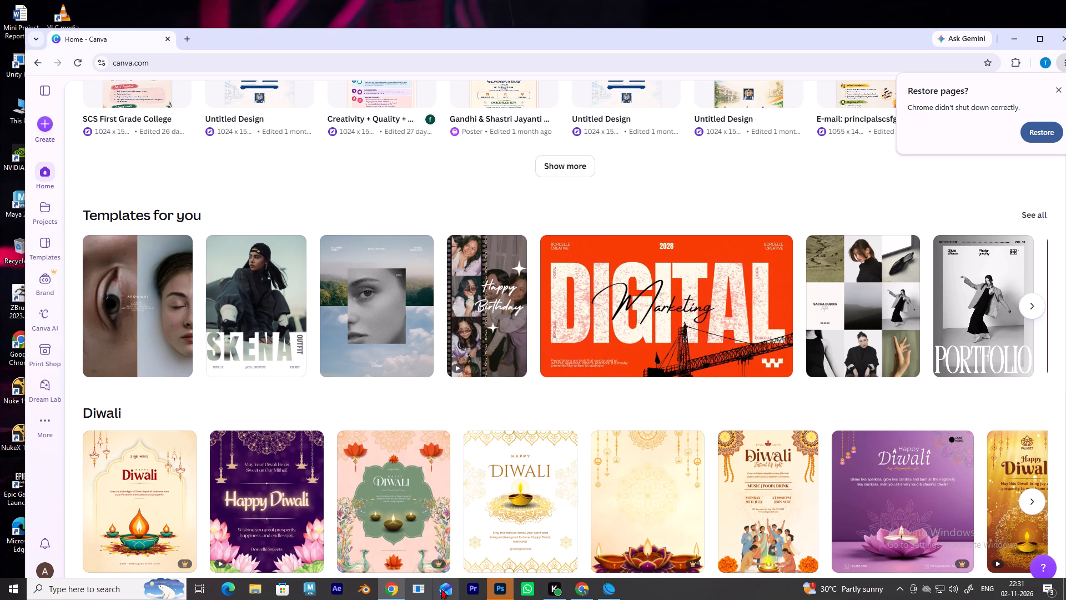
# Switch to Pinterest and download the image of the black open-top jeep from its pin.
pyautogui.click(6, 599)
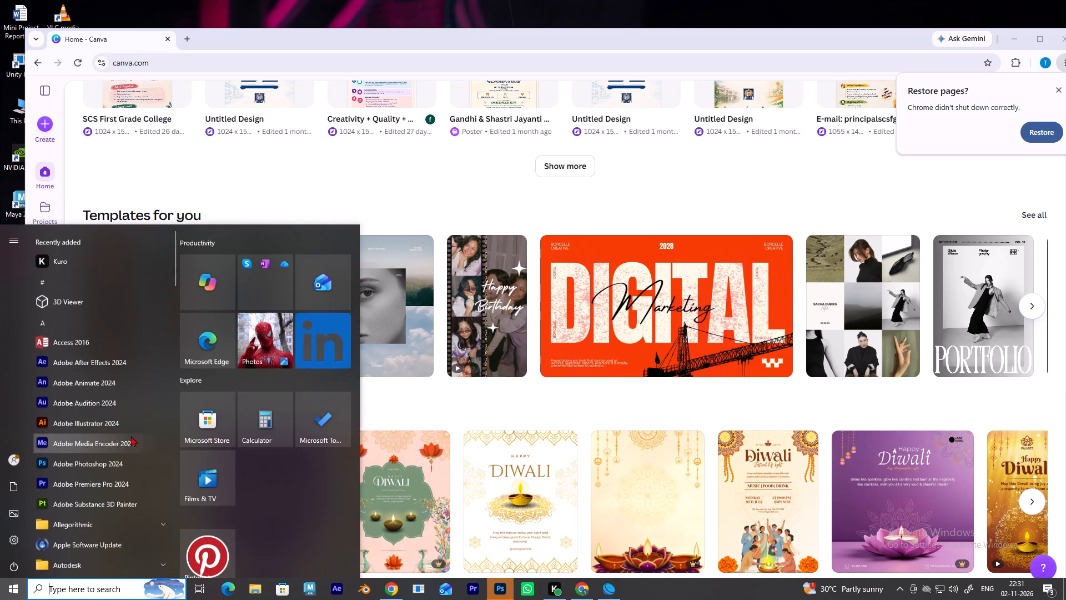
pyautogui.click(202, 543)
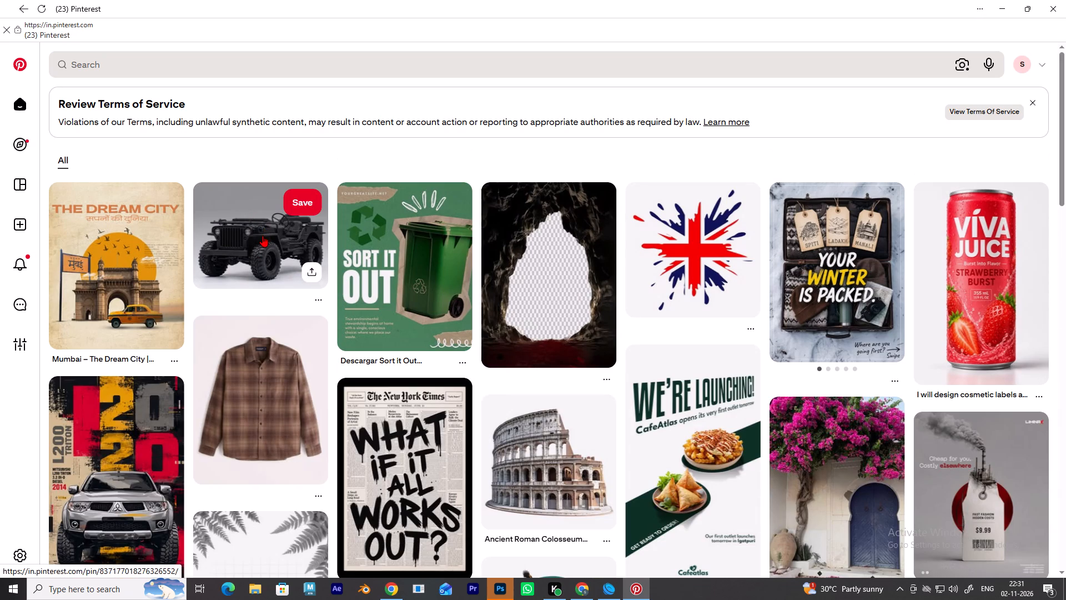
pyautogui.click(263, 236)
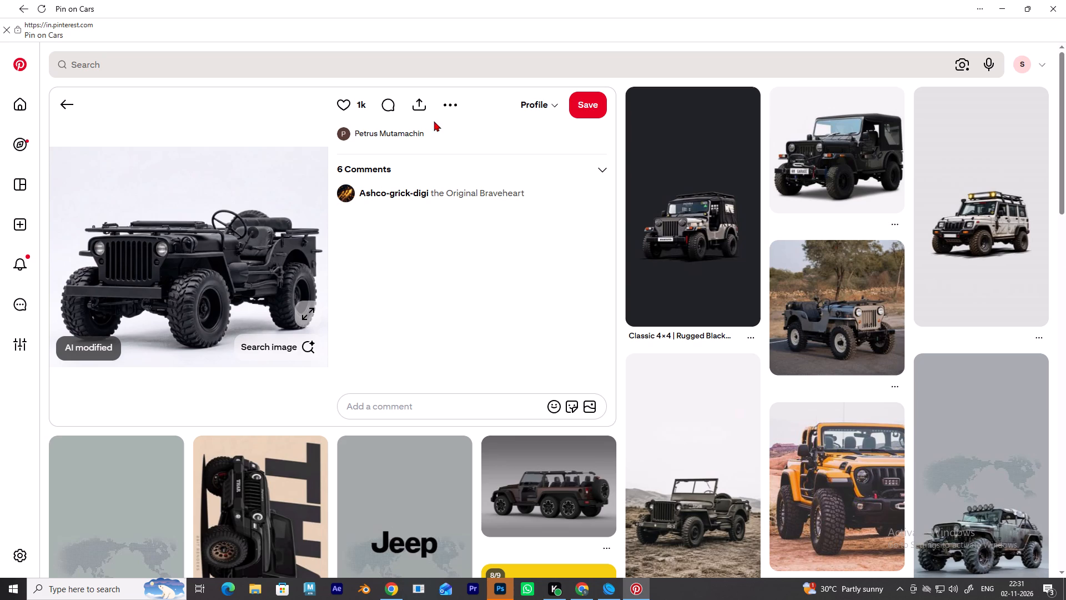
pyautogui.scroll(-2, 299, 218)
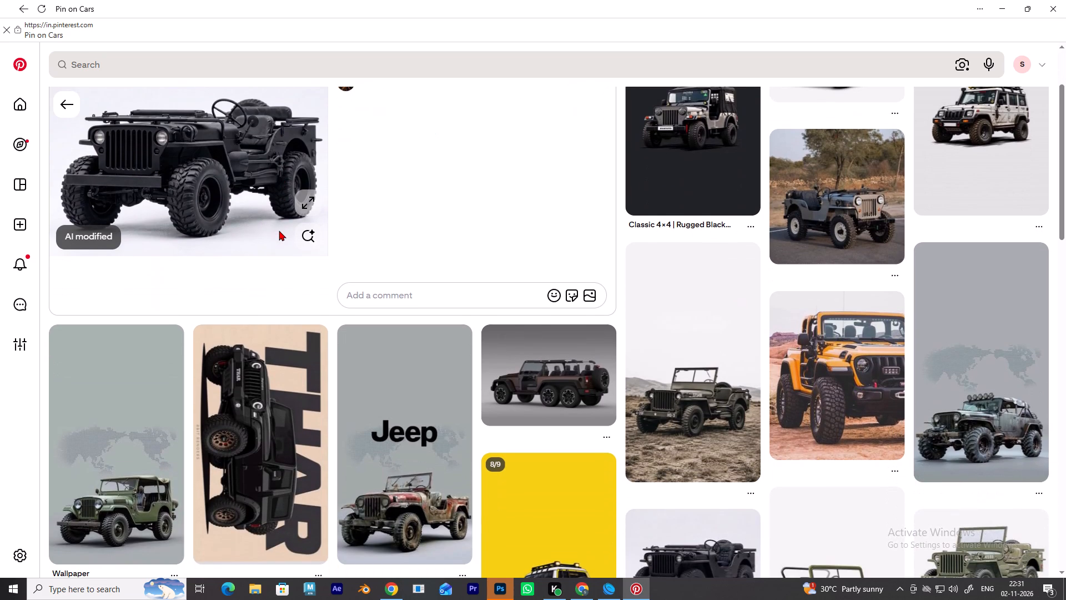
pyautogui.scroll(4, 279, 231)
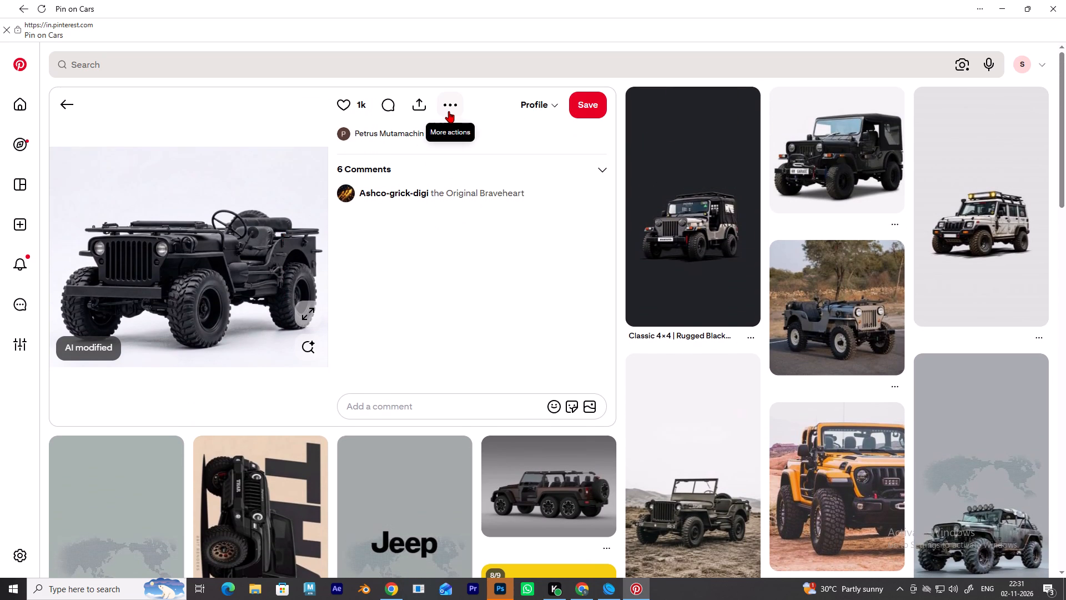
pyautogui.click(450, 107)
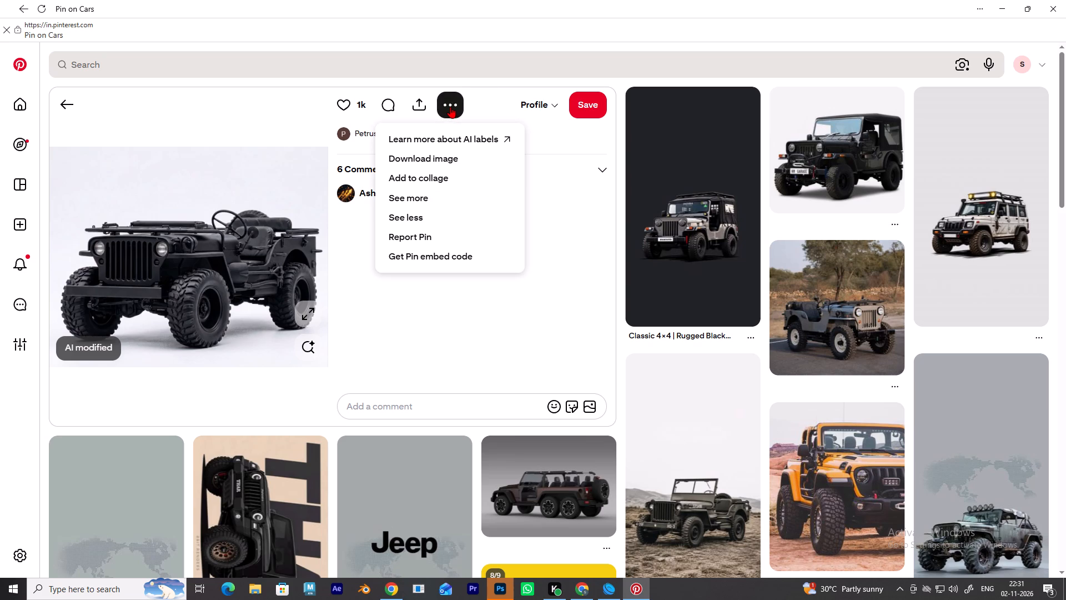
pyautogui.click(444, 157)
# Download the image from the related "Classic 4×4 | Rugged Black Beast" pin.
pyautogui.scroll(-2, 419, 259)
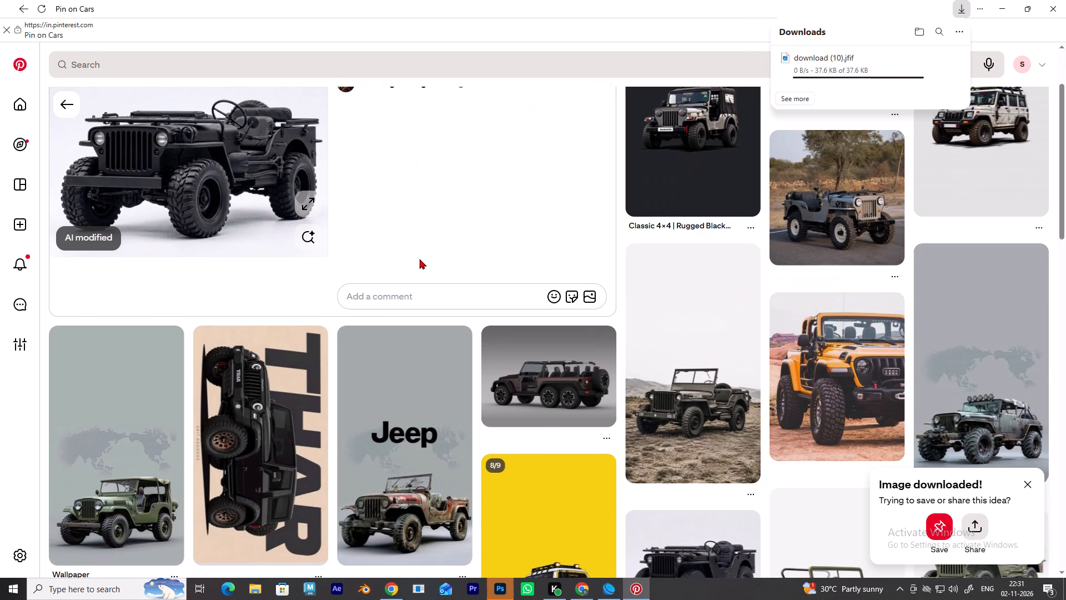
pyautogui.scroll(2, 502, 256)
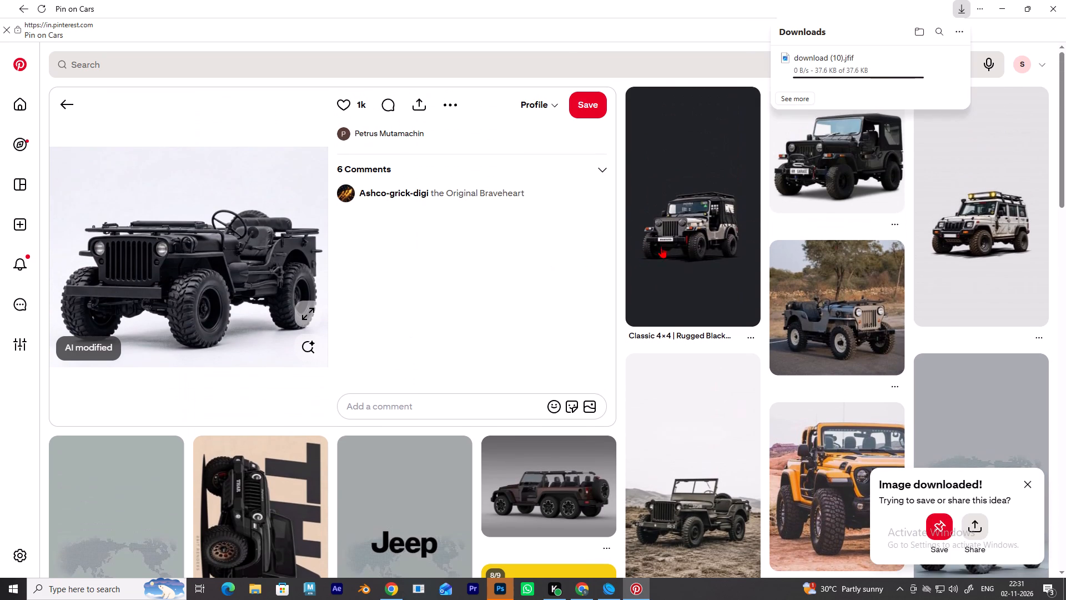
pyautogui.click(666, 244)
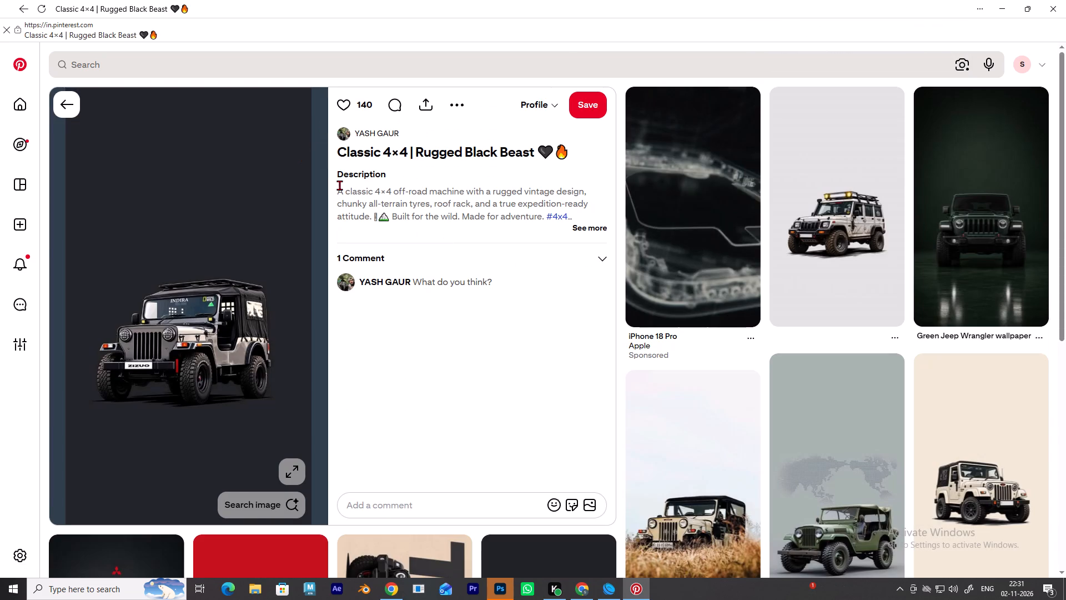
pyautogui.click(449, 107)
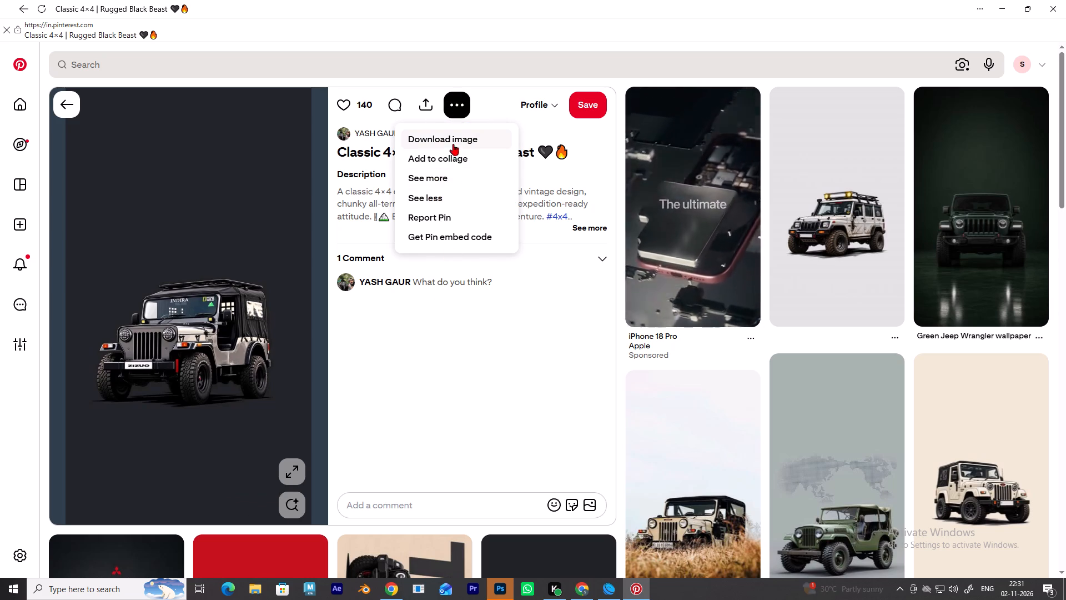
pyautogui.click(452, 139)
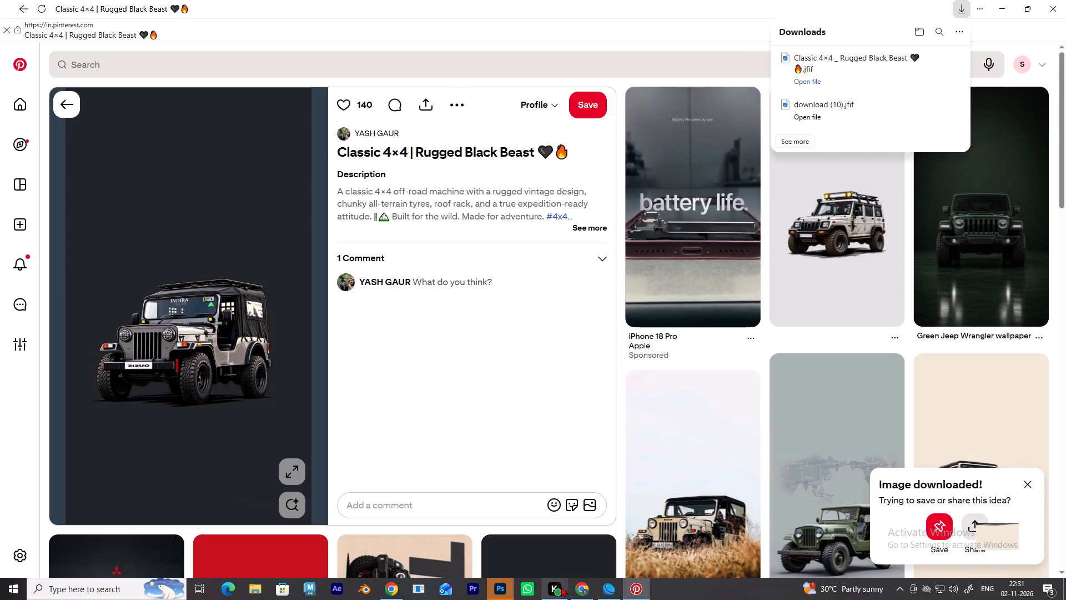
# Switch to Photoshop and open the downloaded "Classic 4×4 _ Rugged Black Beast" image from Downloads.
pyautogui.click(503, 594)
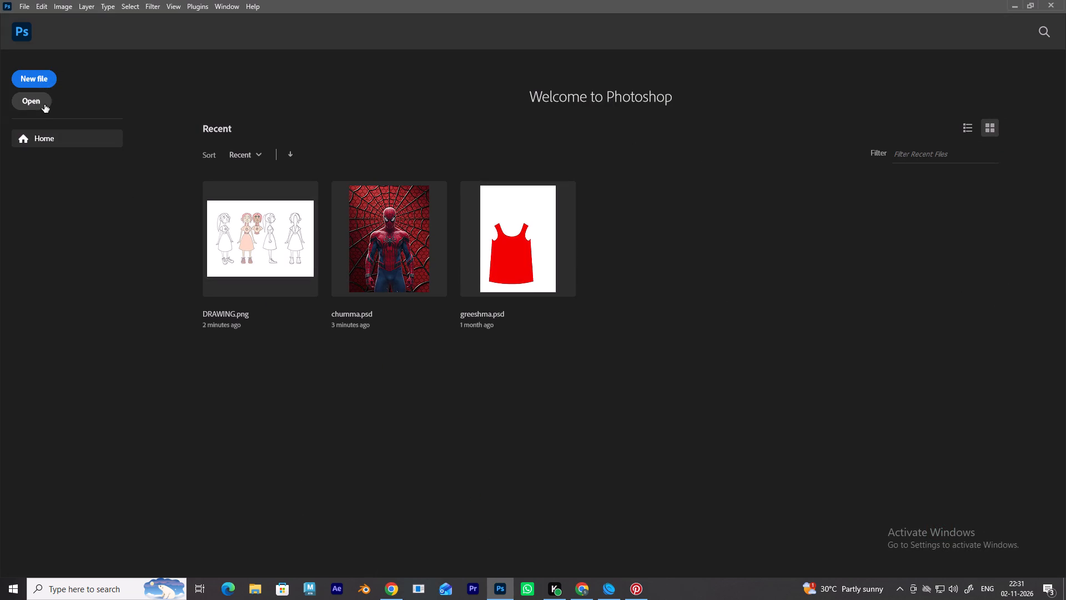
pyautogui.click(23, 100)
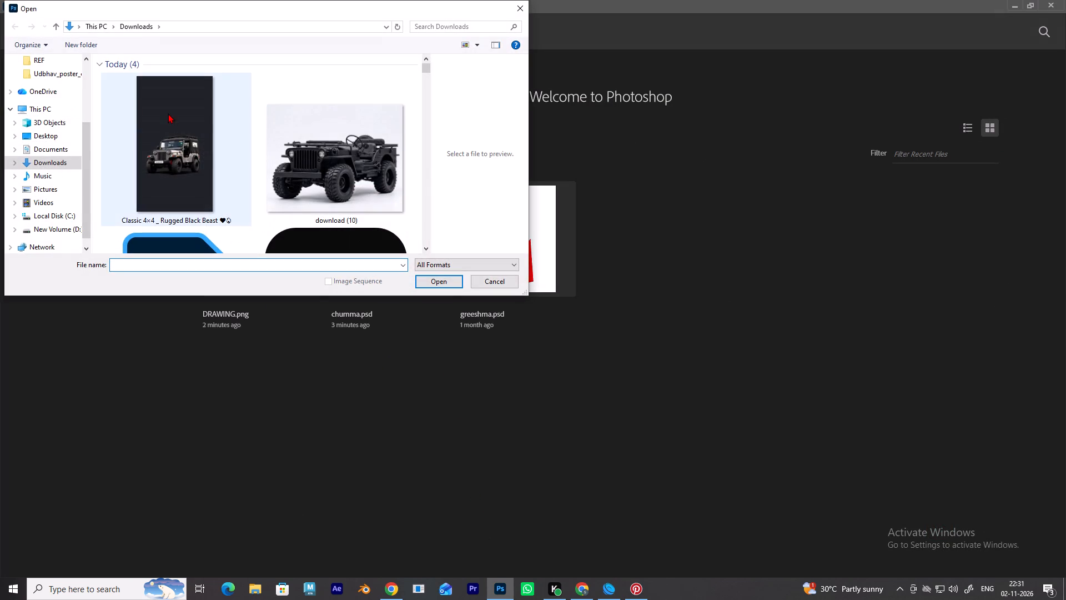
pyautogui.click(213, 124)
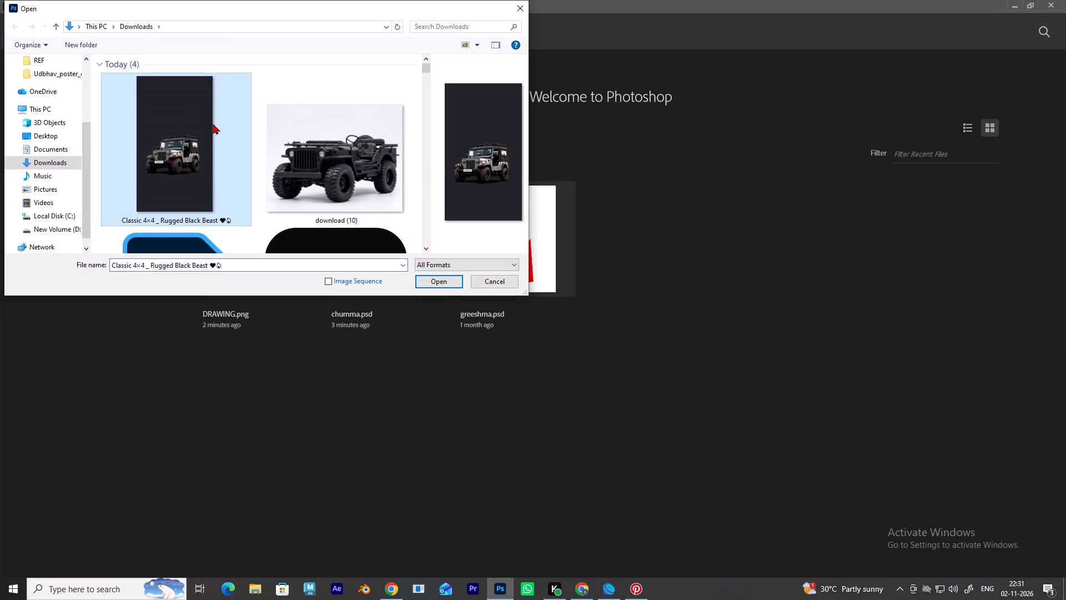
pyautogui.click(446, 284)
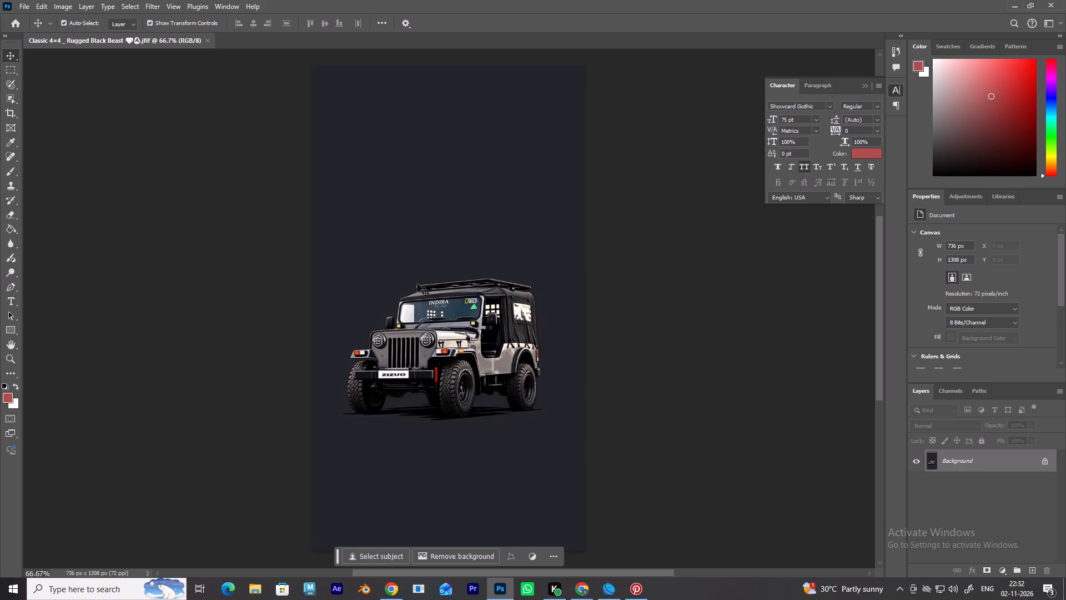
# Create a new document from the recent Poster preset, 18 x 24 in at 300 ppi with a white background.
pyautogui.click(19, 23)
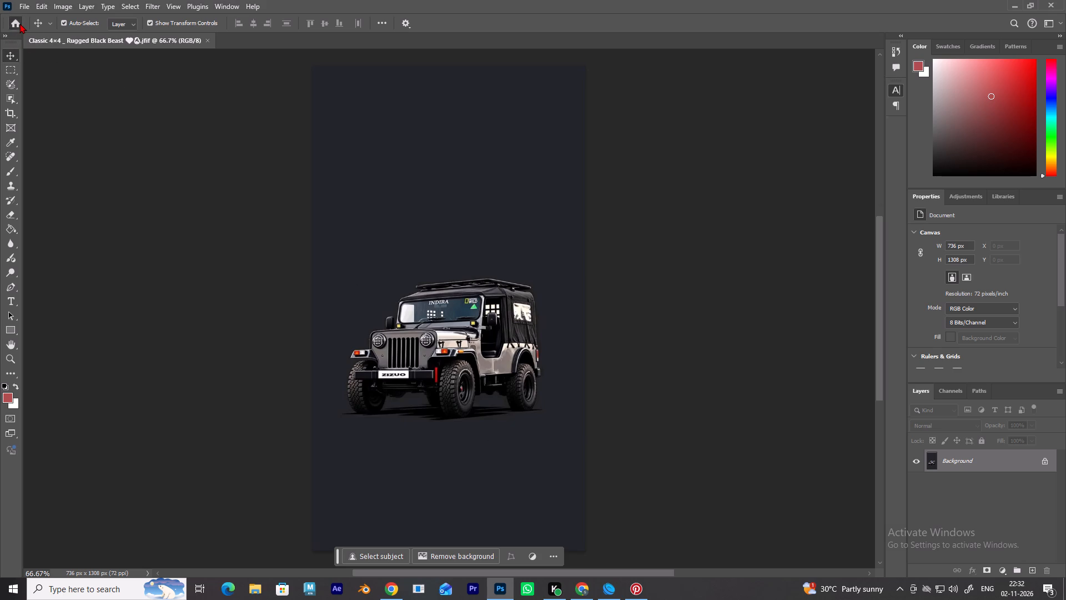
pyautogui.click(44, 99)
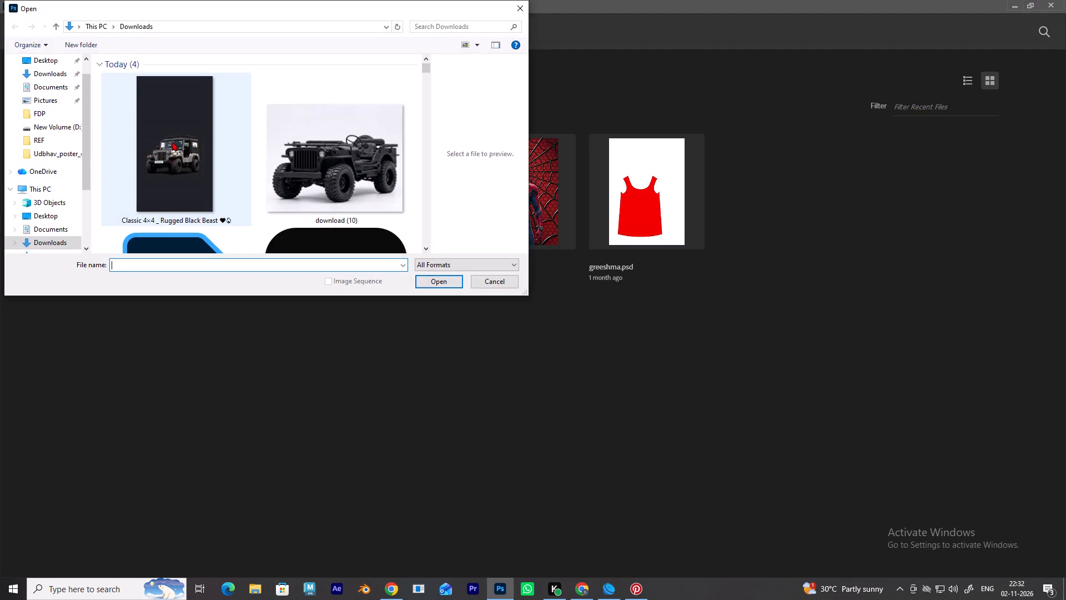
pyautogui.click(517, 4)
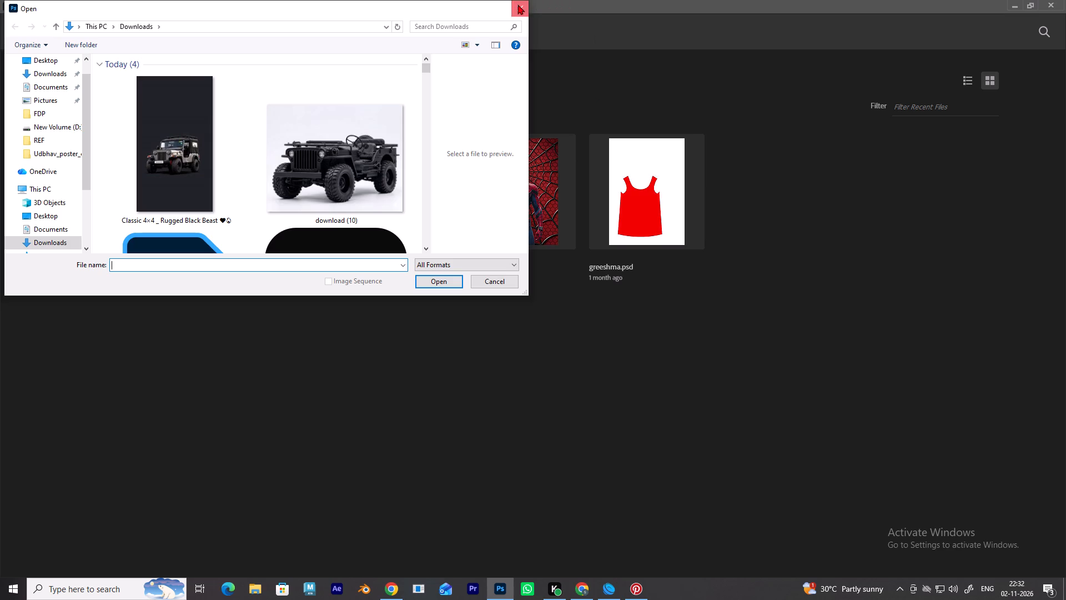
pyautogui.click(46, 72)
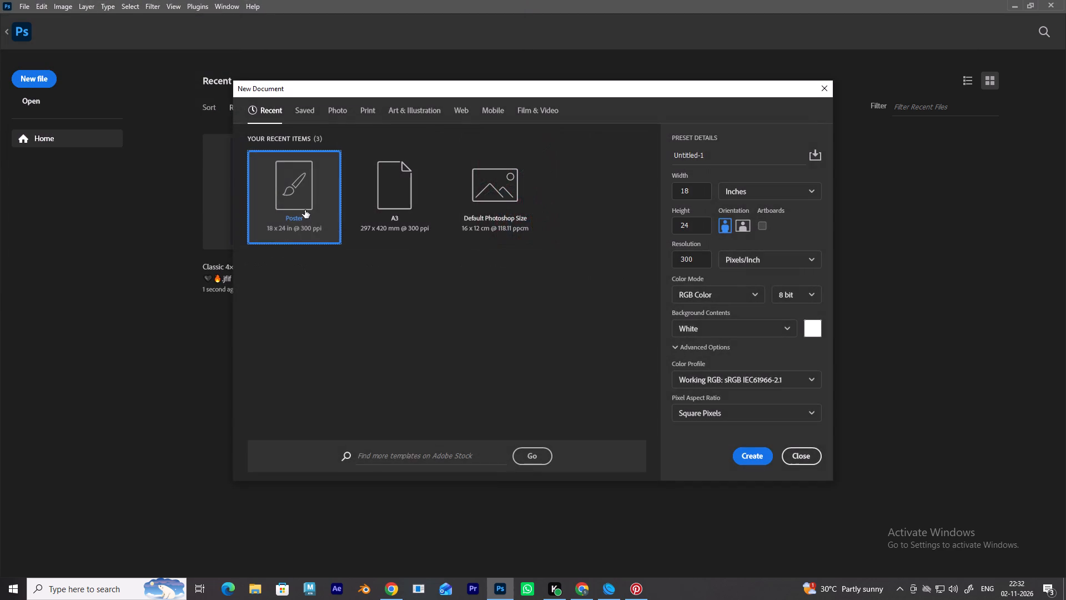
pyautogui.click(305, 210)
pyautogui.click(761, 452)
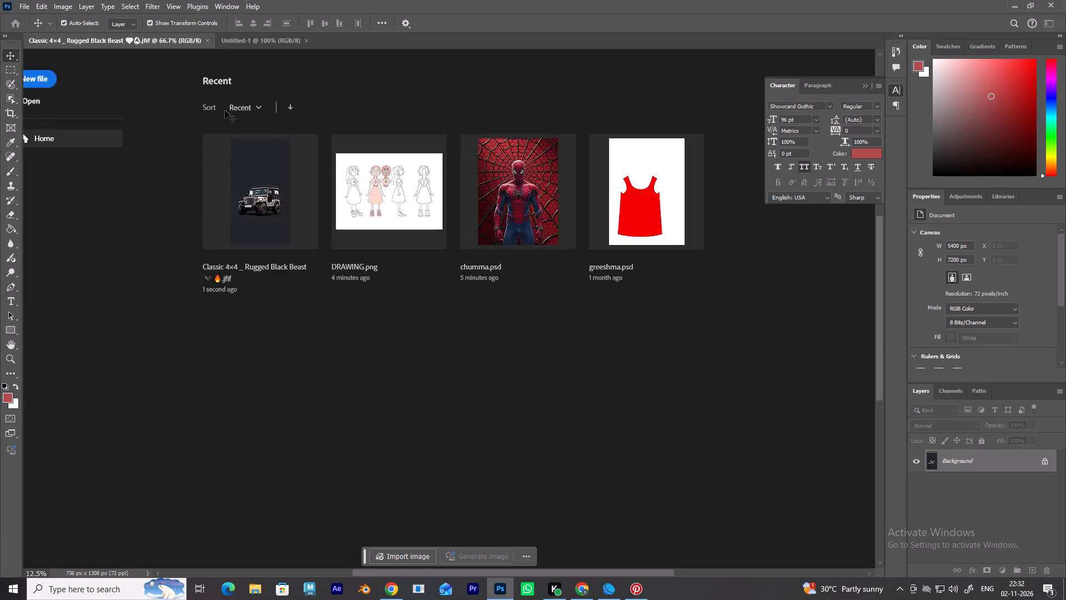
# Place the downloaded "download (10)" image of the black open-top jeep from the Downloads folder into the Untitled-1 poster document.
pyautogui.click(244, 585)
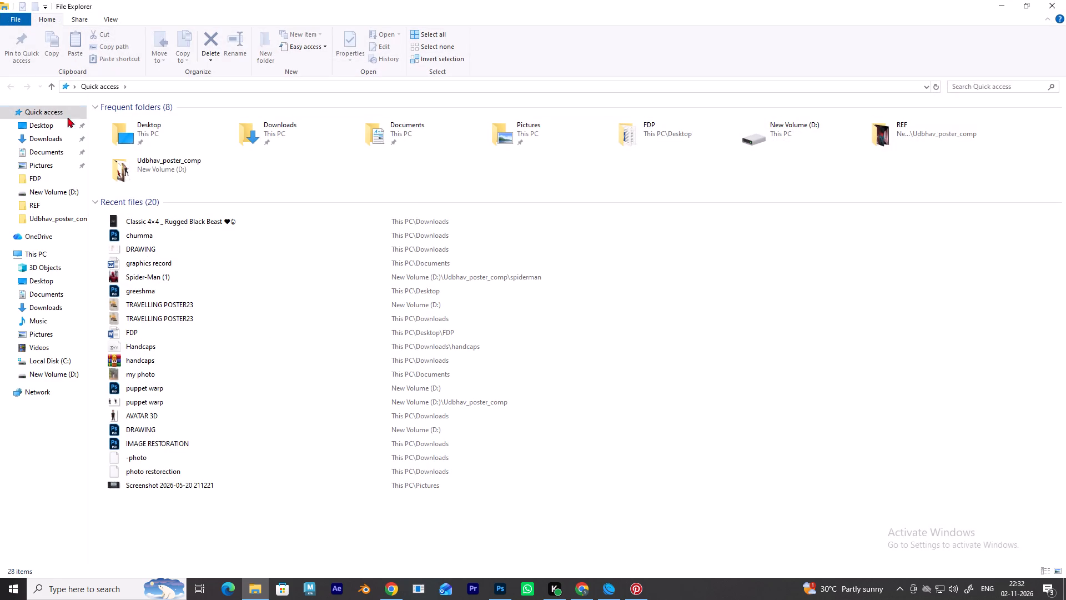
pyautogui.click(37, 139)
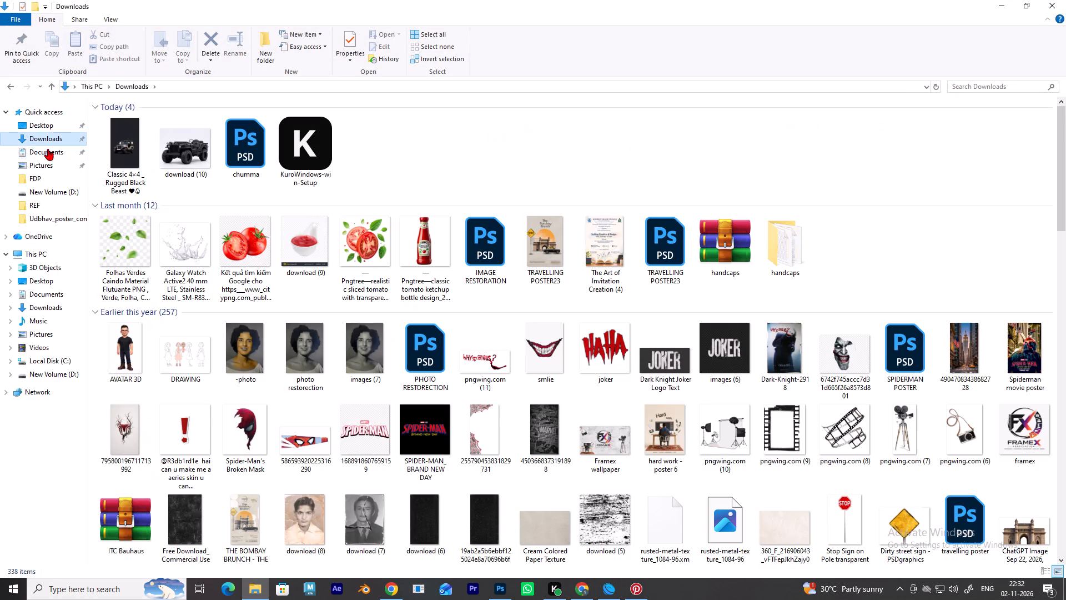
pyautogui.moveTo(173, 150); pyautogui.dragTo(486, 598)
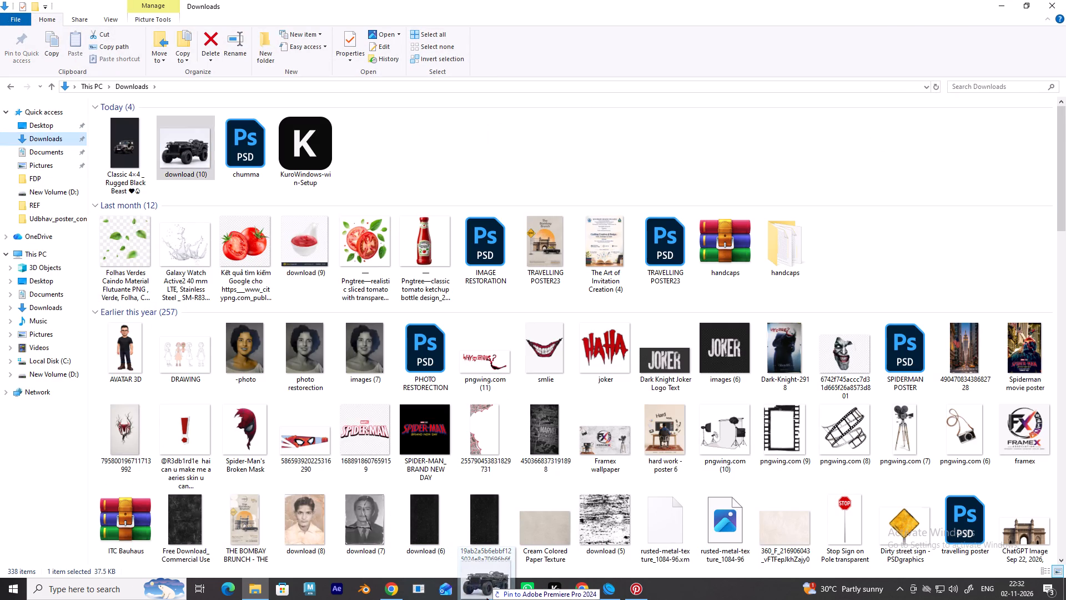
pyautogui.moveTo(486, 598); pyautogui.dragTo(509, 541)
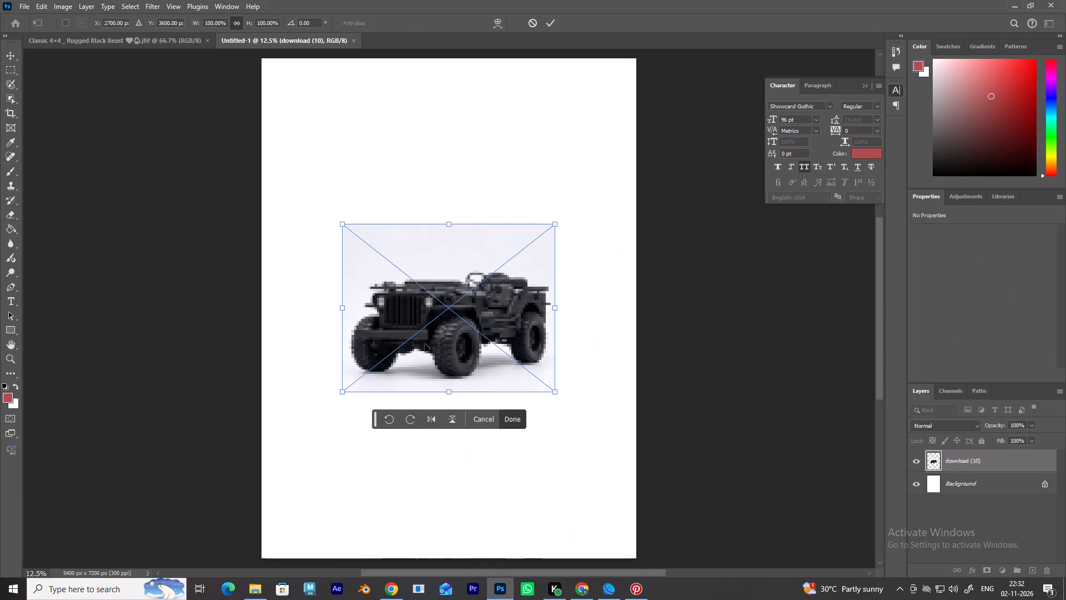
# Select the jeep with the Object Selection tool and add a layer mask that hides its grey backdrop.
pyautogui.moveTo(14, 100); pyautogui.dragTo(91, 94)
pyautogui.moveTo(357, 253); pyautogui.dragTo(546, 371)
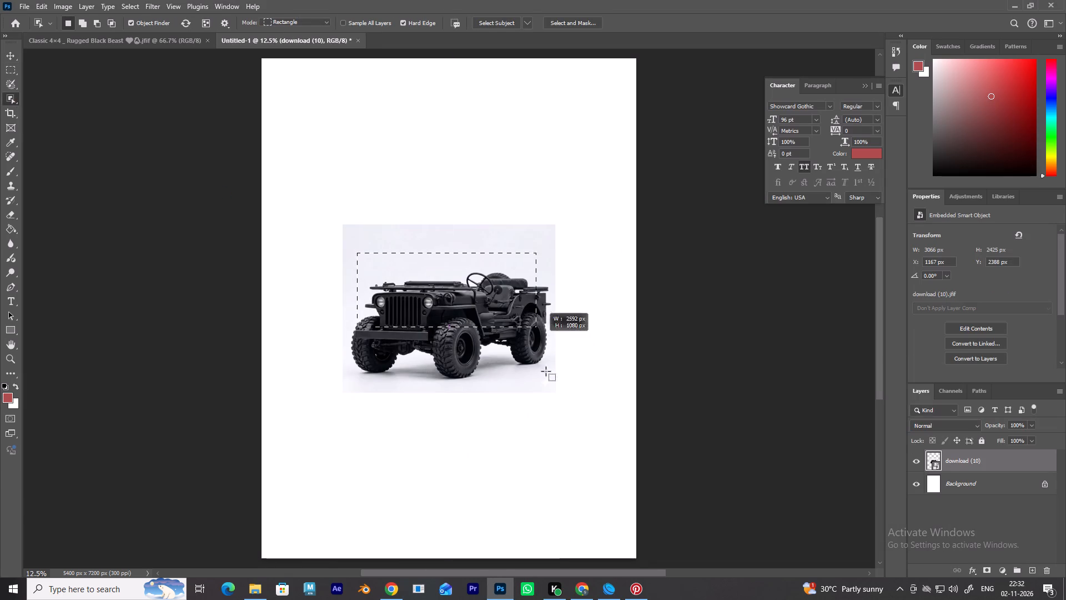
pyautogui.moveTo(546, 371); pyautogui.dragTo(546, 389)
pyautogui.click(450, 338)
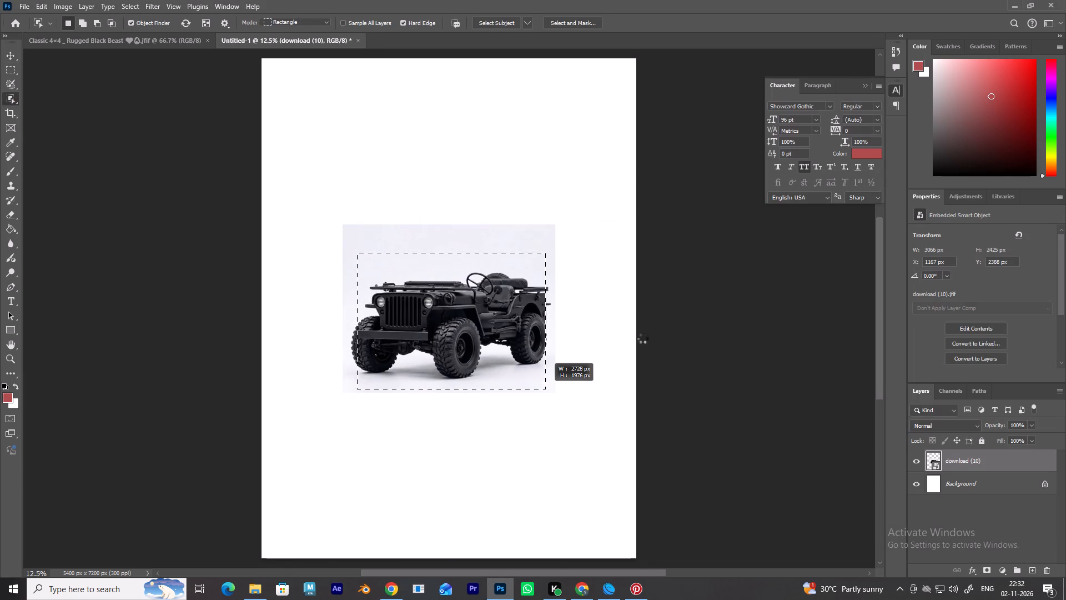
pyautogui.click(988, 568)
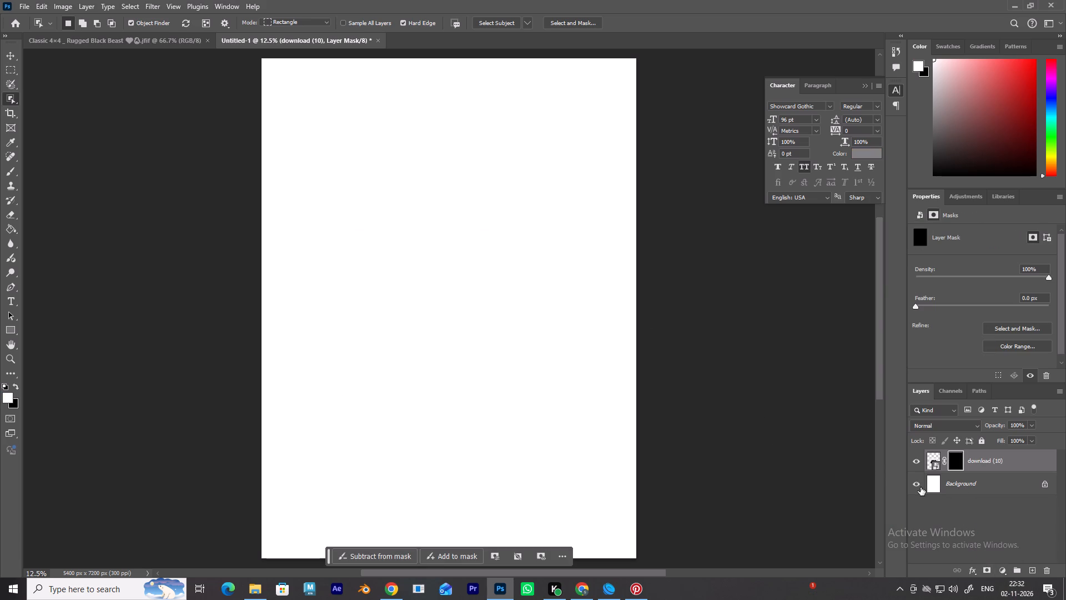
pyautogui.hotkey('ctrl', 'z')
pyautogui.click(507, 342)
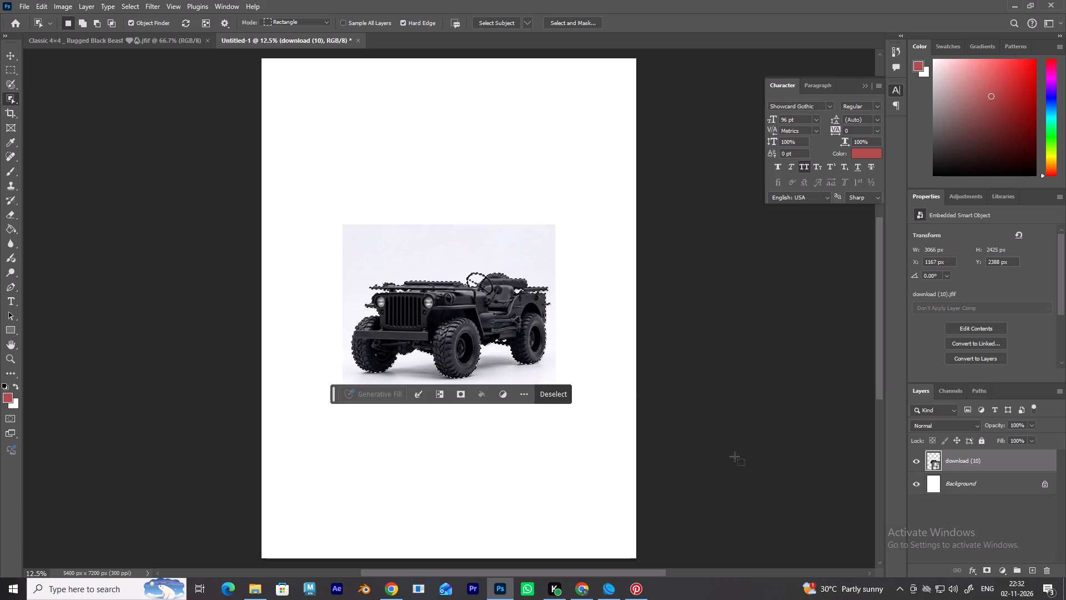
pyautogui.click(984, 571)
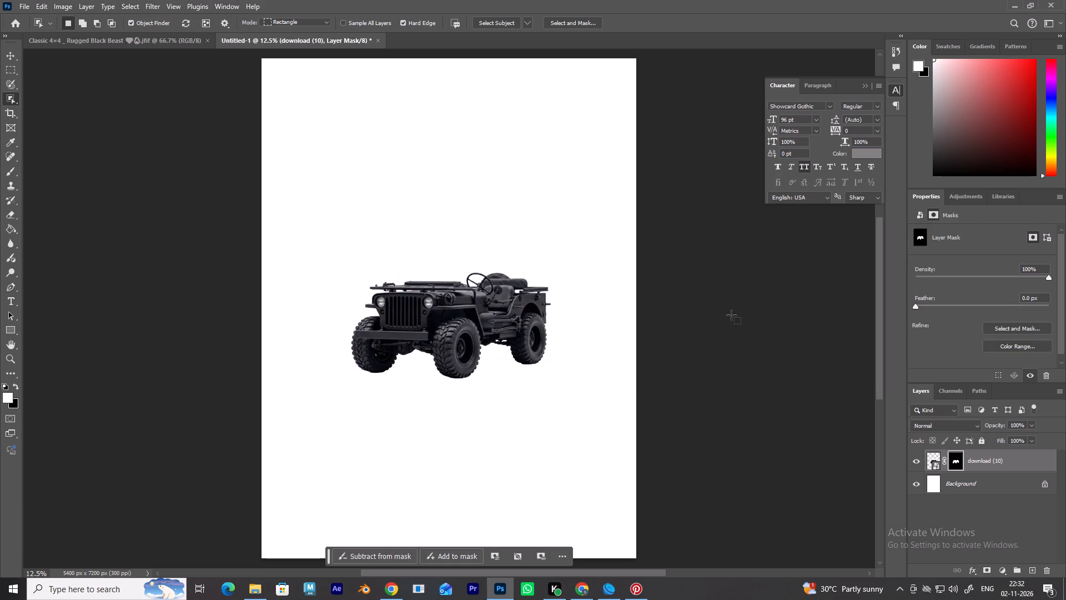
pyautogui.click(532, 319)
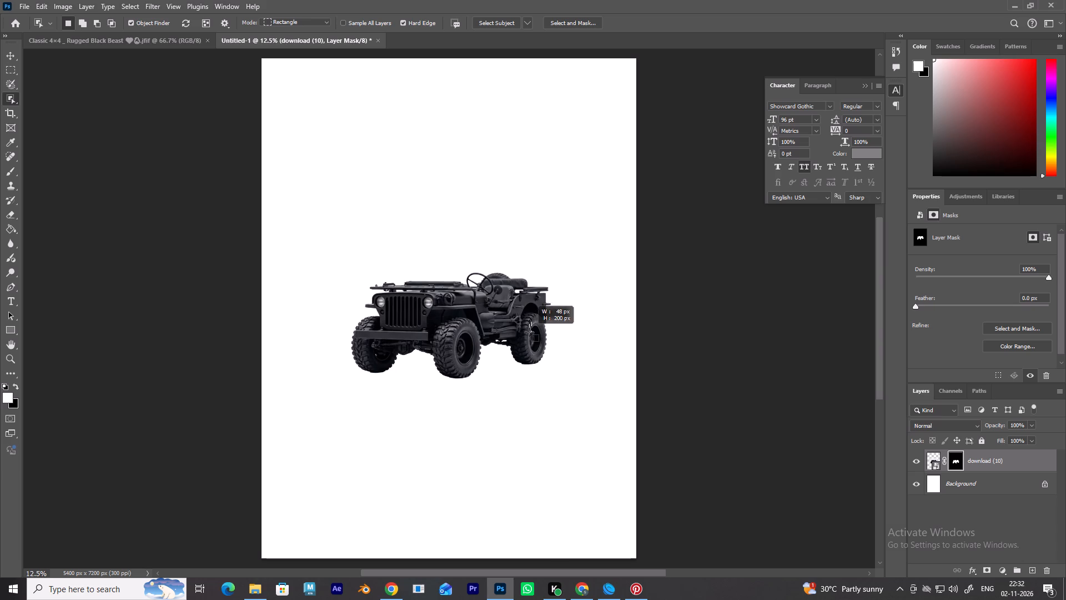
pyautogui.click(14, 57)
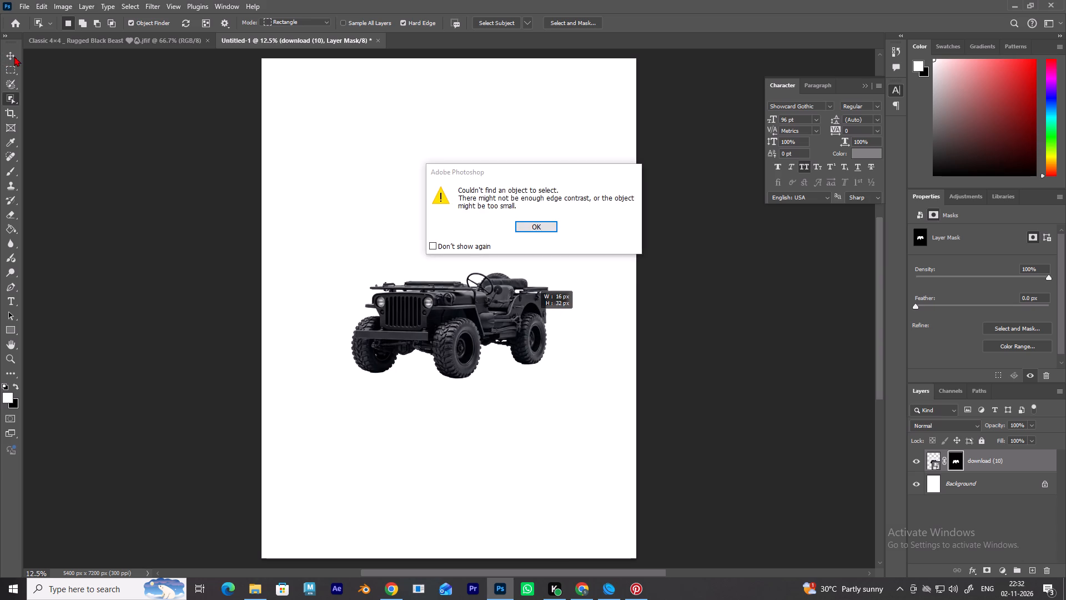
pyautogui.click(12, 53)
pyautogui.click(538, 228)
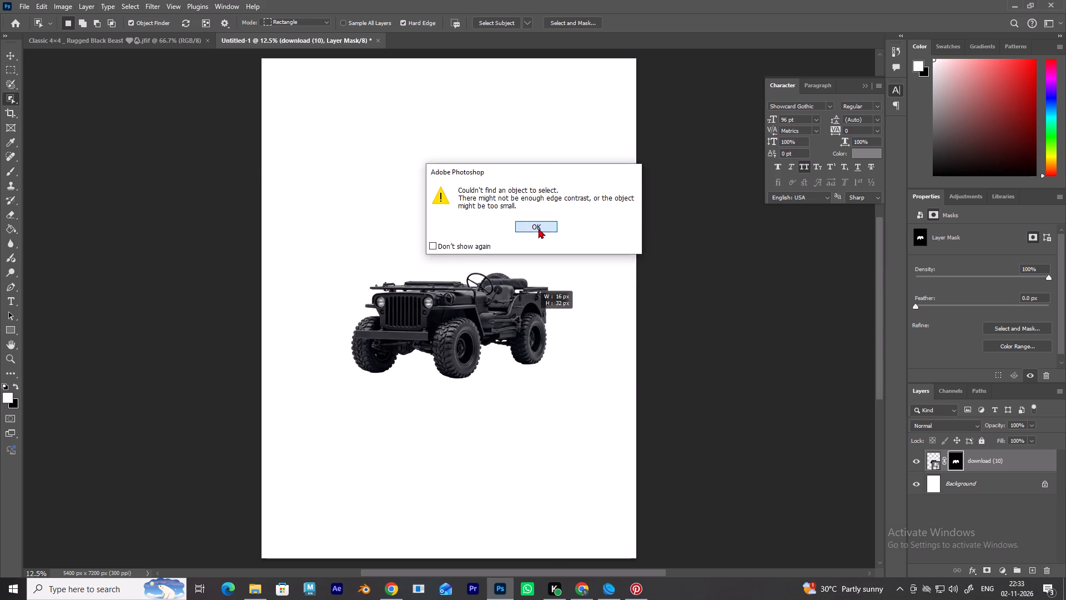
# Enlarge the masked jeep to about 108% and position it just below the centre of the poster.
pyautogui.click(8, 52)
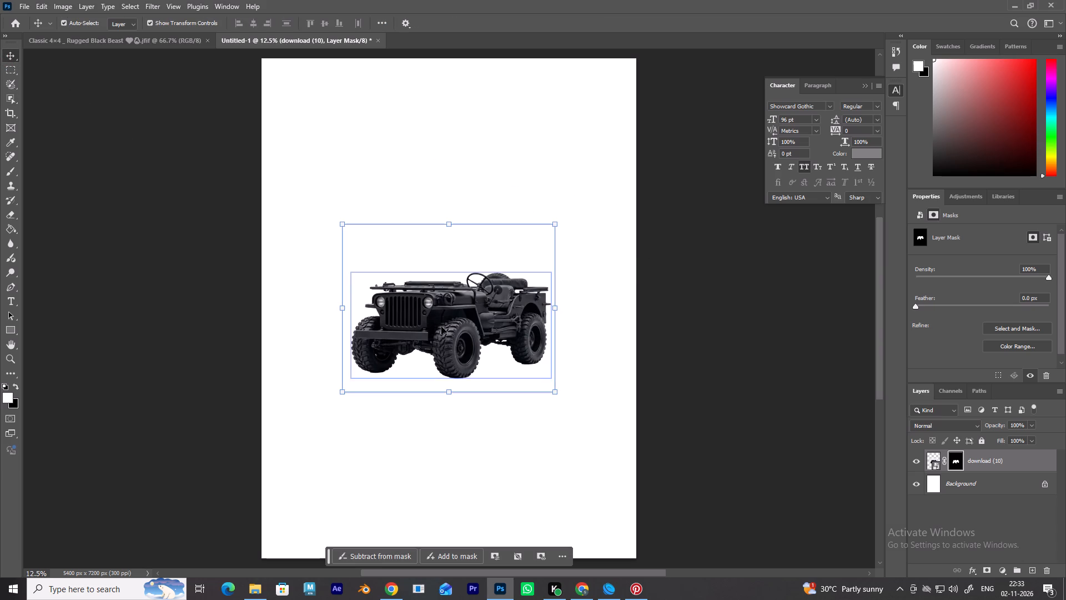
pyautogui.moveTo(441, 327); pyautogui.dragTo(451, 375)
pyautogui.moveTo(567, 439); pyautogui.dragTo(577, 445)
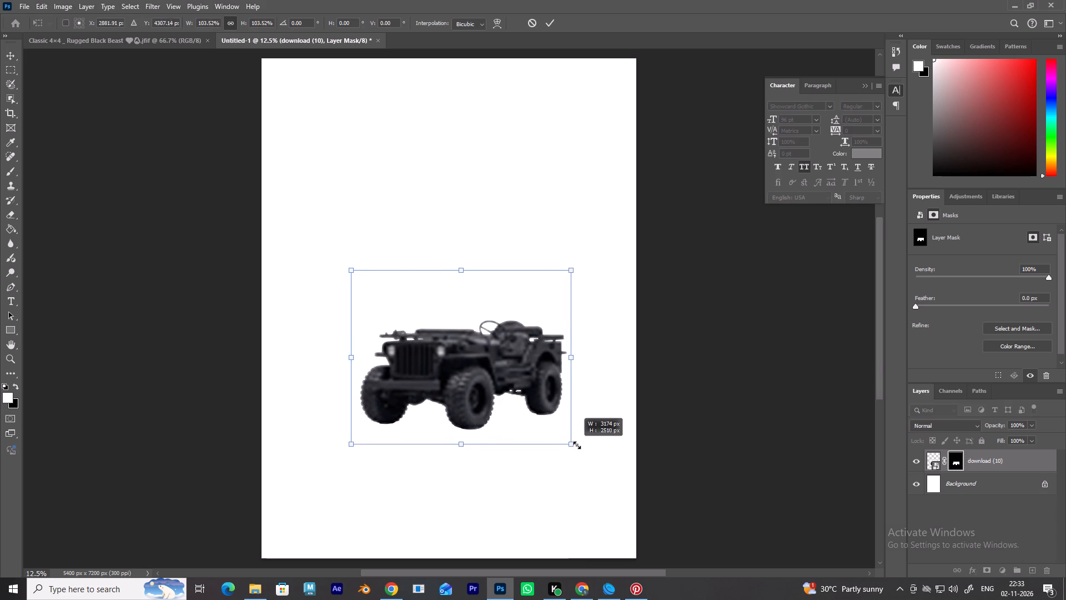
pyautogui.moveTo(577, 445); pyautogui.dragTo(586, 452)
pyautogui.moveTo(502, 363); pyautogui.dragTo(503, 349)
pyautogui.moveTo(505, 358); pyautogui.dragTo(497, 357)
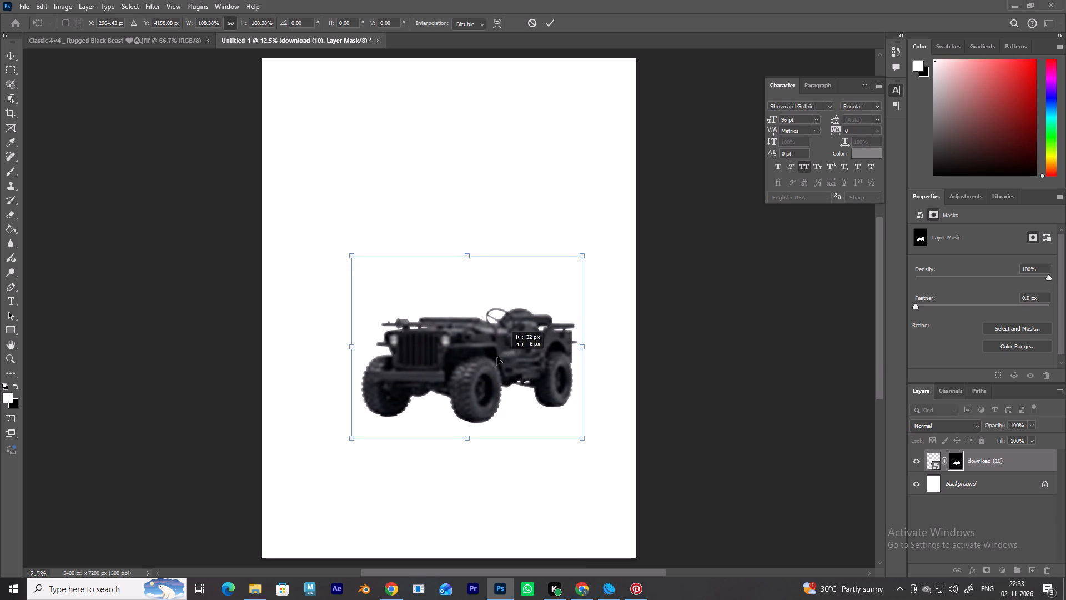
pyautogui.moveTo(497, 357); pyautogui.dragTo(495, 357)
pyautogui.click(722, 351)
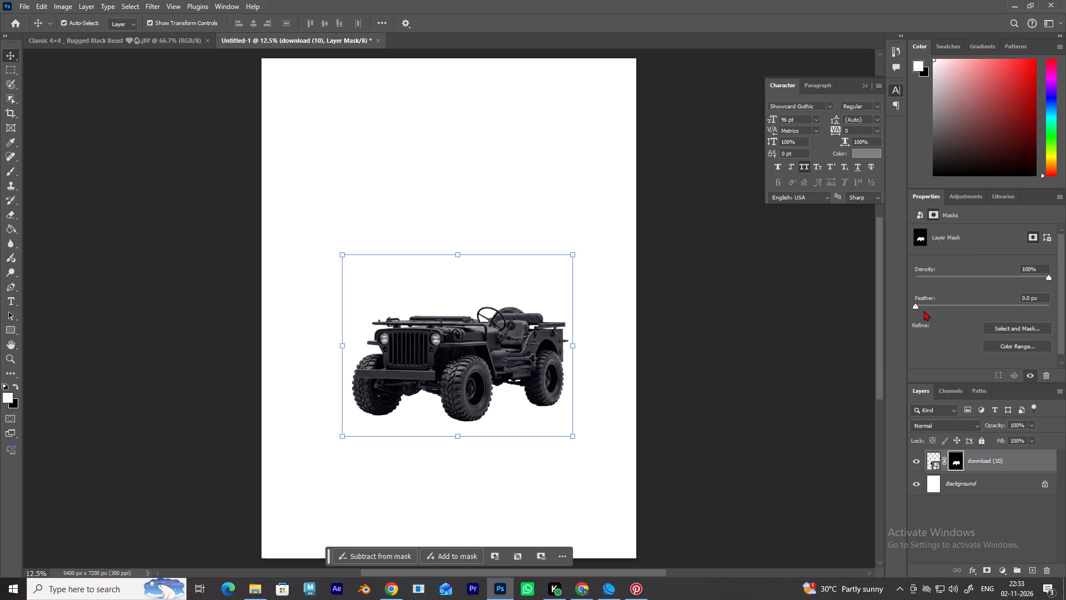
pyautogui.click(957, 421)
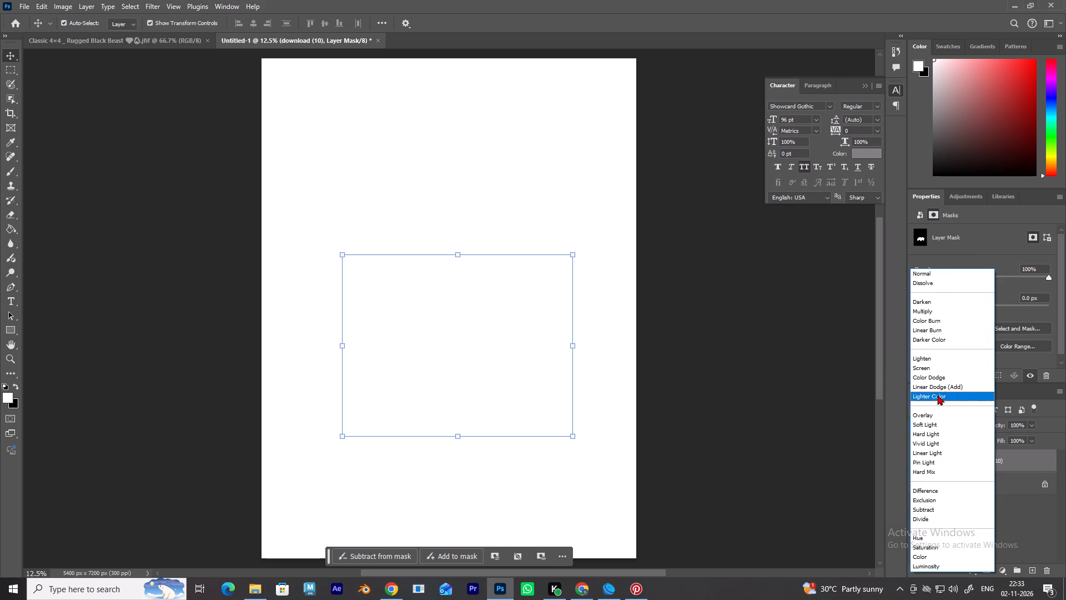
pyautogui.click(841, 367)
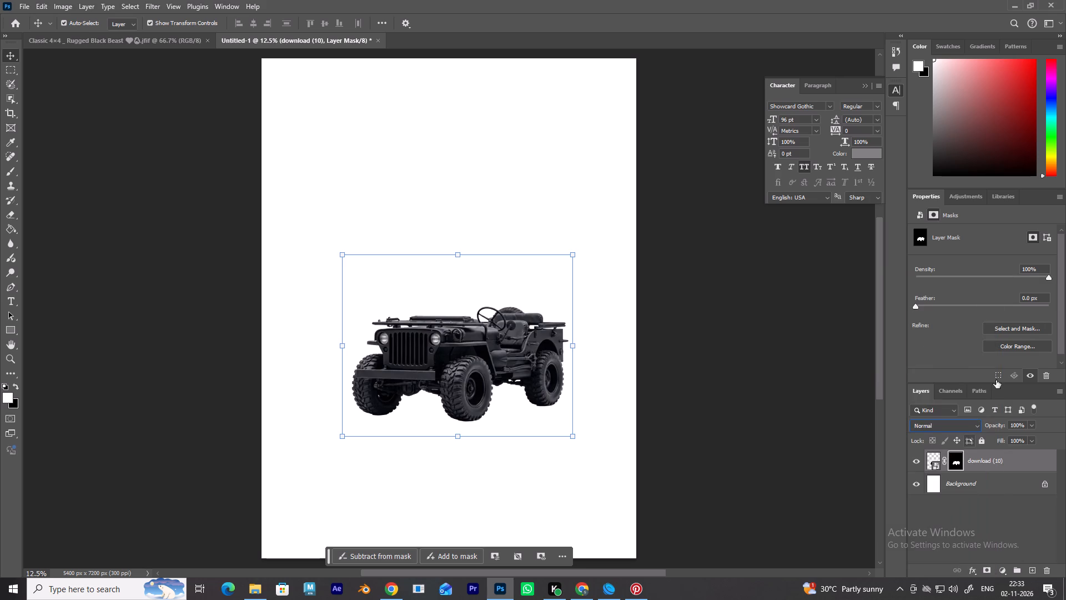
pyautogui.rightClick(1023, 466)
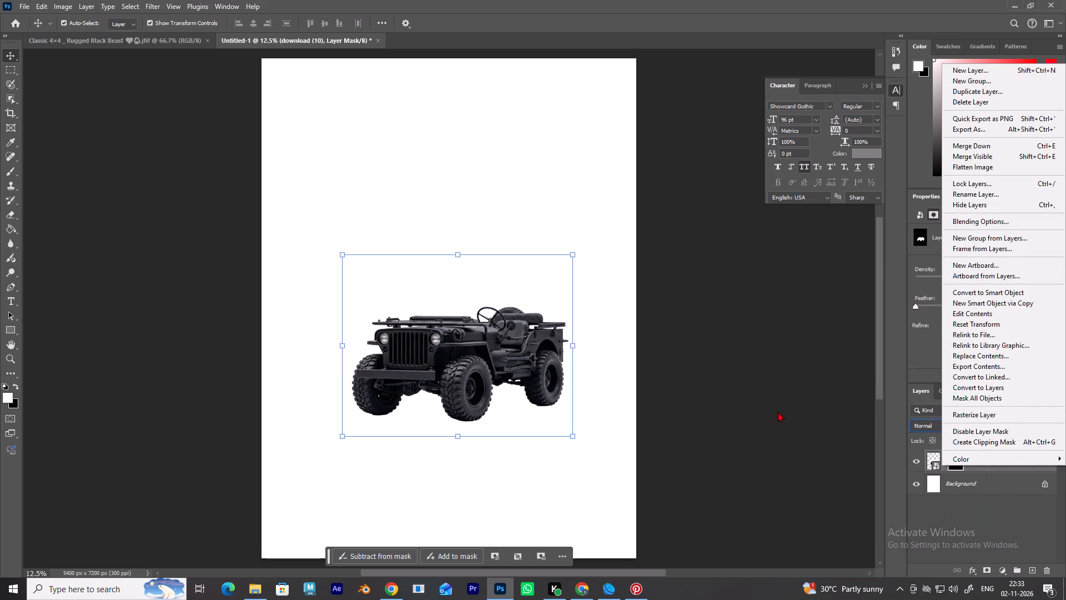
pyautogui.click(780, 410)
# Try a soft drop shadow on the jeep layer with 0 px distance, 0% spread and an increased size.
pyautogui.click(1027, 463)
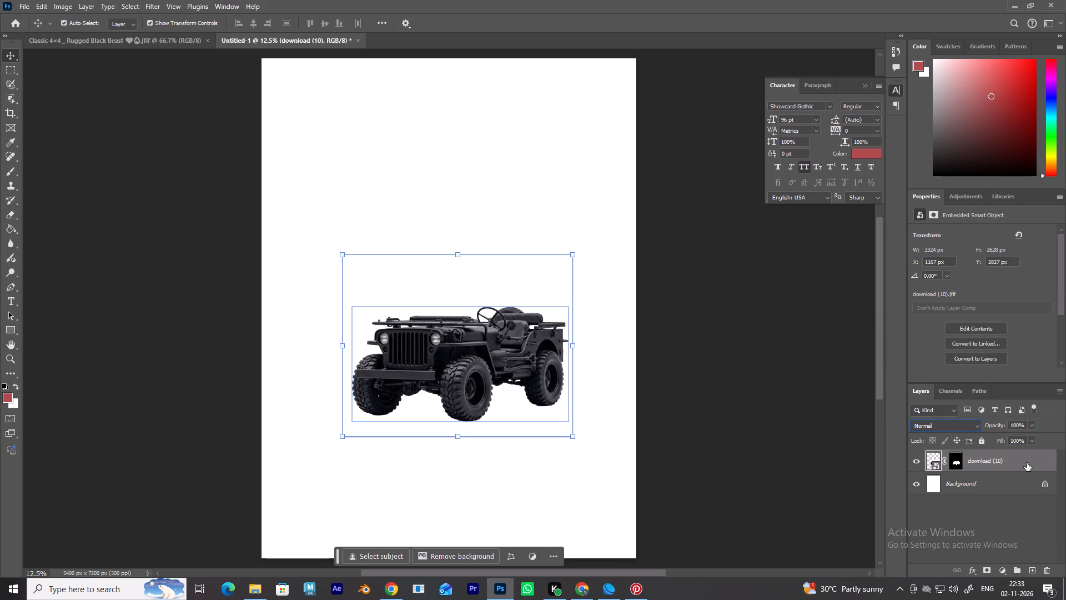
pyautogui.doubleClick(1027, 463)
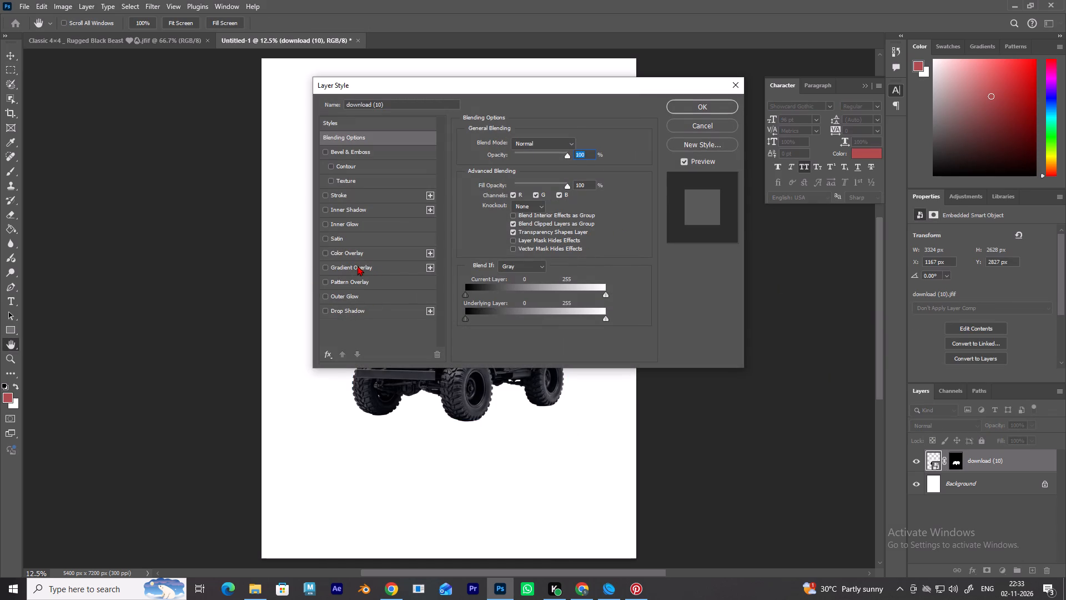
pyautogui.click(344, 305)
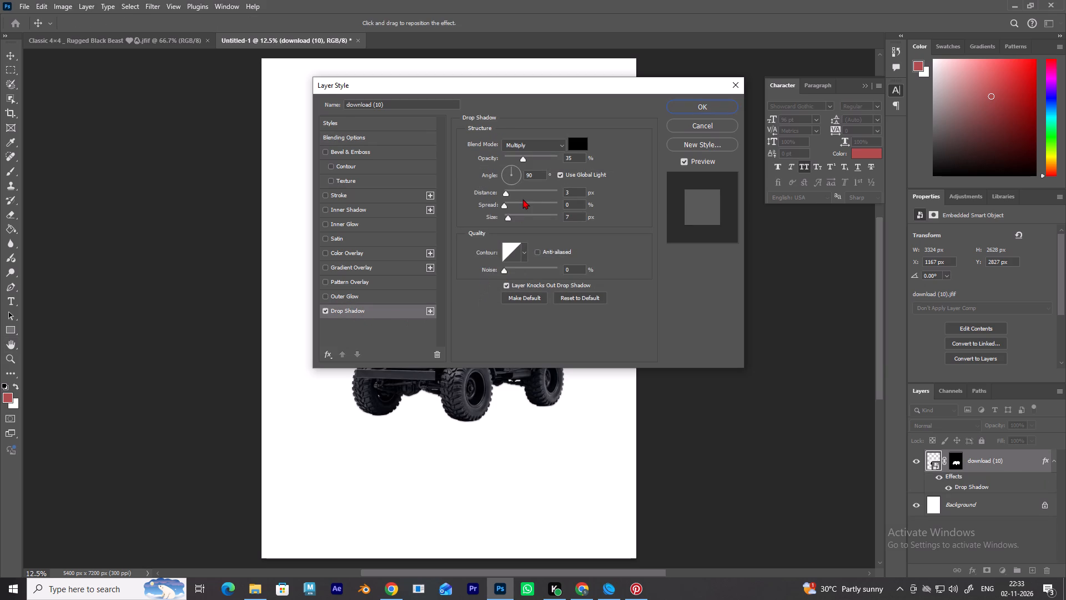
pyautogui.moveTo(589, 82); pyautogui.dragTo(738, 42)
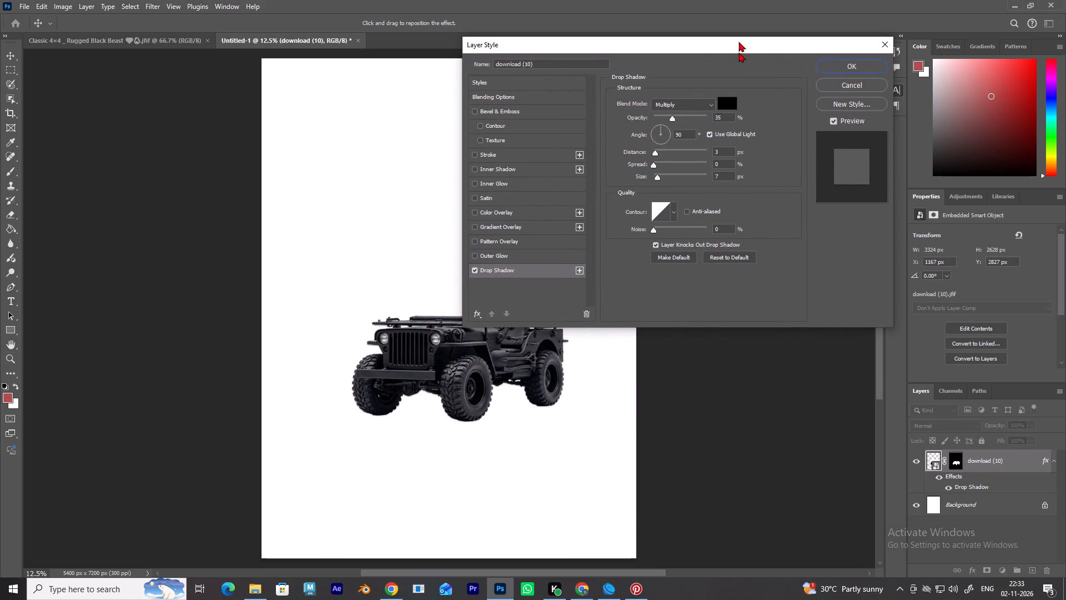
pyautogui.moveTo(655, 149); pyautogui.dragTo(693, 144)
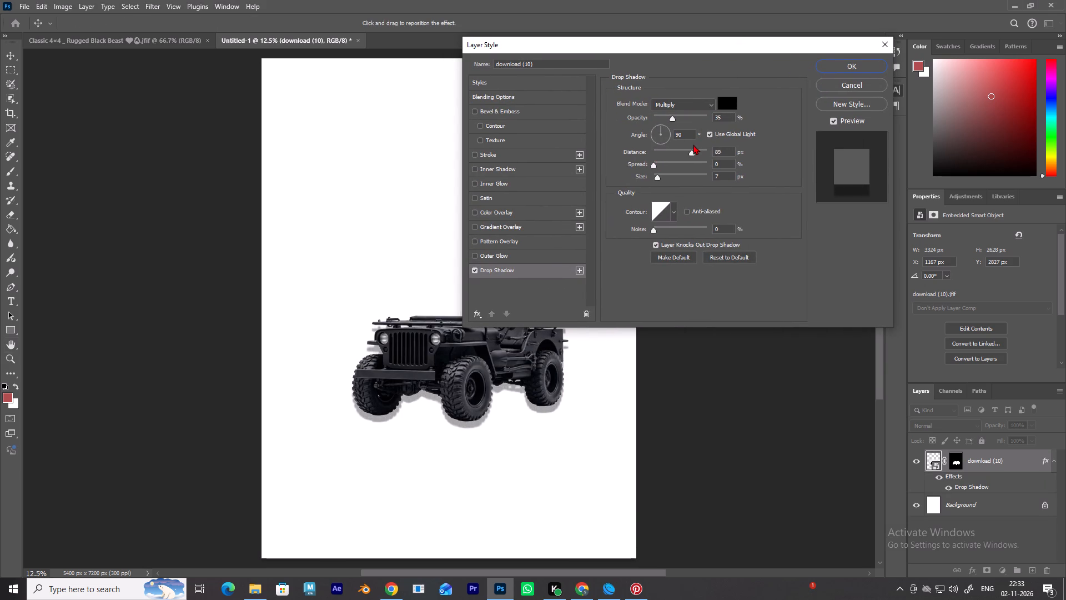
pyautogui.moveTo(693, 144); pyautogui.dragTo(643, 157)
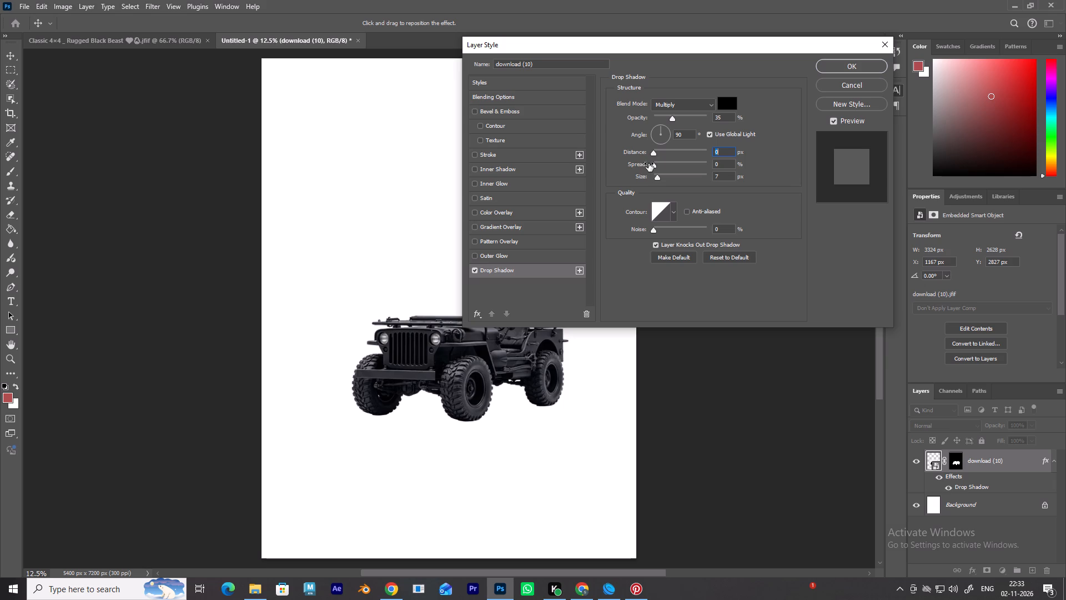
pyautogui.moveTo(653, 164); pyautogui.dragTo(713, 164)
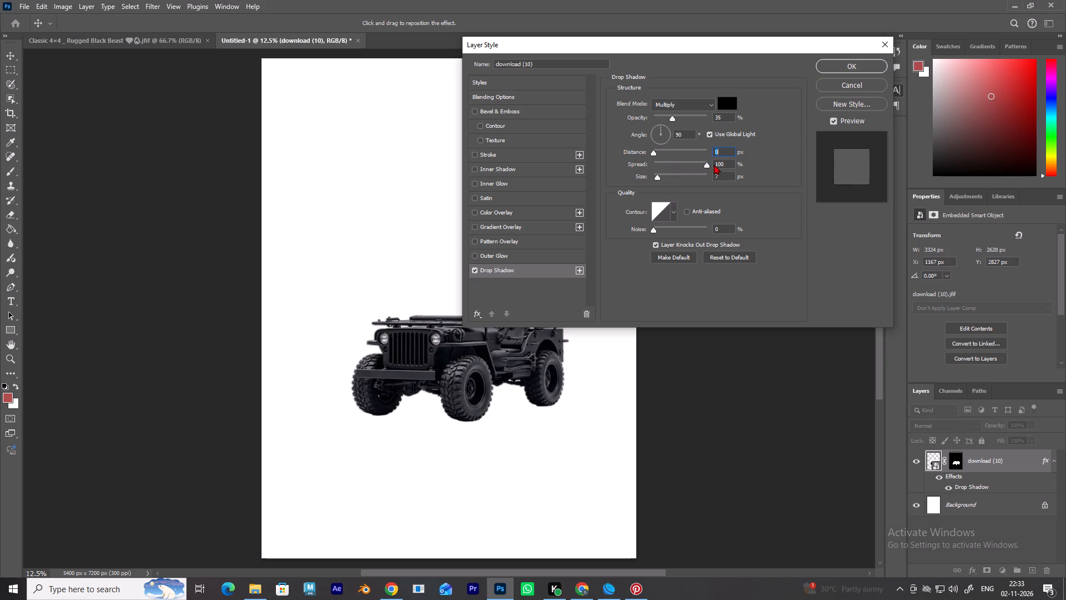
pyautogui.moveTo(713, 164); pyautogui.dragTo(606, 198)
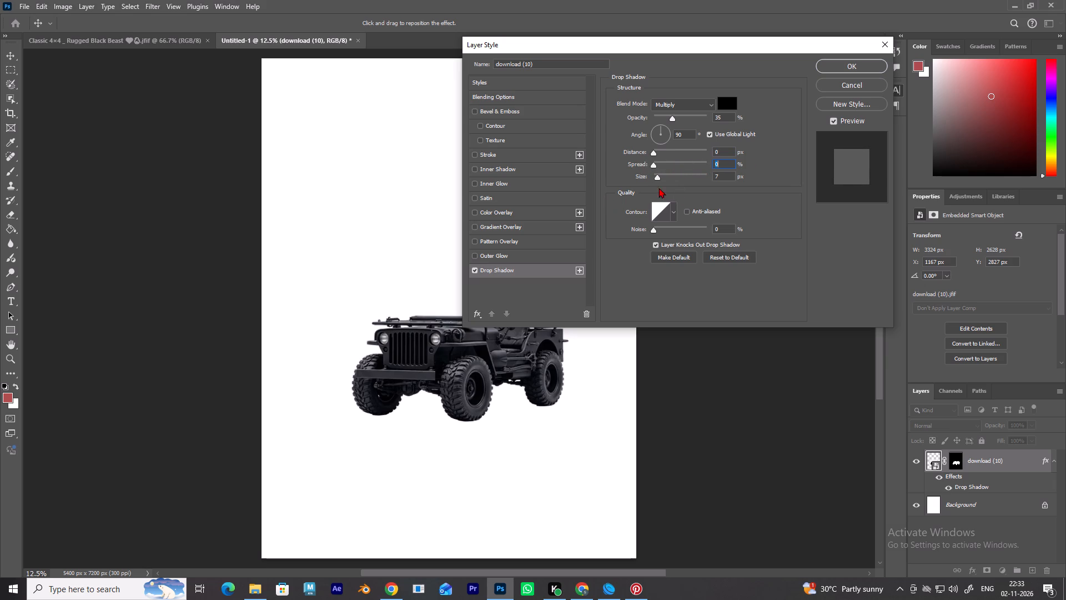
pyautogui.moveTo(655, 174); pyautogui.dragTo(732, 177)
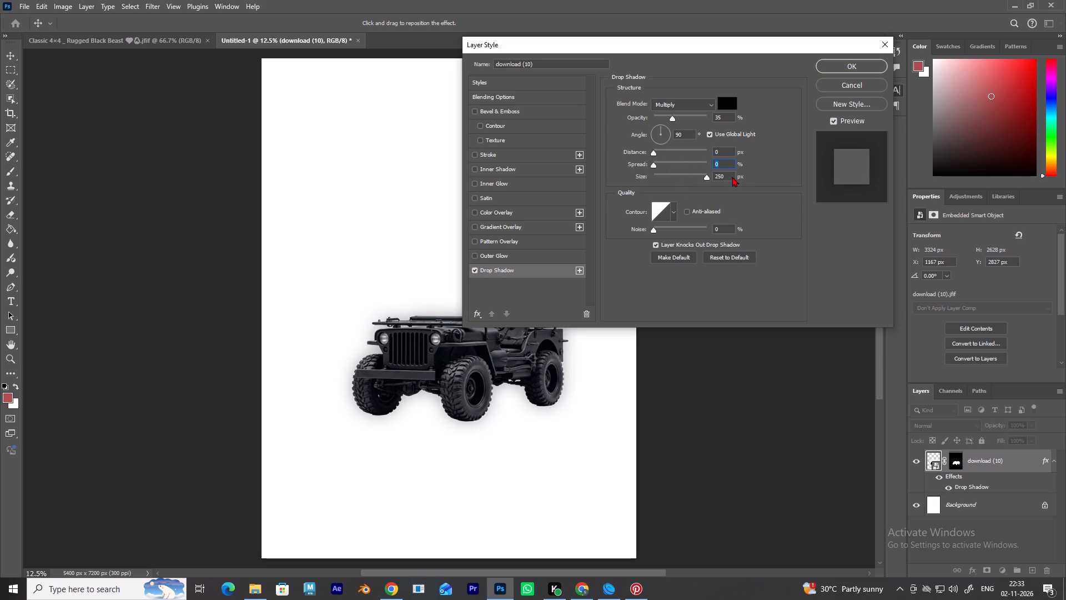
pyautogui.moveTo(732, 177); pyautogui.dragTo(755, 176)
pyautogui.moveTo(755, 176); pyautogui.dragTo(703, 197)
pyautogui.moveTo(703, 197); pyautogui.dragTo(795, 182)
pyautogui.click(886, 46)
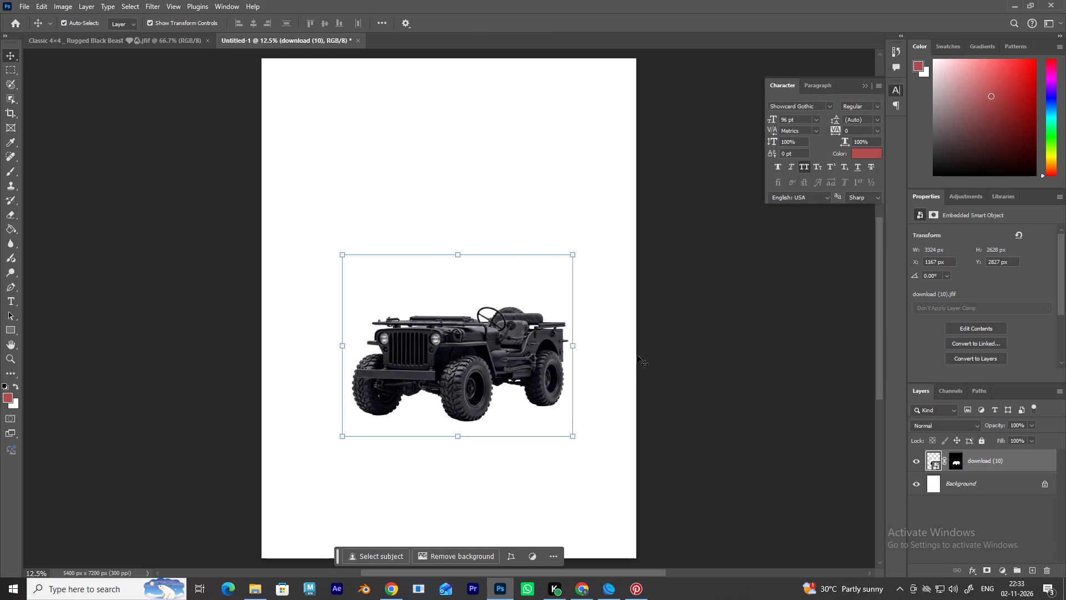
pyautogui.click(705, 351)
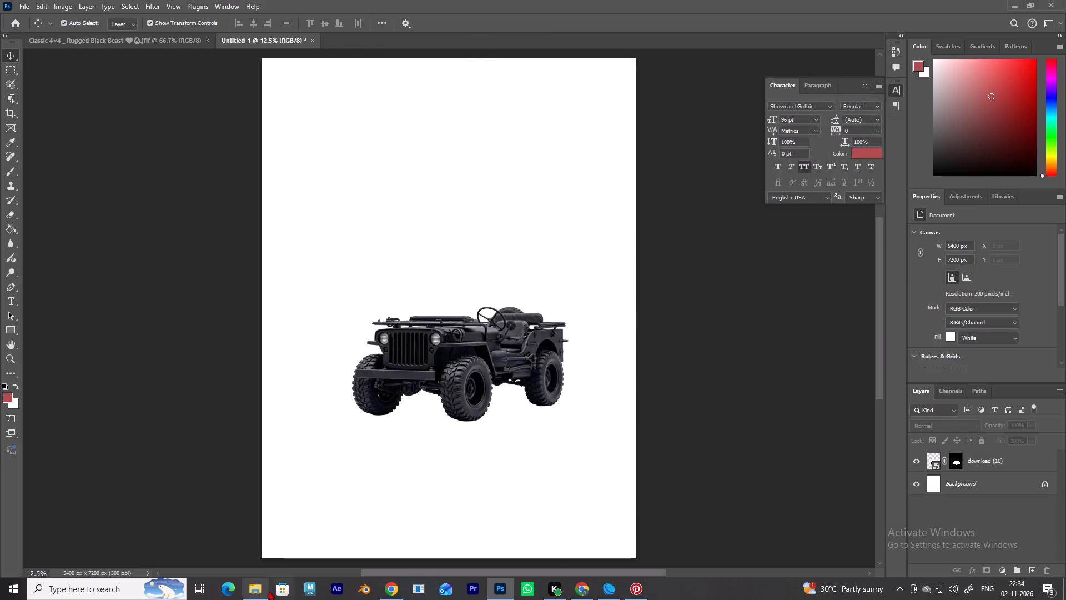
# Switch to Pinterest and search for "aesthetic background".
pyautogui.click(632, 592)
pyautogui.click(191, 62)
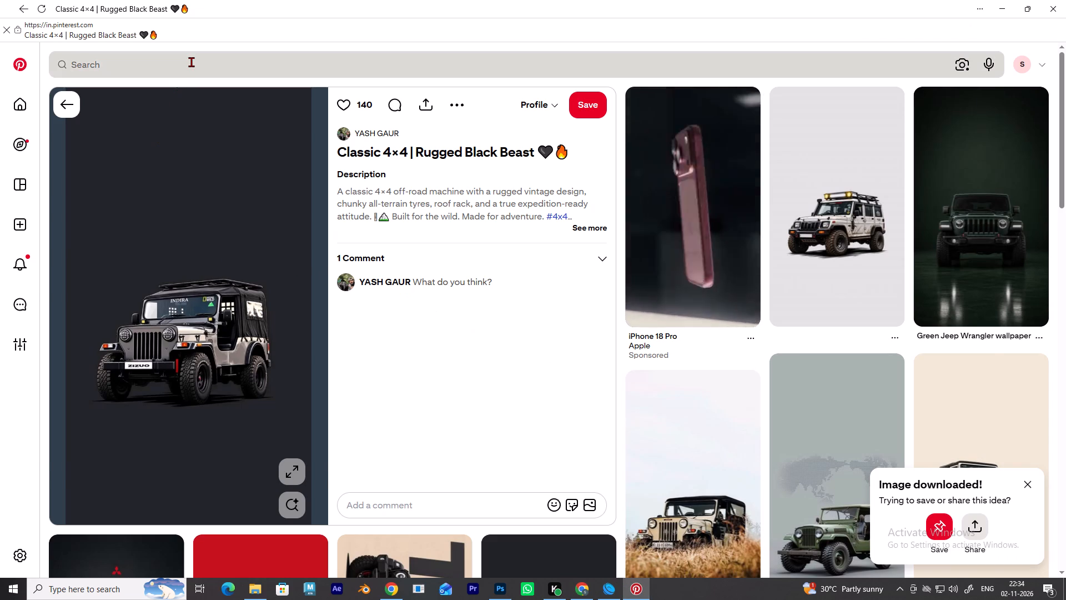
pyautogui.press('space')
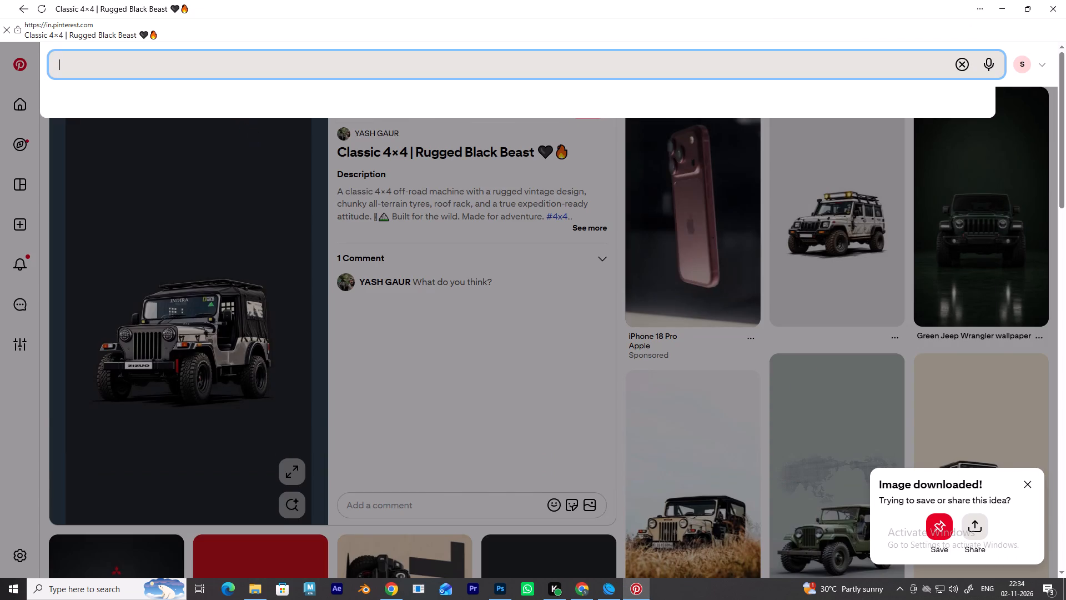
pyautogui.press('e')
pyautogui.write('sth')
pyautogui.click(226, 94)
pyautogui.click(207, 65)
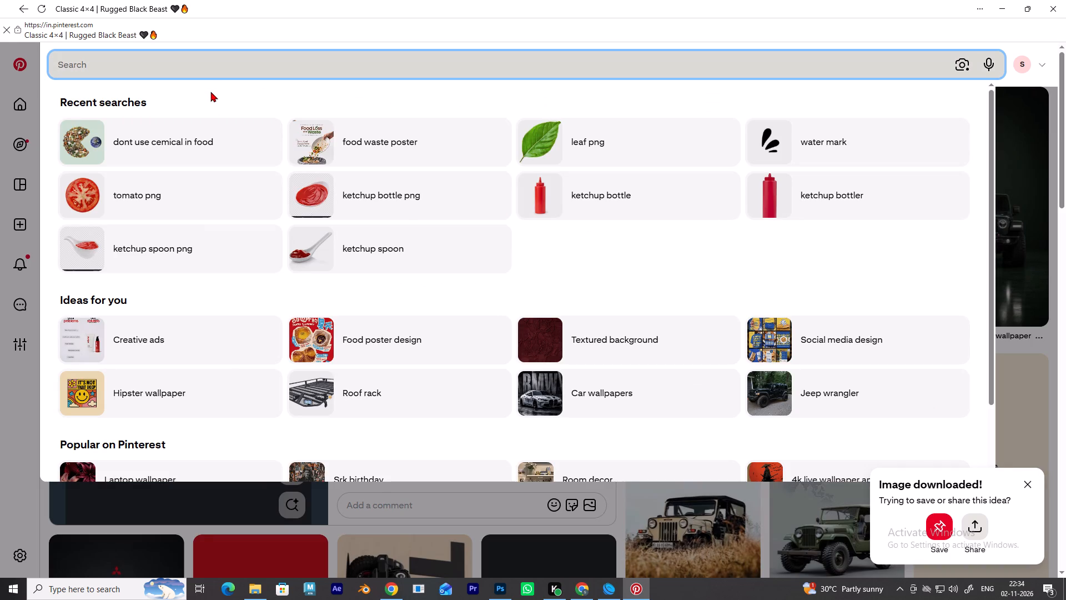
pyautogui.press('a')
pyautogui.press('s')
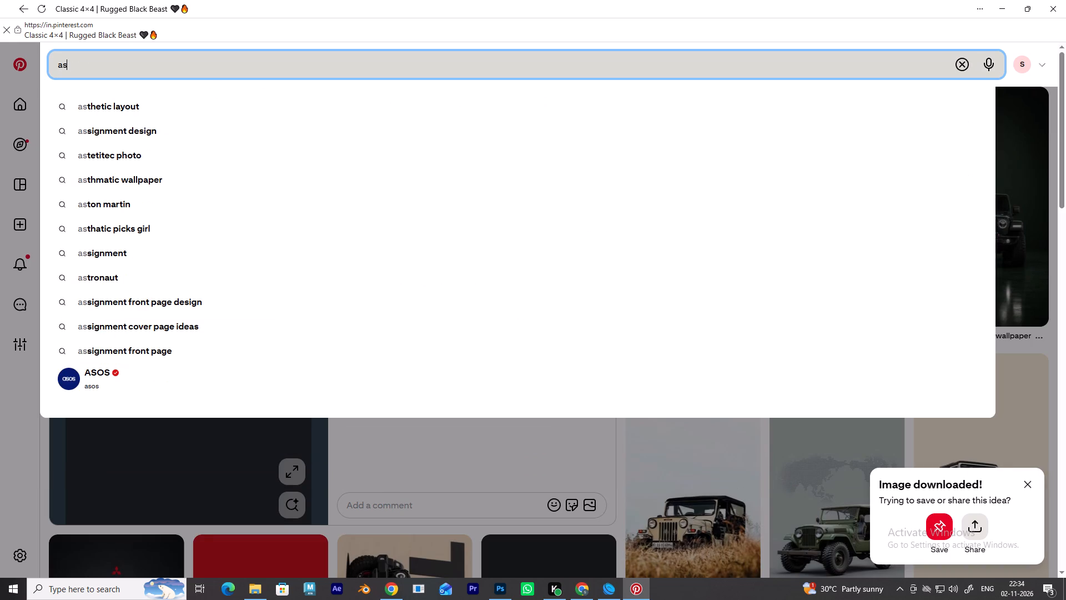
pyautogui.press('t')
pyautogui.write('hetic')
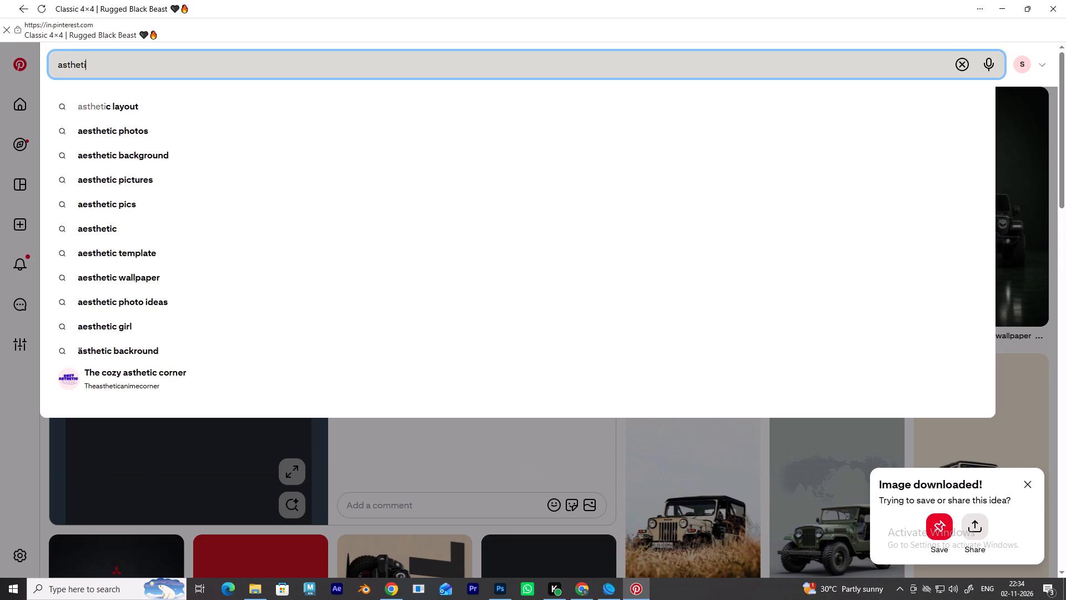
pyautogui.press('space')
pyautogui.press('b')
pyautogui.press('a')
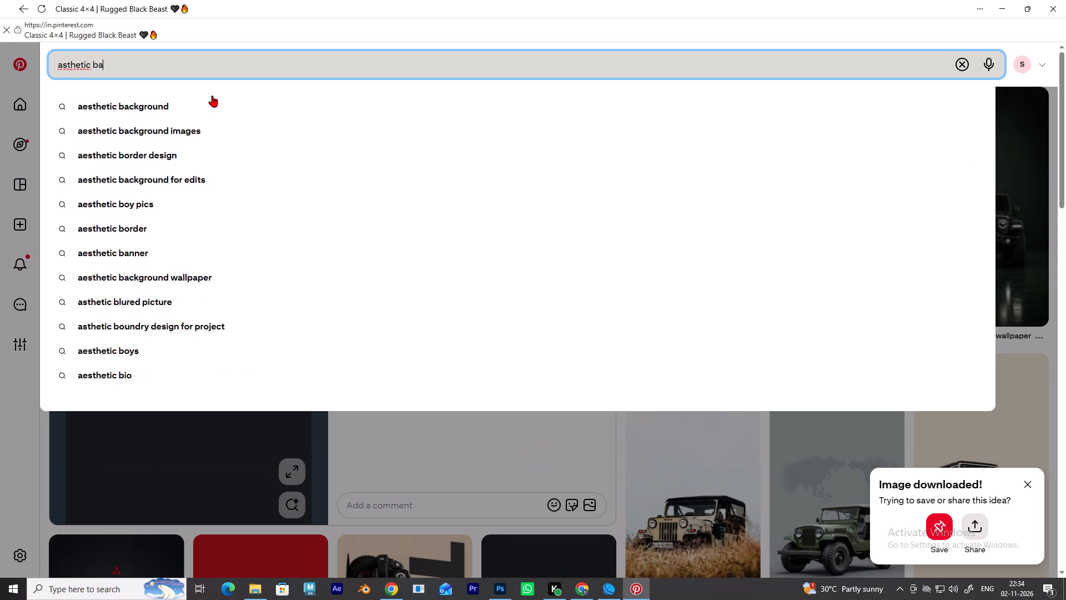
pyautogui.write('ck')
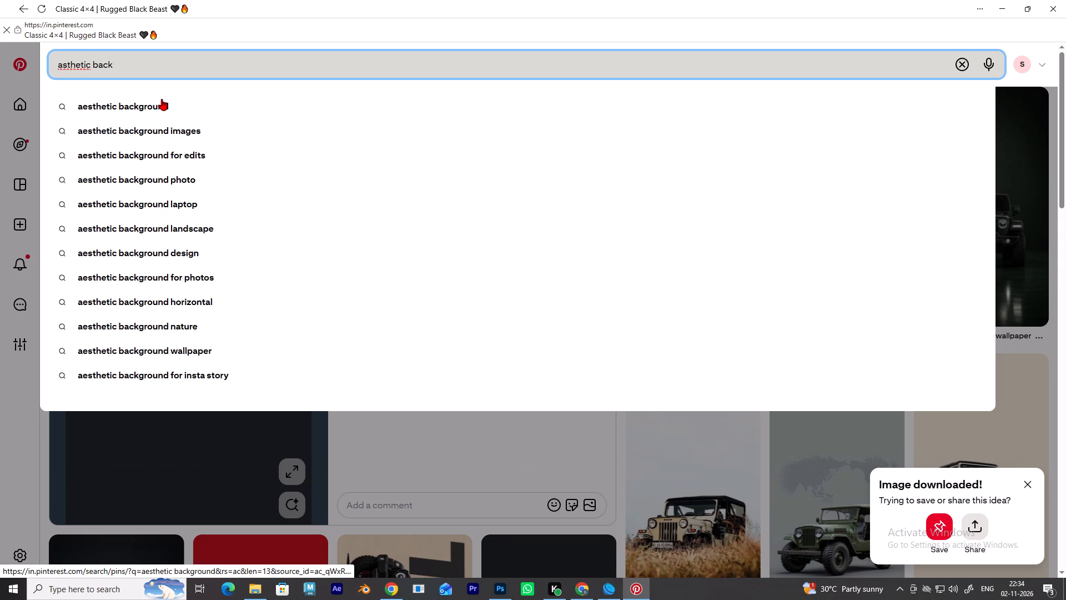
pyautogui.click(165, 104)
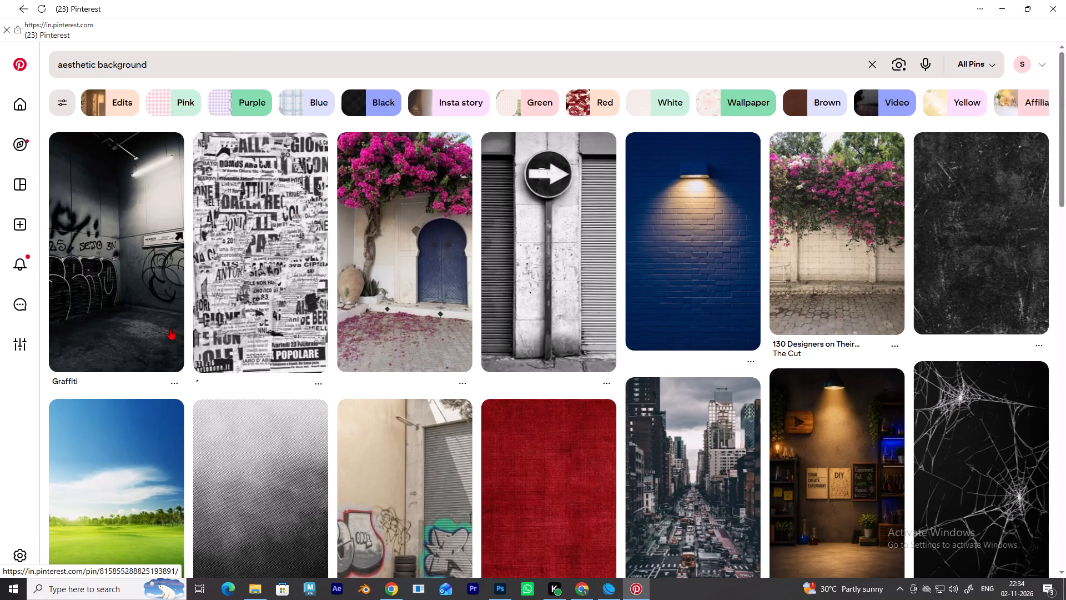
# Browse the aesthetic background results and examine the Retro Halftone Gradient Background pin with its related textures.
pyautogui.scroll(-9, 171, 329)
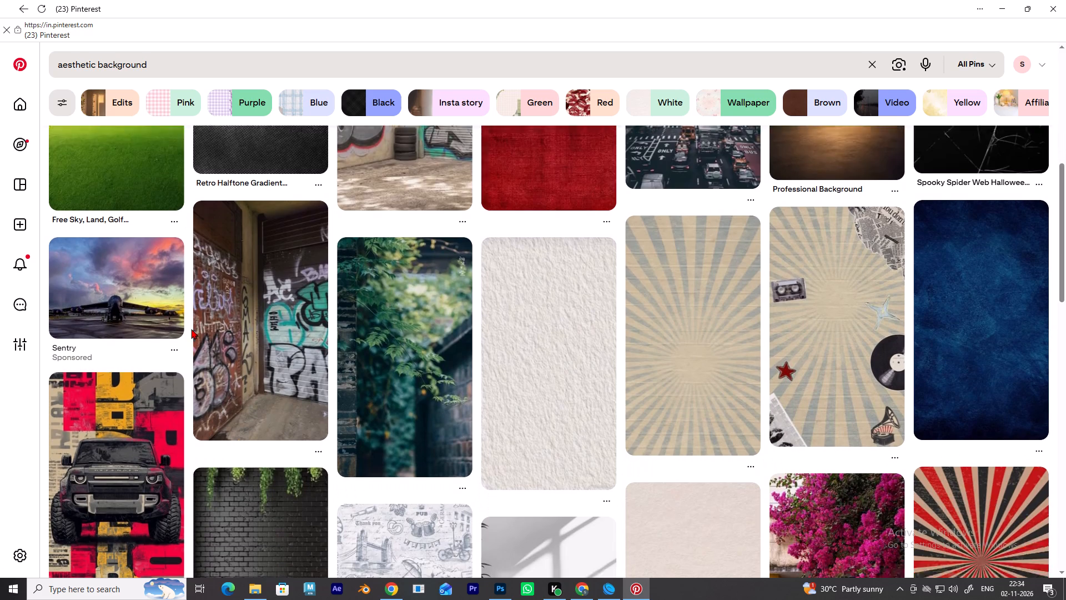
pyautogui.scroll(-3, 194, 323)
pyautogui.scroll(4, 199, 325)
pyautogui.scroll(-1, 200, 325)
pyautogui.scroll(4, 201, 325)
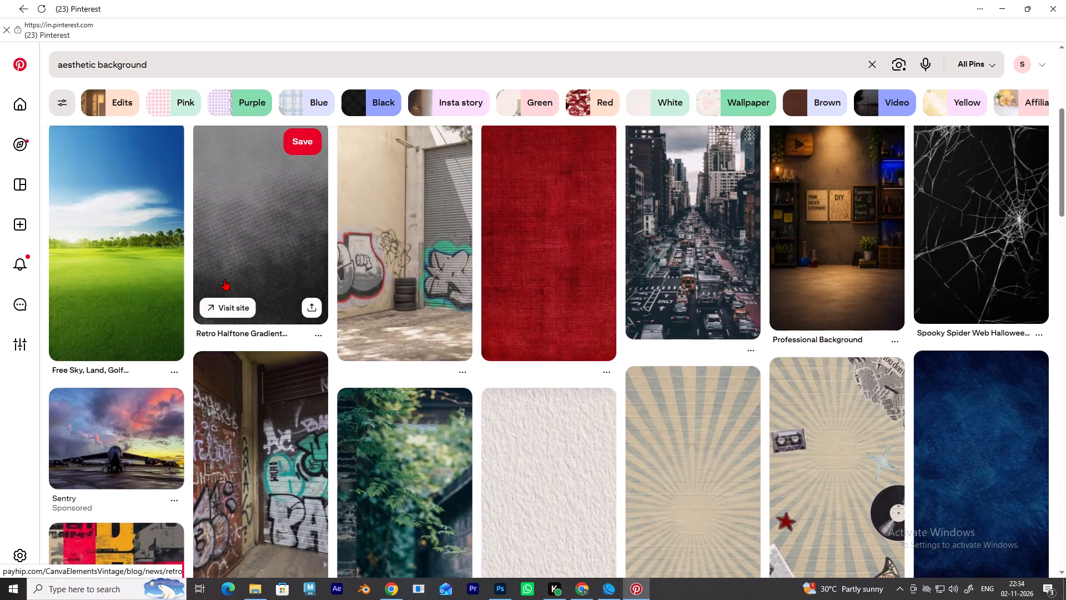
pyautogui.click(235, 253)
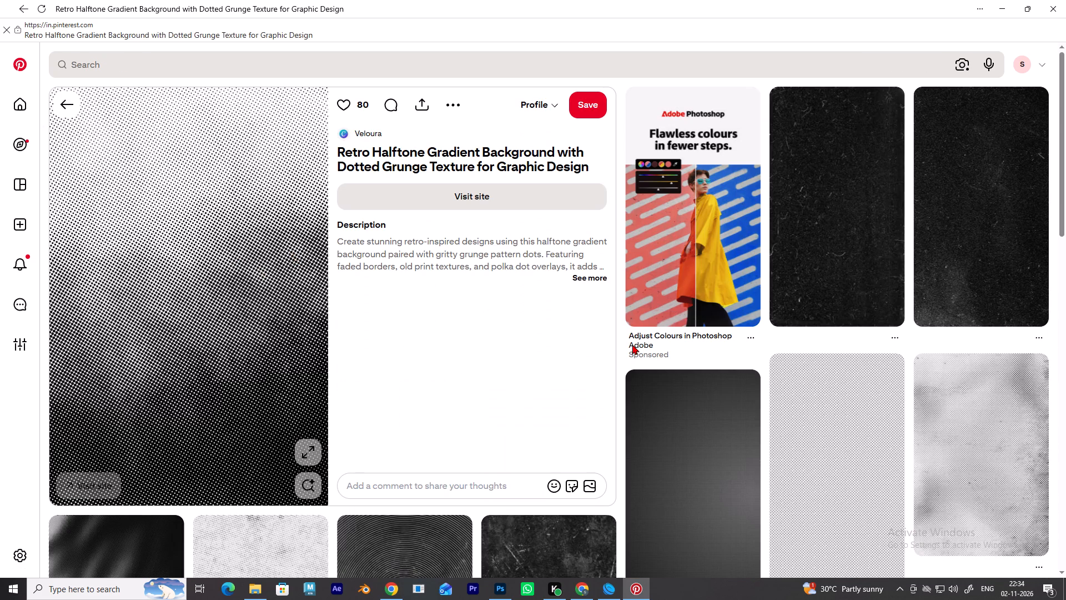
pyautogui.scroll(-3, 436, 394)
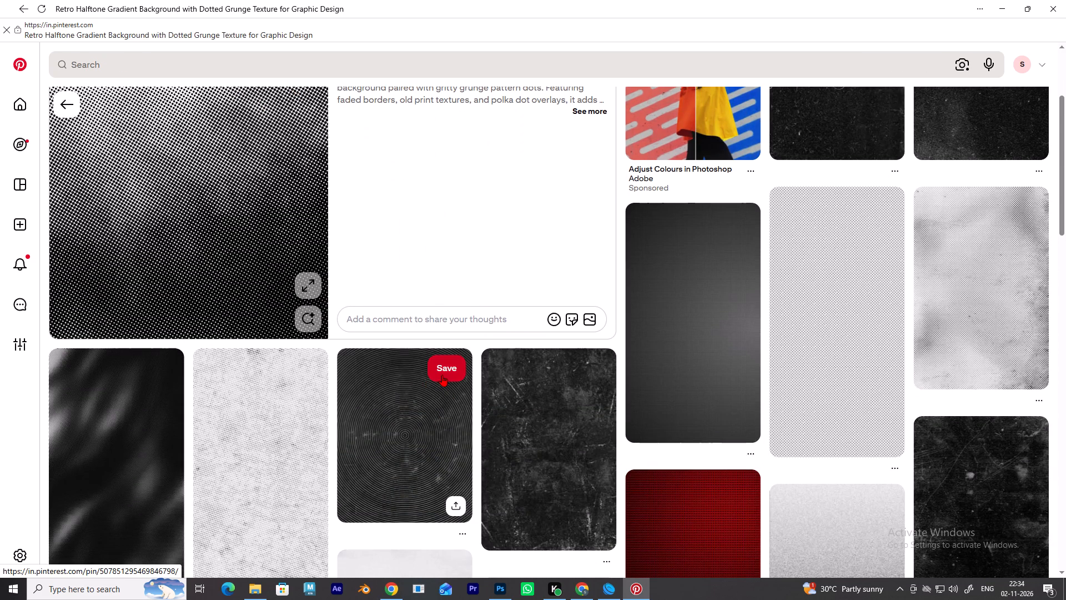
pyautogui.scroll(-2, 776, 321)
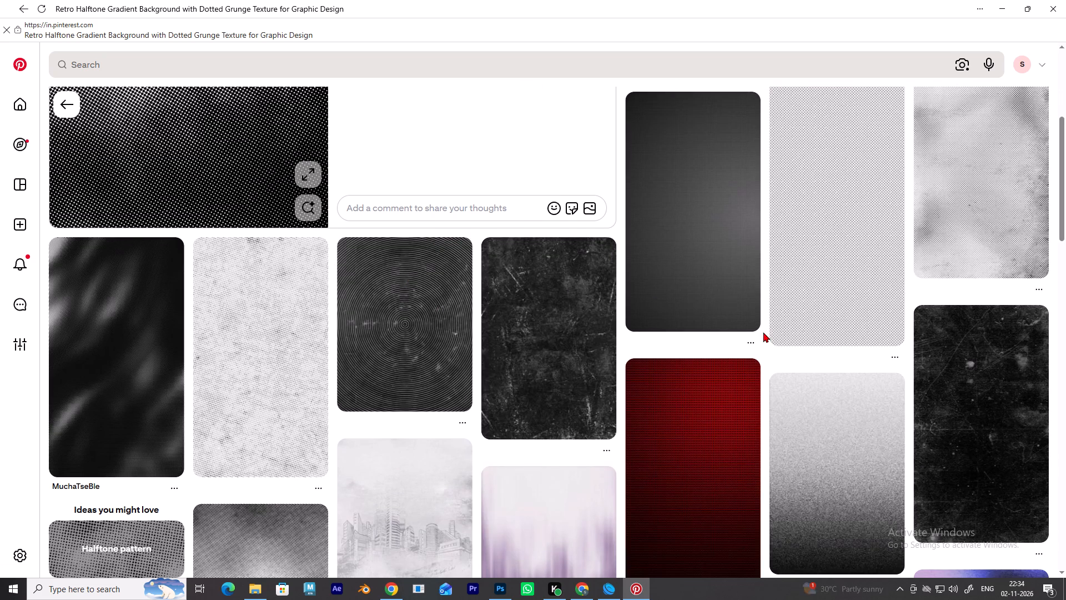
pyautogui.scroll(1, 807, 303)
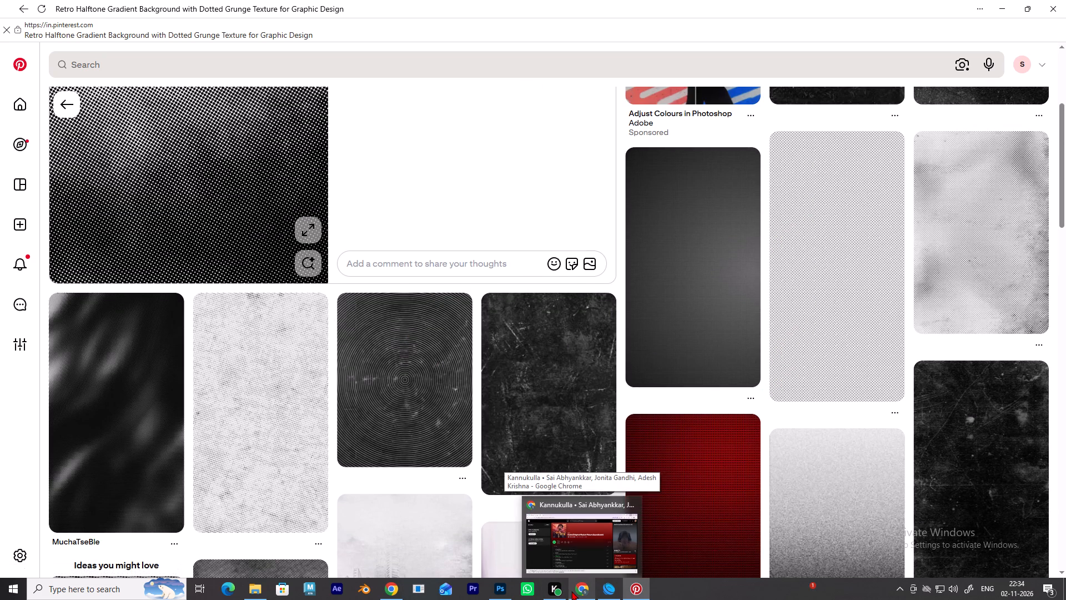
# View the downloaded "Classic 4×4 _ Rugged Black Beast" jeep image from the Downloads folder, and return to Pinterest.
pyautogui.click(256, 597)
pyautogui.doubleClick(117, 166)
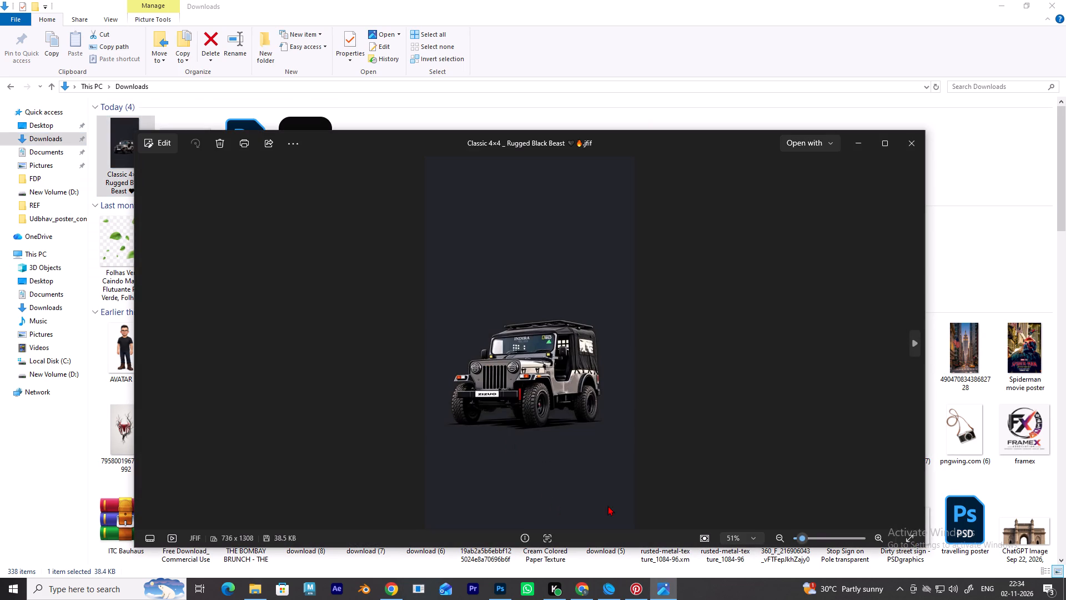
pyautogui.click(636, 593)
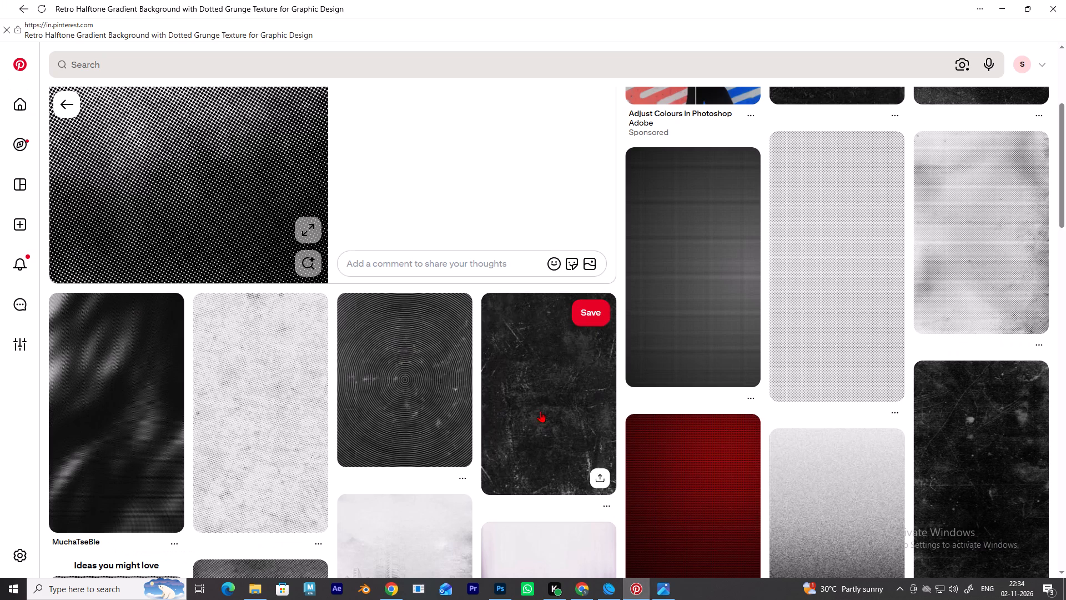
# Search Pinterest for "dark blue background" and download the plain, very dark navy image from the results.
pyautogui.click(329, 63)
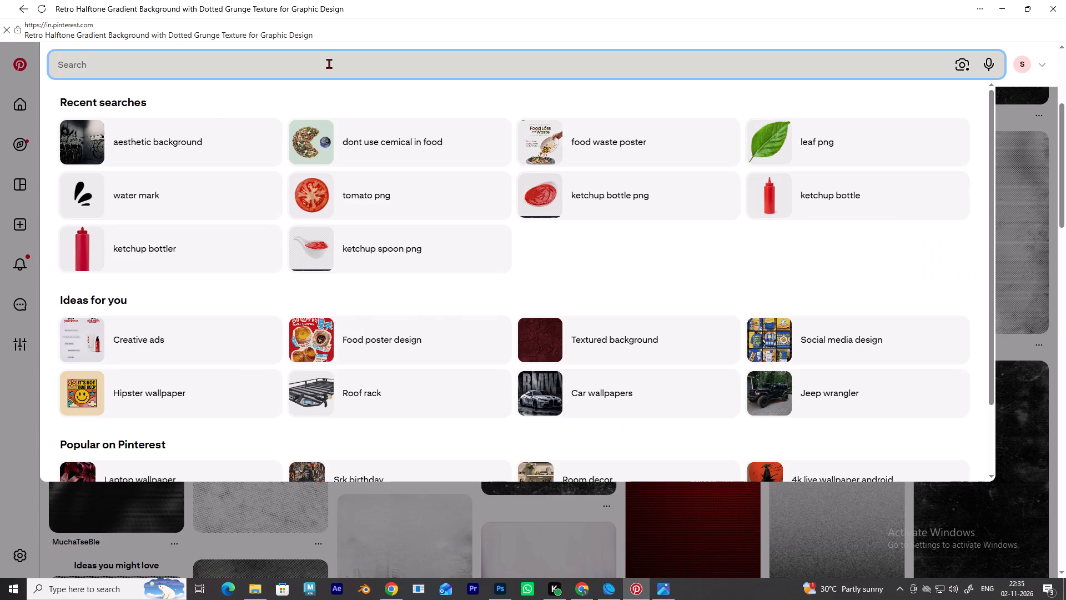
pyautogui.press('d')
pyautogui.write('ark')
pyautogui.press('space')
pyautogui.write('blue ba')
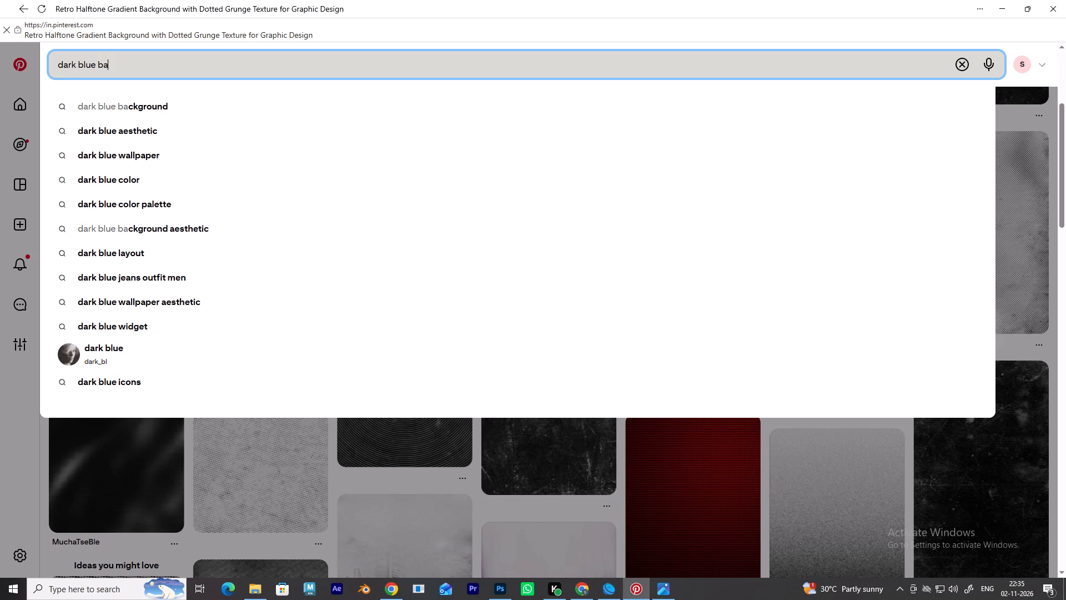
pyautogui.scroll(-2, 346, 98)
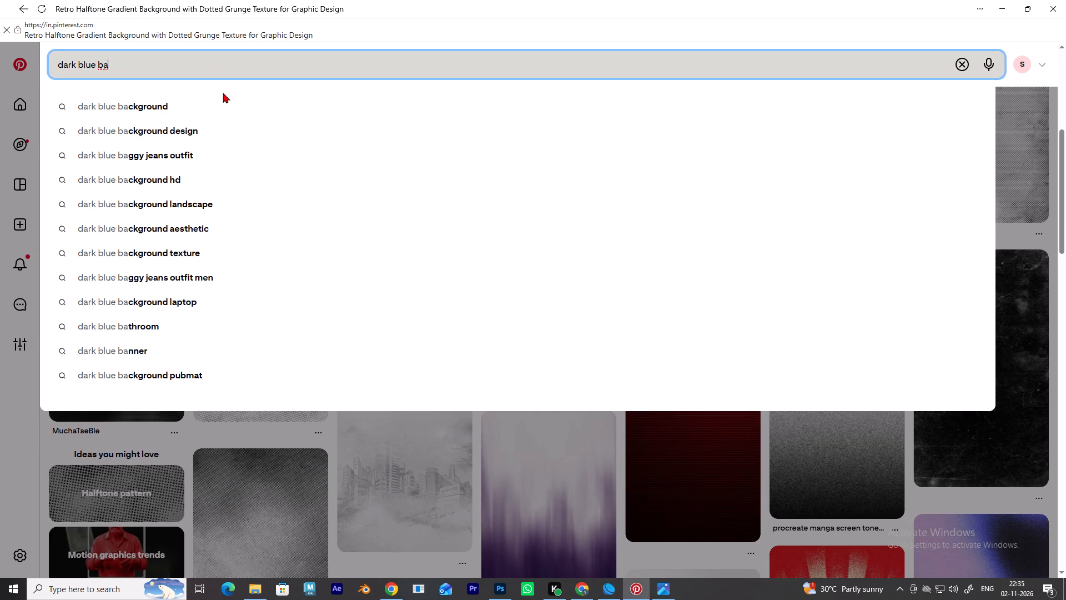
pyautogui.click(224, 110)
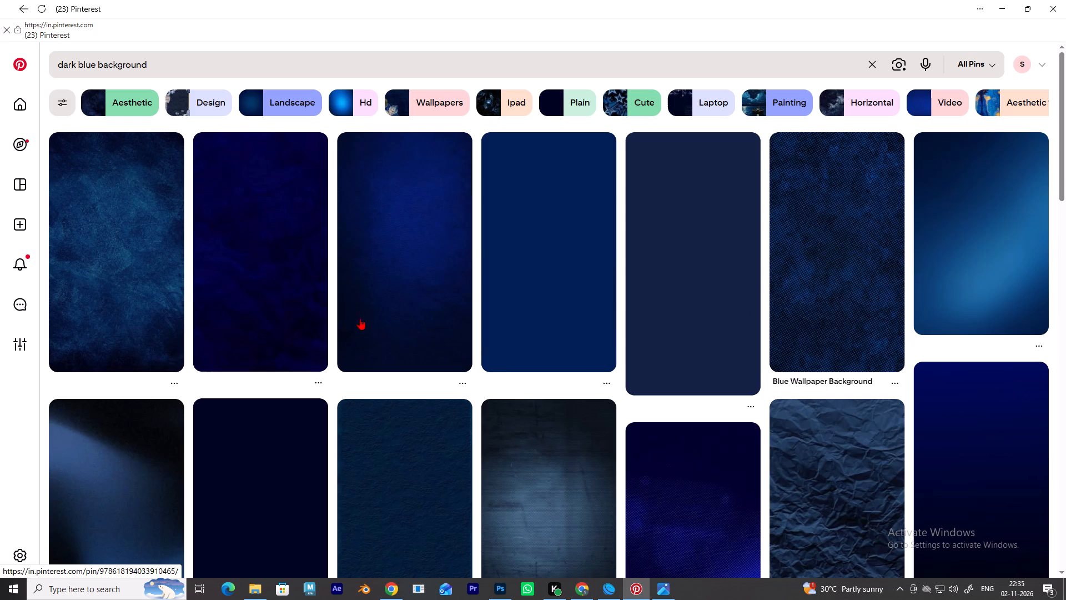
pyautogui.scroll(-5, 462, 289)
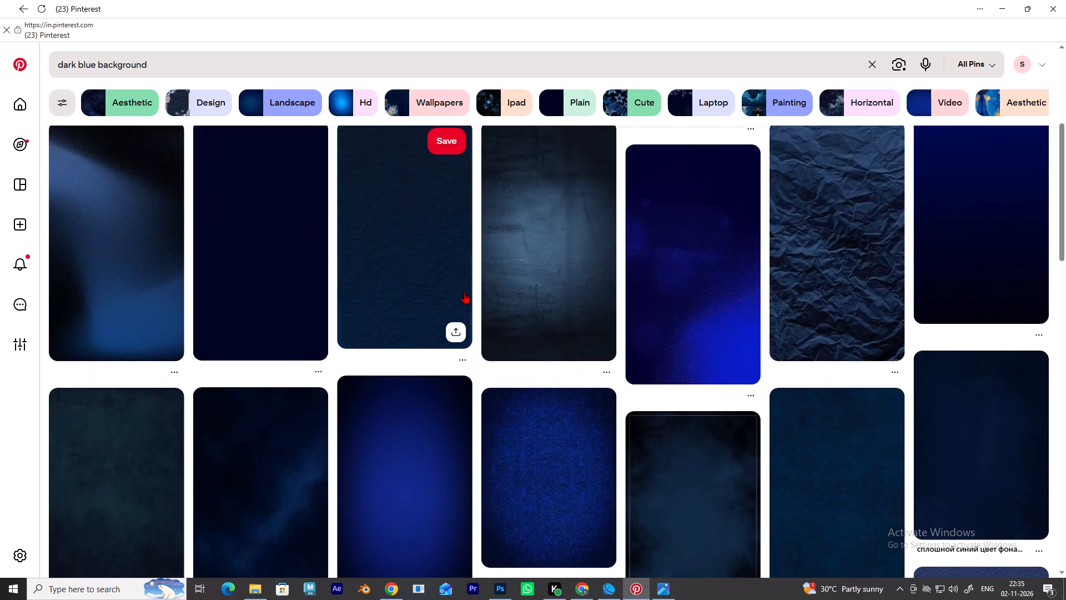
pyautogui.scroll(-2, 259, 322)
pyautogui.scroll(2, 259, 326)
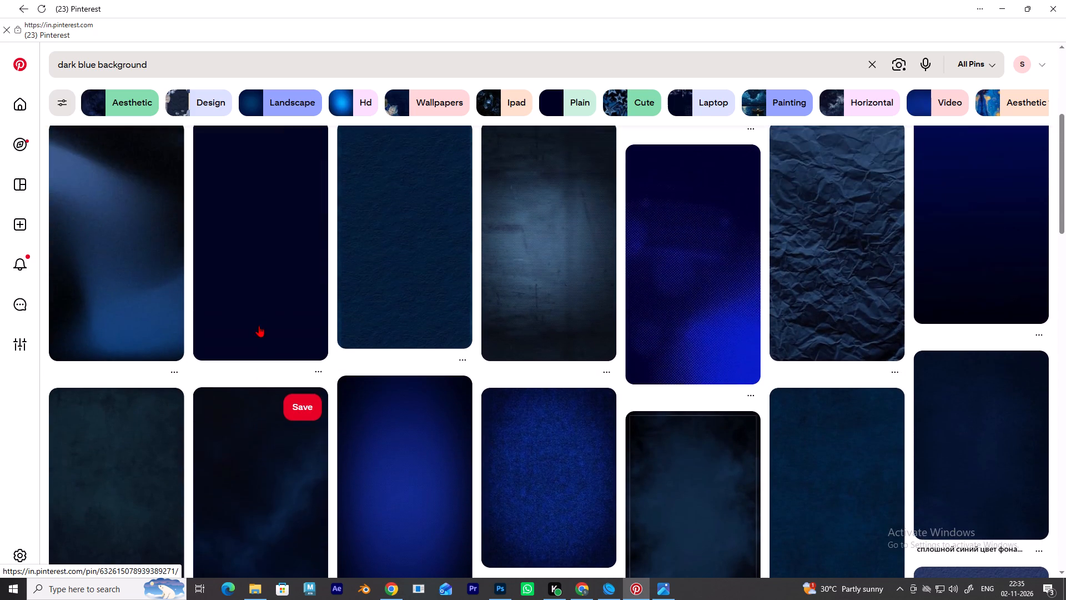
pyautogui.click(286, 302)
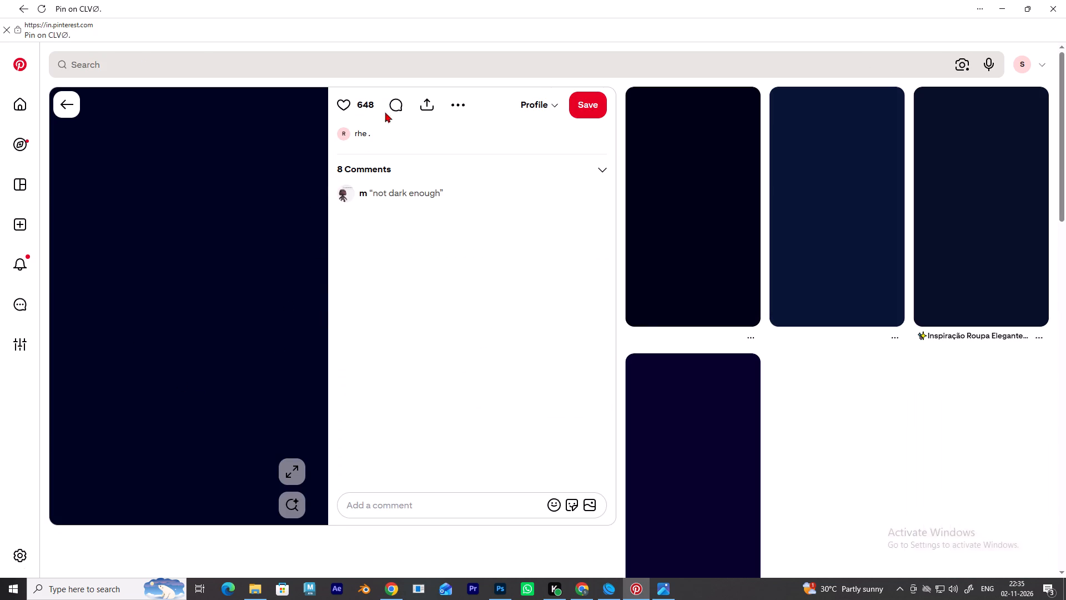
pyautogui.click(455, 100)
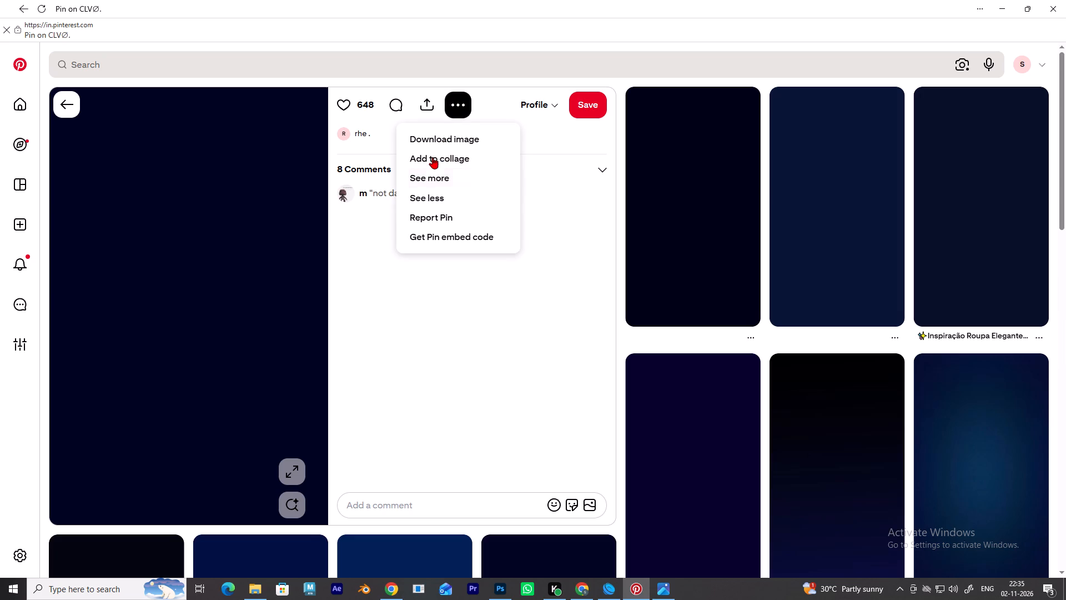
pyautogui.click(465, 144)
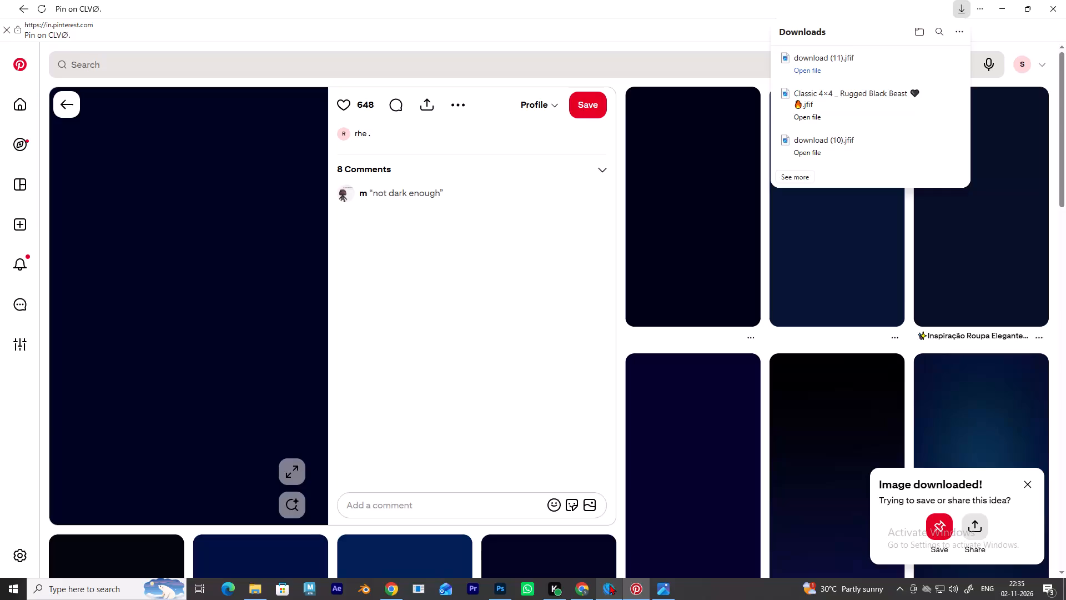
# Place the downloaded "download (11)" navy image from the Downloads folder into the Untitled-1 poster document in Photoshop.
pyautogui.click(502, 584)
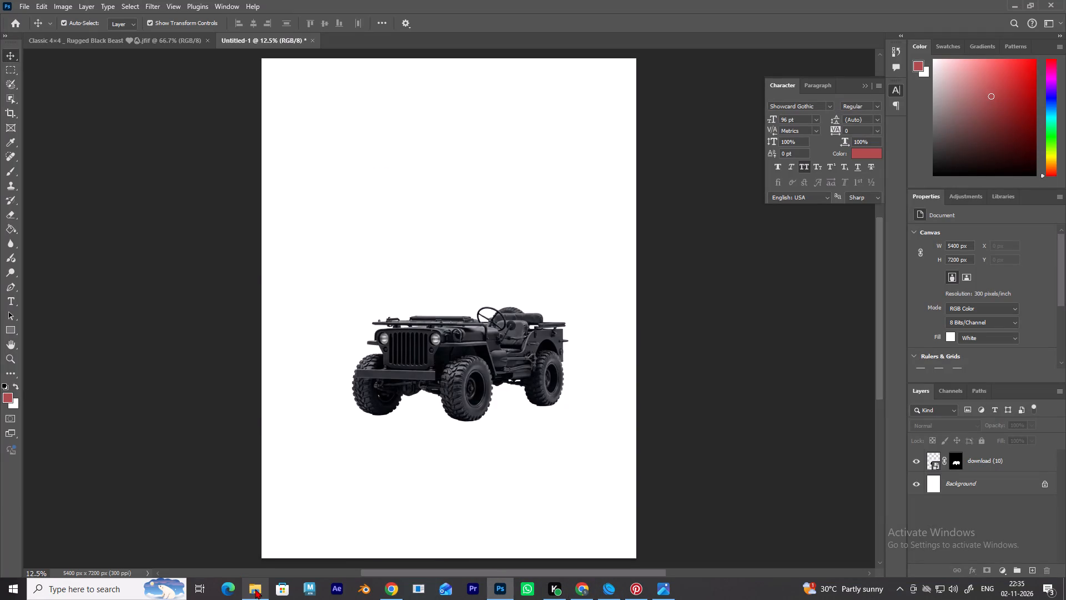
pyautogui.click(255, 589)
pyautogui.click(47, 135)
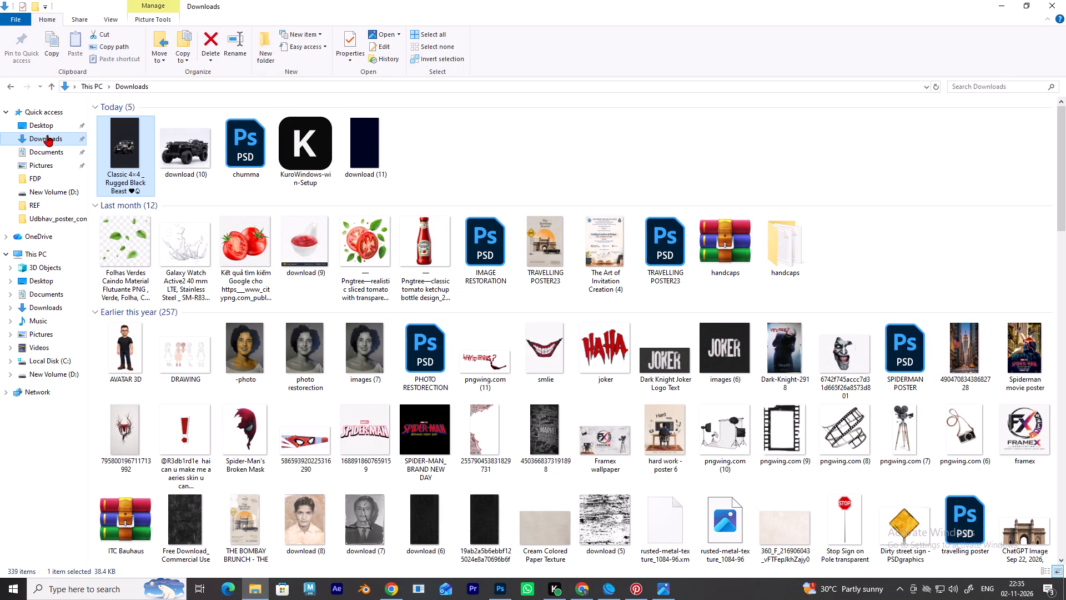
pyautogui.moveTo(125, 138); pyautogui.dragTo(494, 591)
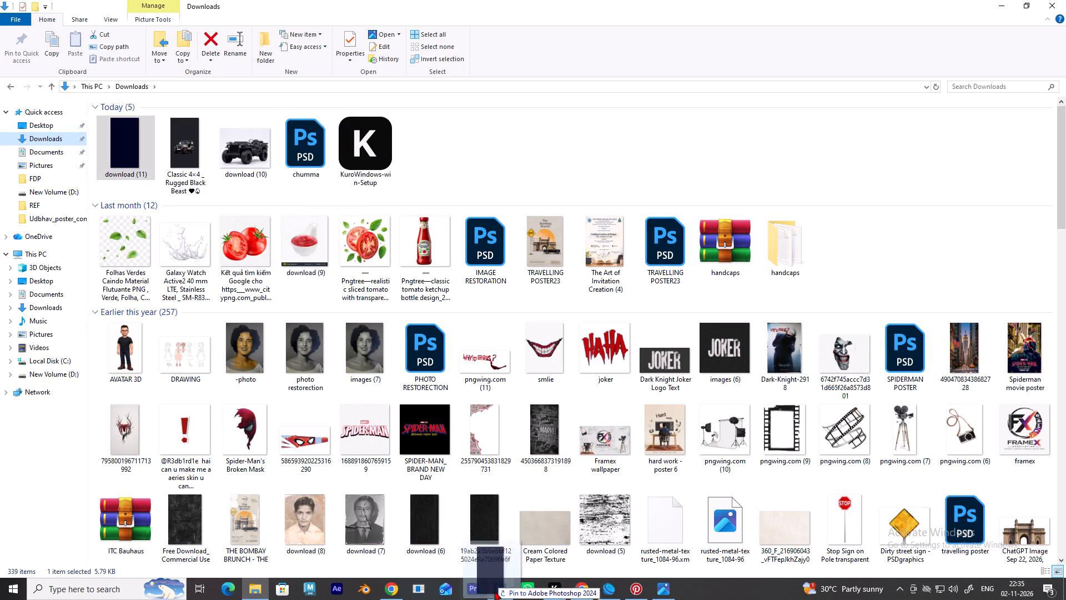
pyautogui.moveTo(494, 591); pyautogui.dragTo(506, 597)
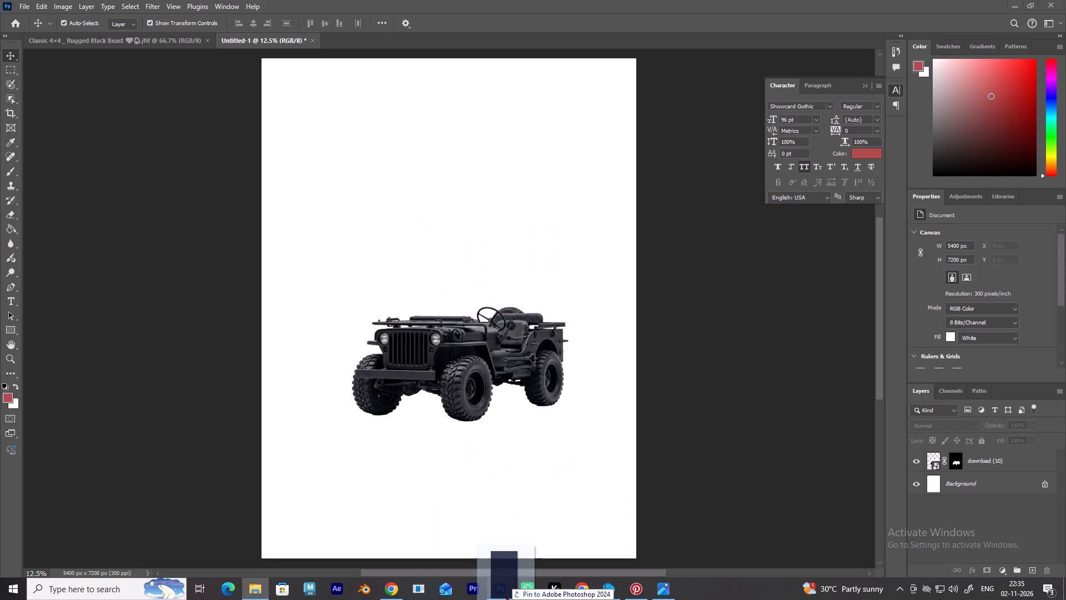
pyautogui.moveTo(506, 597); pyautogui.dragTo(356, 329)
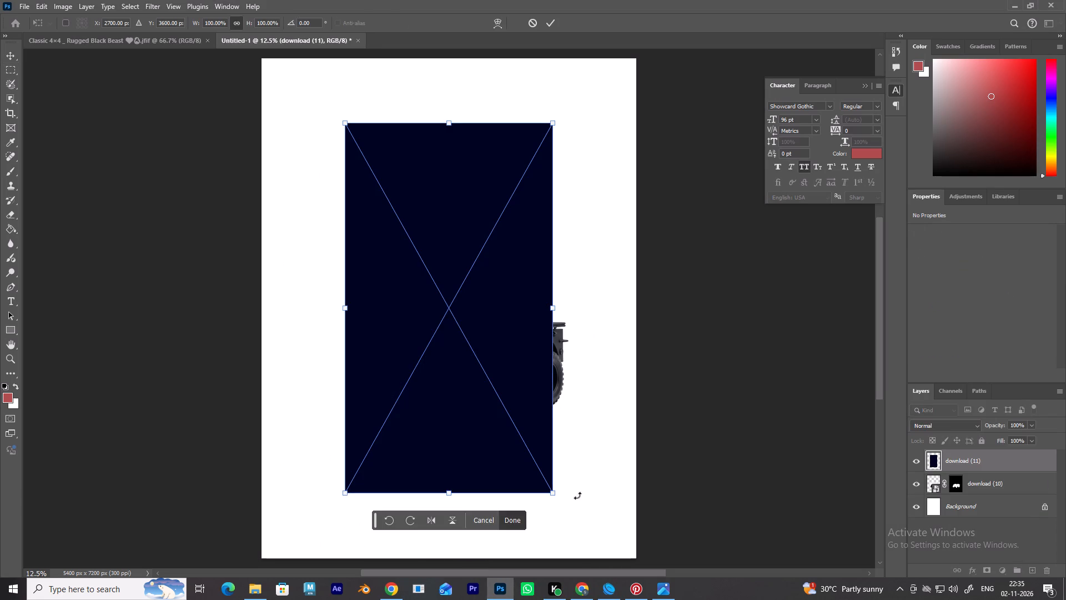
# Enlarge the navy image to about 214% and position it so it covers the whole poster canvas.
pyautogui.moveTo(551, 493); pyautogui.dragTo(718, 574)
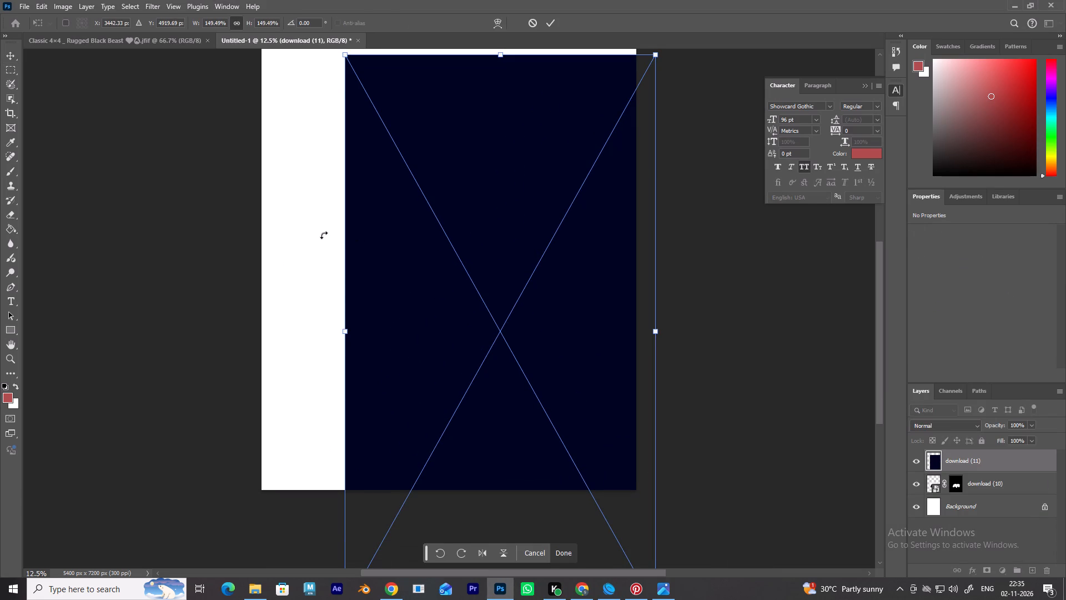
pyautogui.press('space')
pyautogui.press('space')
pyautogui.press('space')
pyautogui.press('space')
pyautogui.press('space')
pyautogui.press('space')
pyautogui.press('space')
pyautogui.press('space')
pyautogui.press('space')
pyautogui.press('space')
pyautogui.press('space')
pyautogui.press('space')
pyautogui.press('space')
pyautogui.press('space')
pyautogui.press('space')
pyautogui.press('space')
pyautogui.press('space')
pyautogui.press('space')
pyautogui.press('space')
pyautogui.press('space')
pyautogui.moveTo(318, 236); pyautogui.dragTo(328, 317)
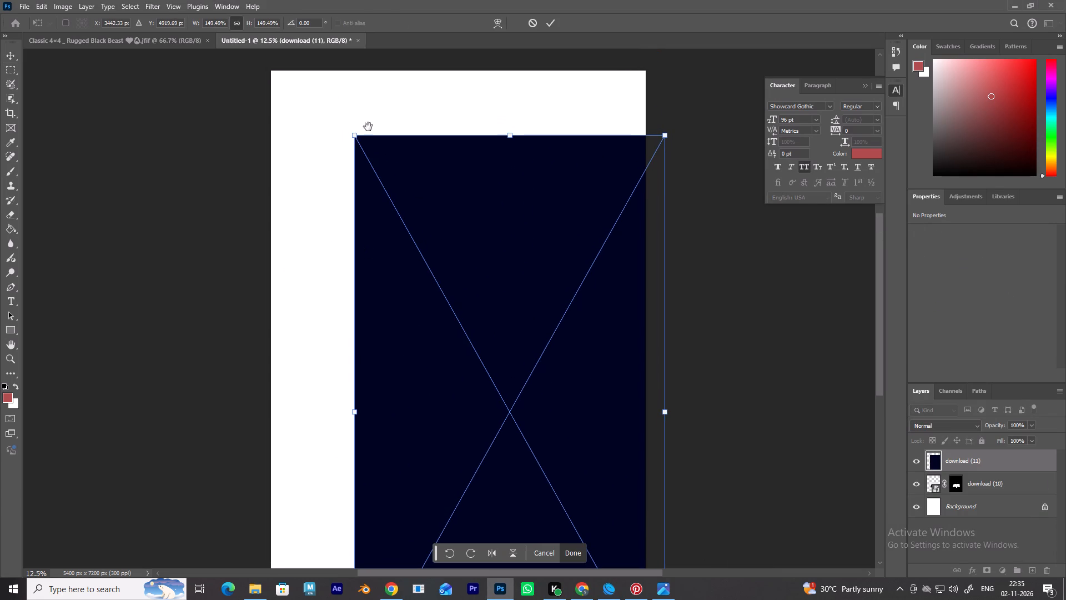
pyautogui.moveTo(351, 140); pyautogui.dragTo(234, 74)
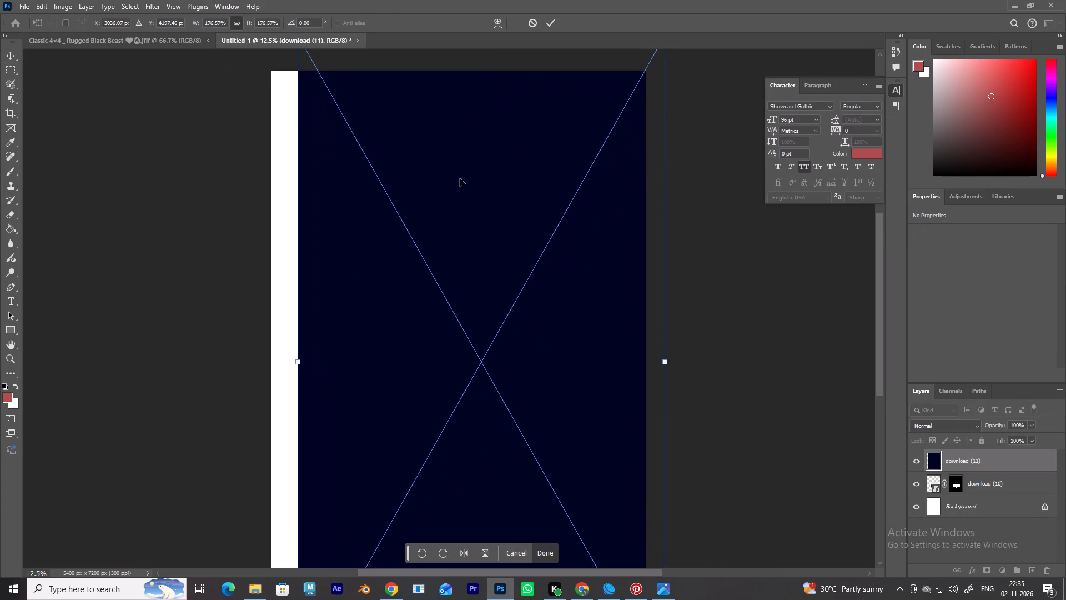
pyautogui.moveTo(461, 178); pyautogui.dragTo(444, 187)
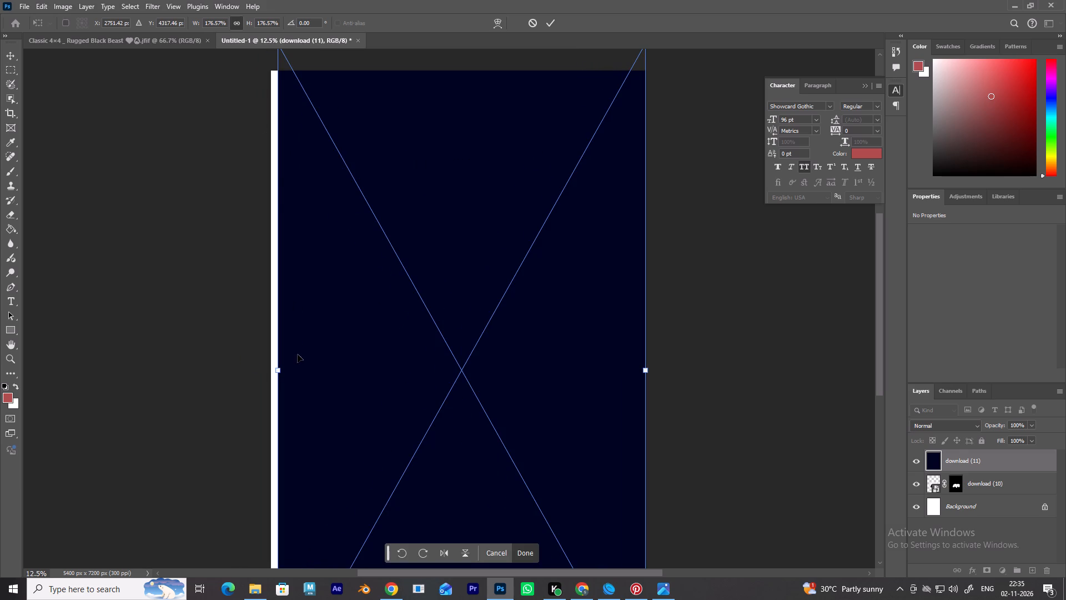
pyautogui.moveTo(278, 366); pyautogui.dragTo(199, 338)
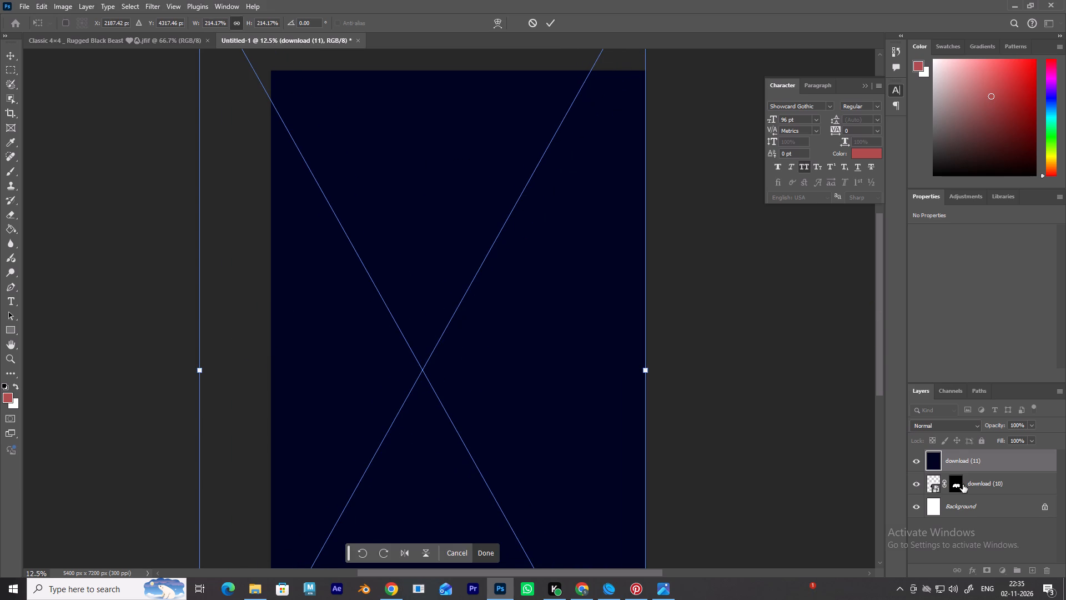
# Move the navy "download (11)" layer below the jeep layer "download (10)", just above the Background layer.
pyautogui.moveTo(1001, 448); pyautogui.dragTo(983, 512)
pyautogui.moveTo(988, 459); pyautogui.dragTo(992, 492)
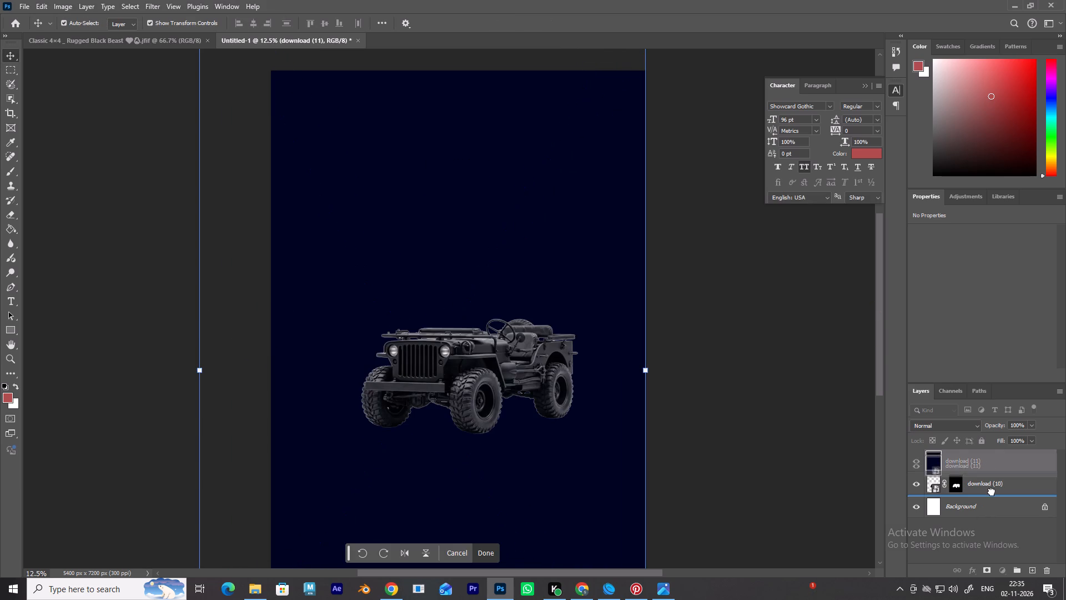
pyautogui.moveTo(992, 492); pyautogui.dragTo(990, 513)
pyautogui.moveTo(1010, 460); pyautogui.dragTo(1010, 497)
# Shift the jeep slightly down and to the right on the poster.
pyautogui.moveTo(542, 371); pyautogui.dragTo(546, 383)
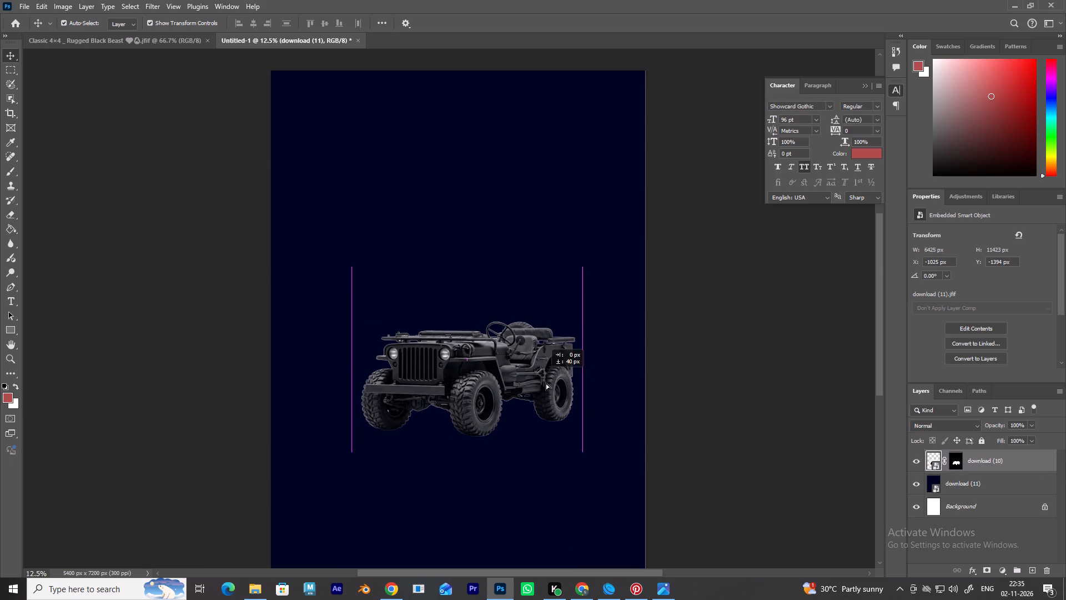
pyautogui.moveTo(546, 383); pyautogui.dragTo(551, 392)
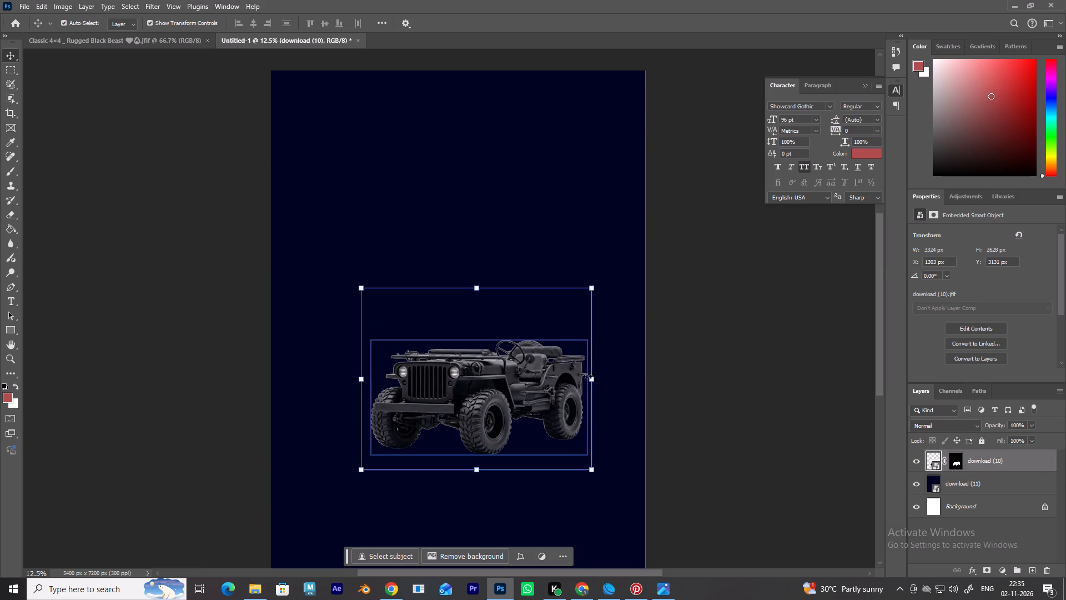
# Set the blend mode of the navy "download (11)" layer to Subtract.
pyautogui.click(982, 485)
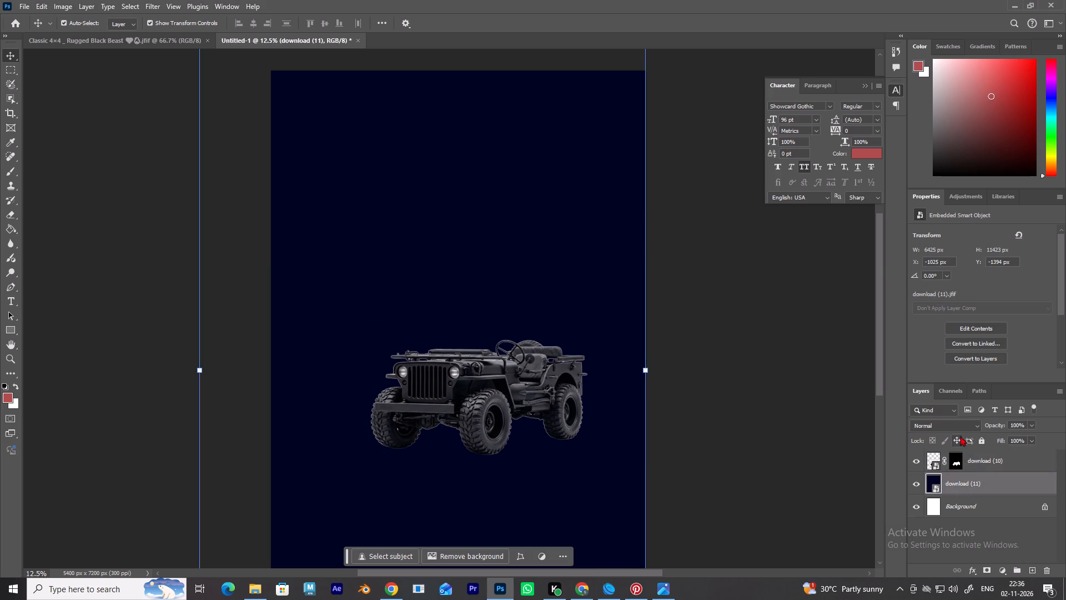
pyautogui.click(966, 429)
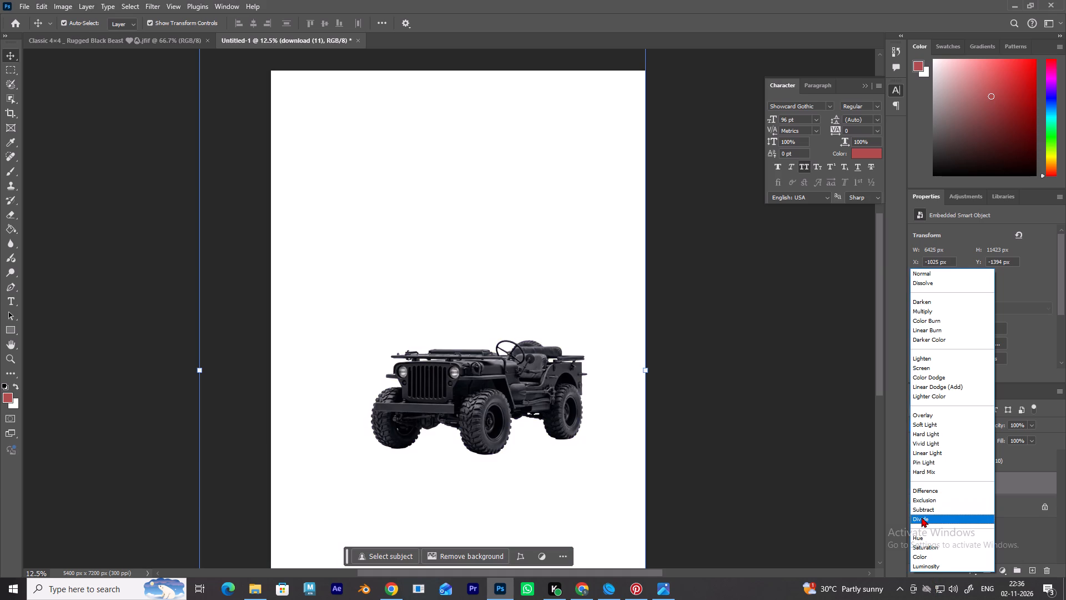
pyautogui.click(921, 512)
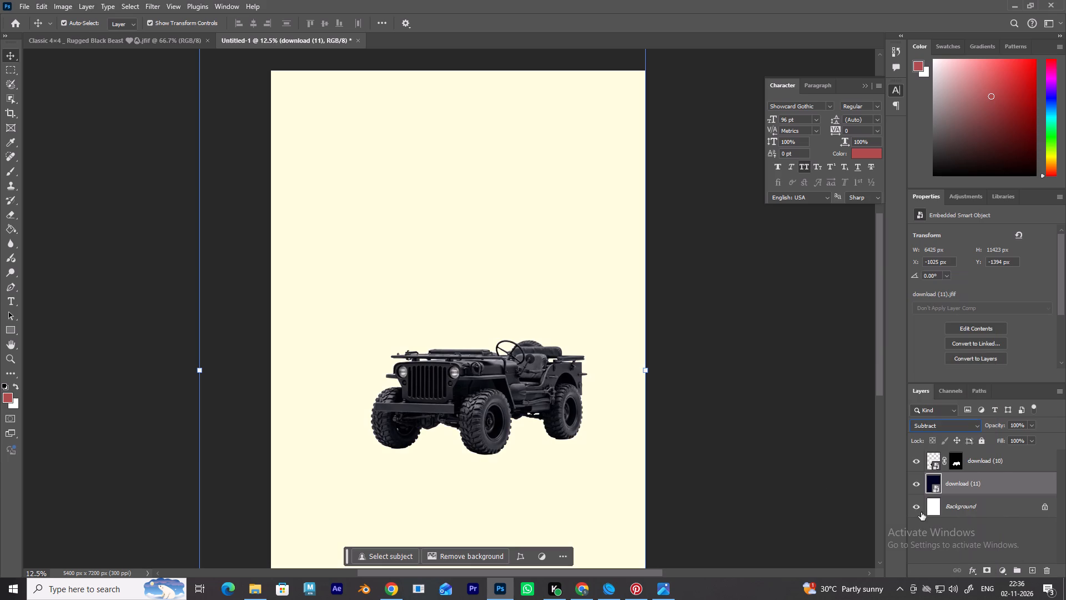
pyautogui.click(790, 450)
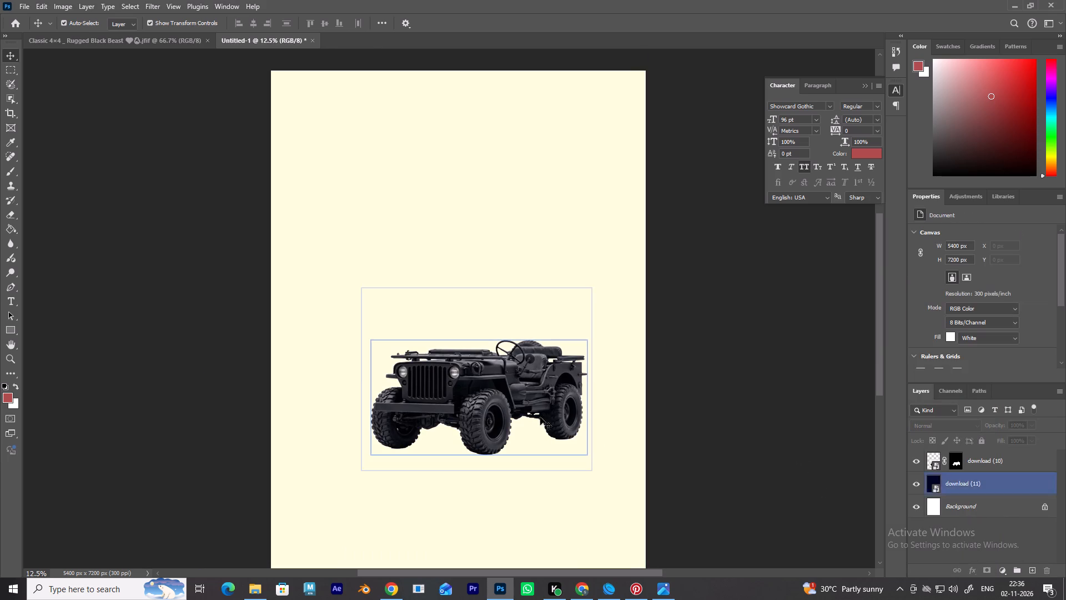
# Reposition the jeep in the lower middle of the poster, at about X 1159 px, Y 3004 px.
pyautogui.moveTo(534, 414); pyautogui.dragTo(522, 394)
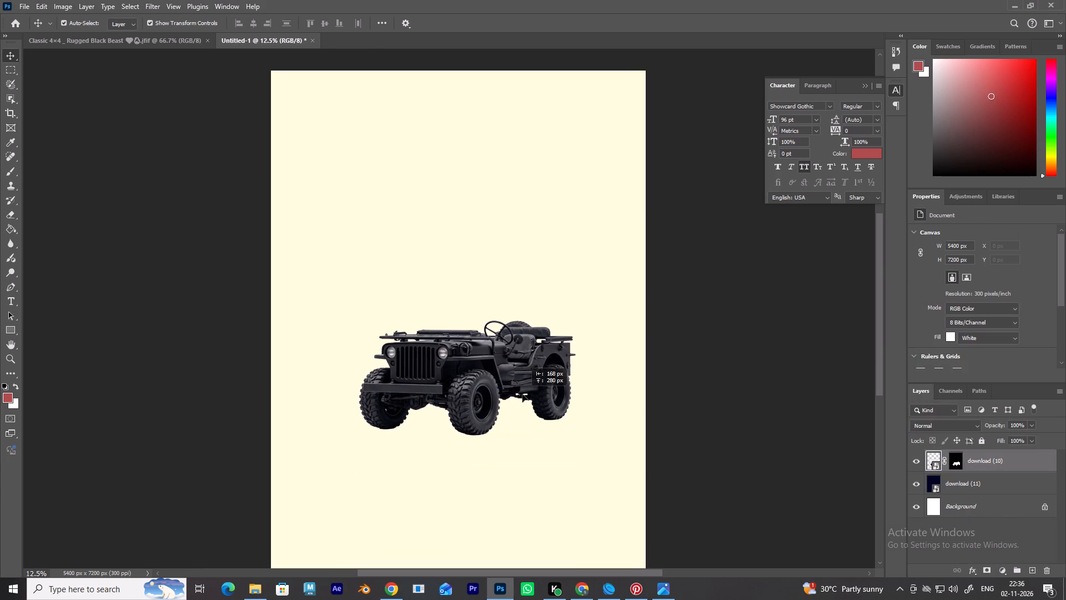
pyautogui.moveTo(522, 394); pyautogui.dragTo(538, 366)
pyautogui.moveTo(533, 363); pyautogui.dragTo(533, 363)
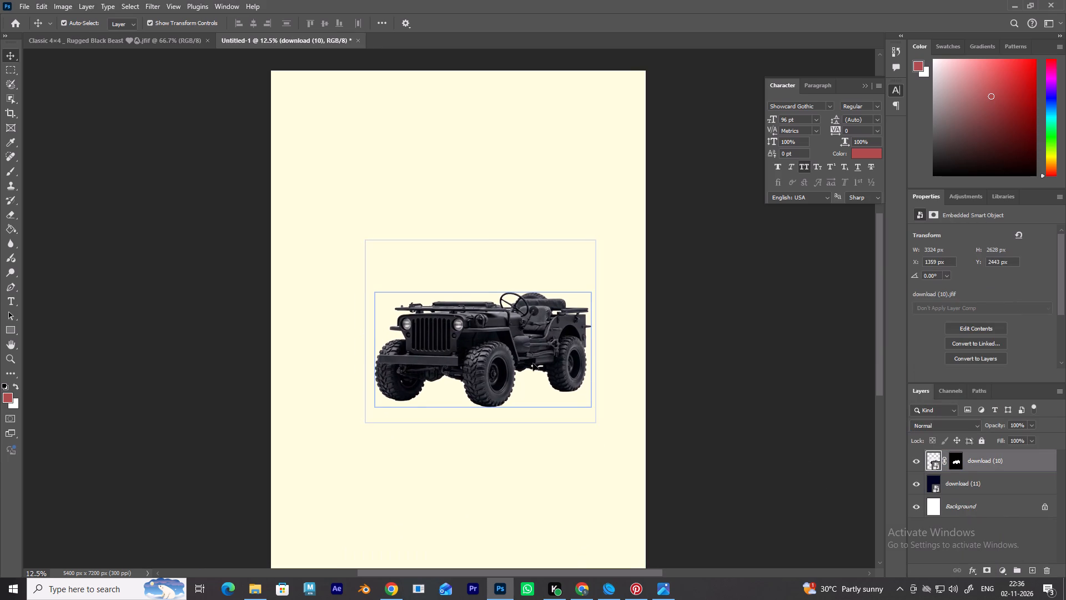
pyautogui.moveTo(533, 363); pyautogui.dragTo(518, 398)
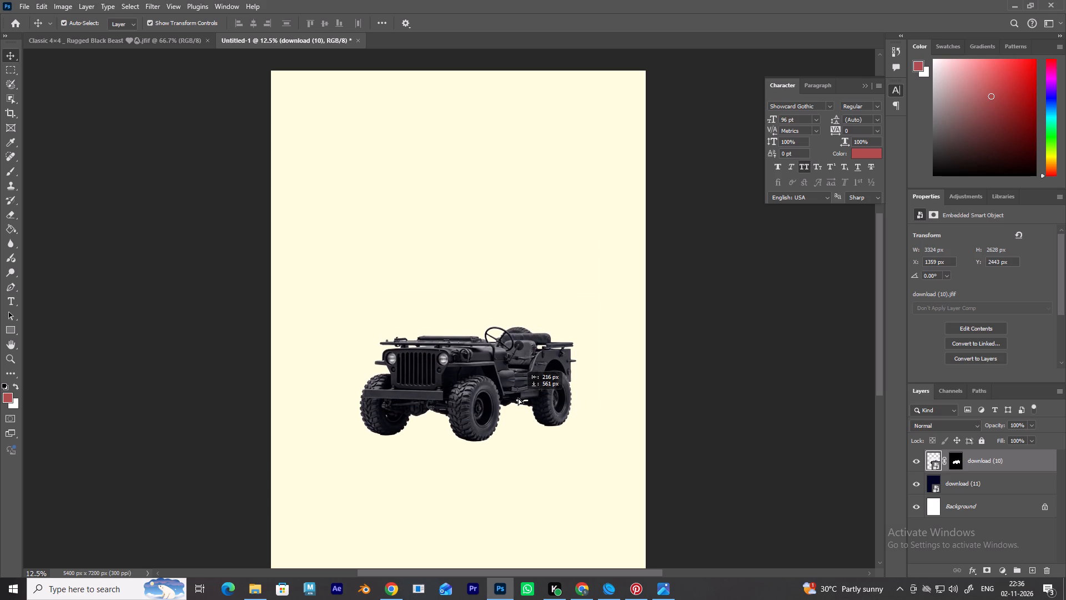
pyautogui.moveTo(518, 398); pyautogui.dragTo(519, 398)
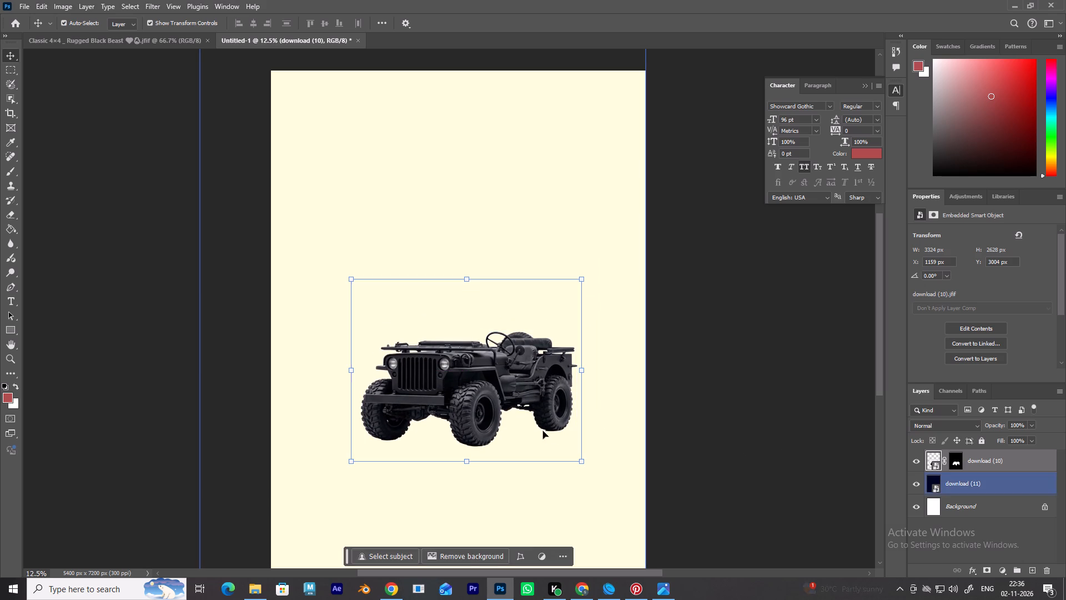
# Duplicate the jeep layer and place the copy directly above the original jeep on the poster.
pyautogui.keyDown('alt'); pyautogui.moveTo(539, 409); pyautogui.dragTo(568, 289); pyautogui.keyUp('alt')
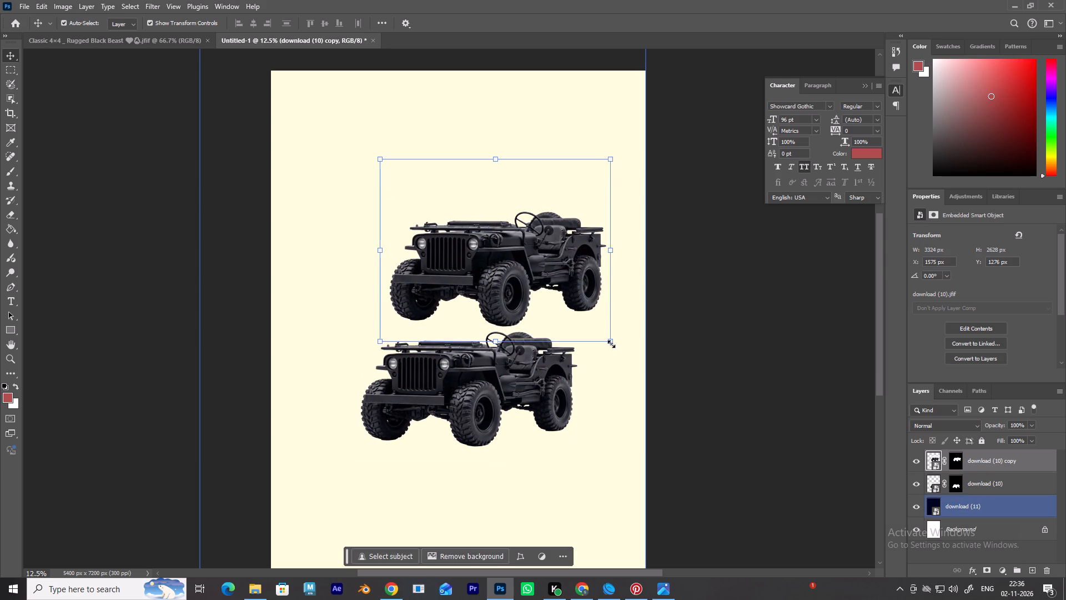
# Rotate the jeep copy upside down, to an angle of about -178.8°.
pyautogui.moveTo(617, 349); pyautogui.dragTo(263, 0)
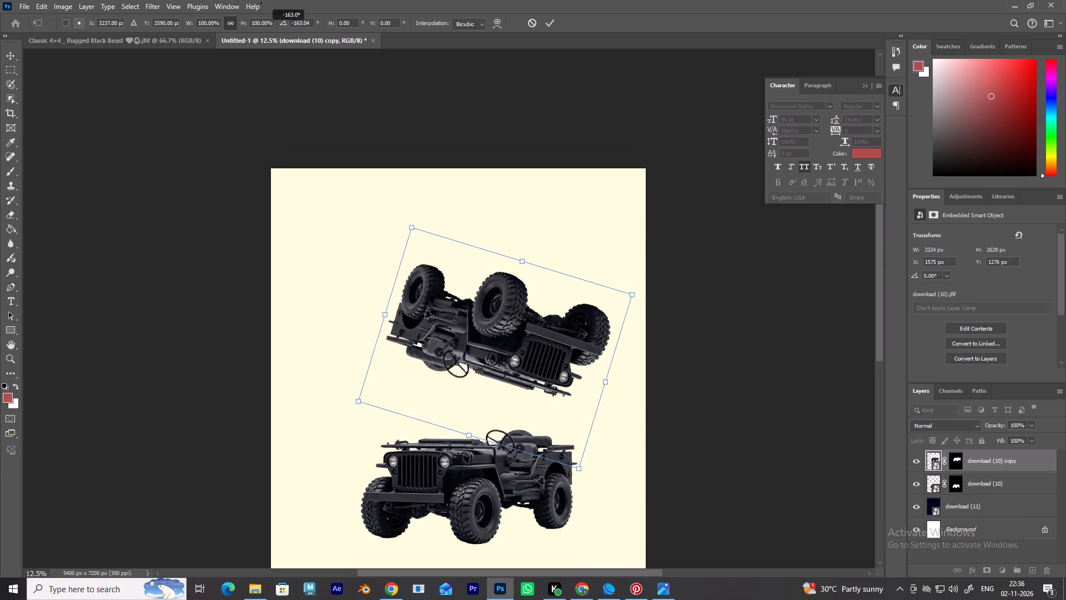
pyautogui.moveTo(263, 0); pyautogui.dragTo(217, 61)
pyautogui.press('space')
pyautogui.press('space')
pyautogui.press('space')
pyautogui.press('space')
pyautogui.press('space')
pyautogui.press('space')
pyautogui.press('space')
pyautogui.press('space')
pyautogui.press('space')
pyautogui.press('space')
pyautogui.press('space')
pyautogui.press('space')
pyautogui.press('space')
pyautogui.press('space')
pyautogui.press('space')
pyautogui.press('space')
pyautogui.press('space')
pyautogui.press('space')
pyautogui.press('space')
pyautogui.press('space')
pyautogui.moveTo(456, 350); pyautogui.dragTo(475, 288)
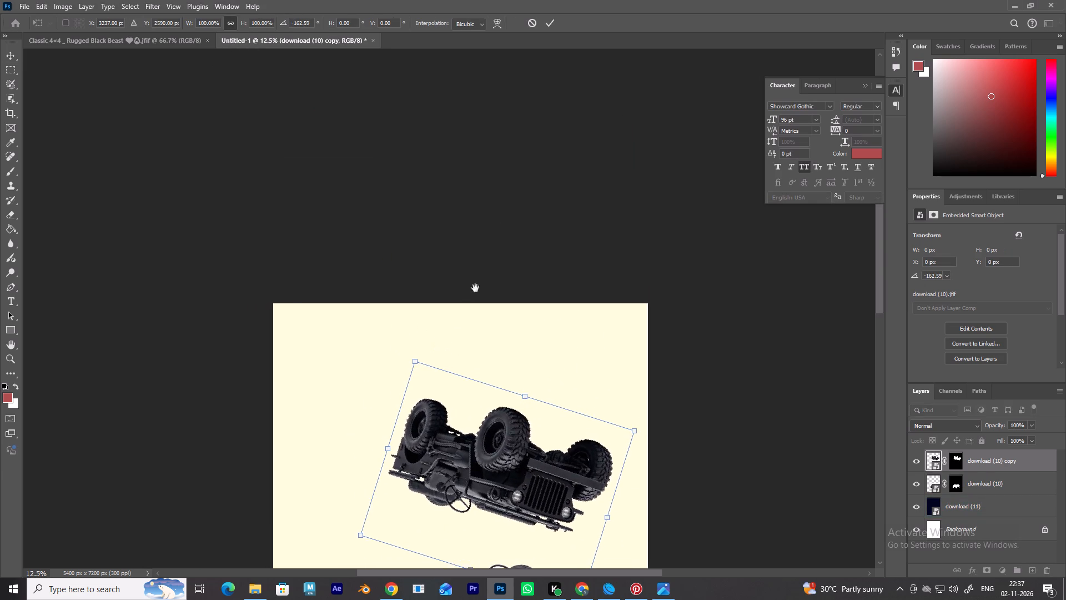
pyautogui.moveTo(475, 288); pyautogui.dragTo(475, 86)
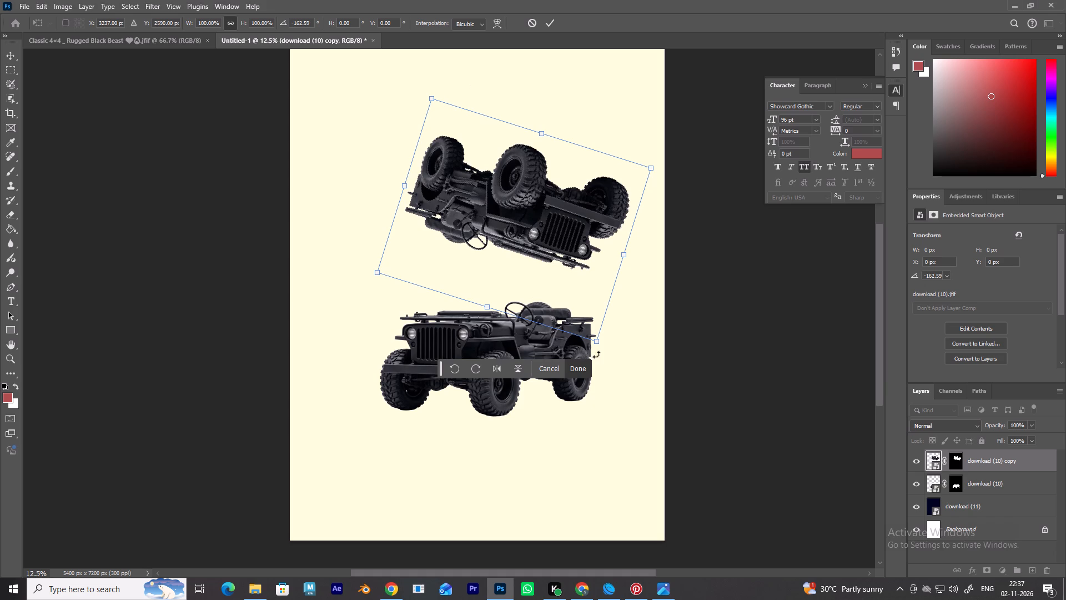
pyautogui.moveTo(601, 352); pyautogui.dragTo(620, 300)
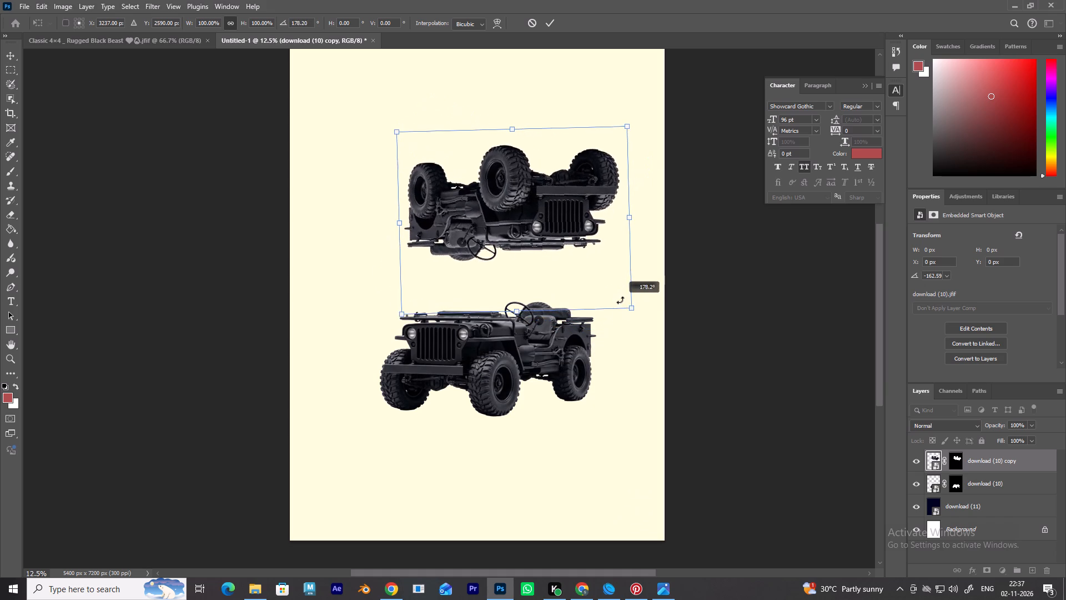
pyautogui.moveTo(620, 300); pyautogui.dragTo(621, 311)
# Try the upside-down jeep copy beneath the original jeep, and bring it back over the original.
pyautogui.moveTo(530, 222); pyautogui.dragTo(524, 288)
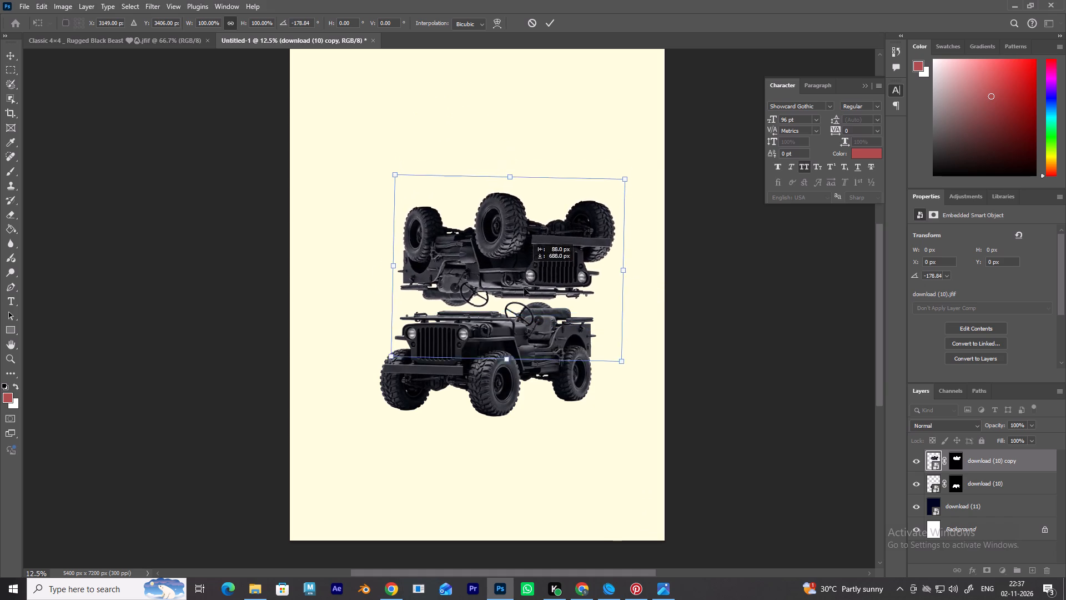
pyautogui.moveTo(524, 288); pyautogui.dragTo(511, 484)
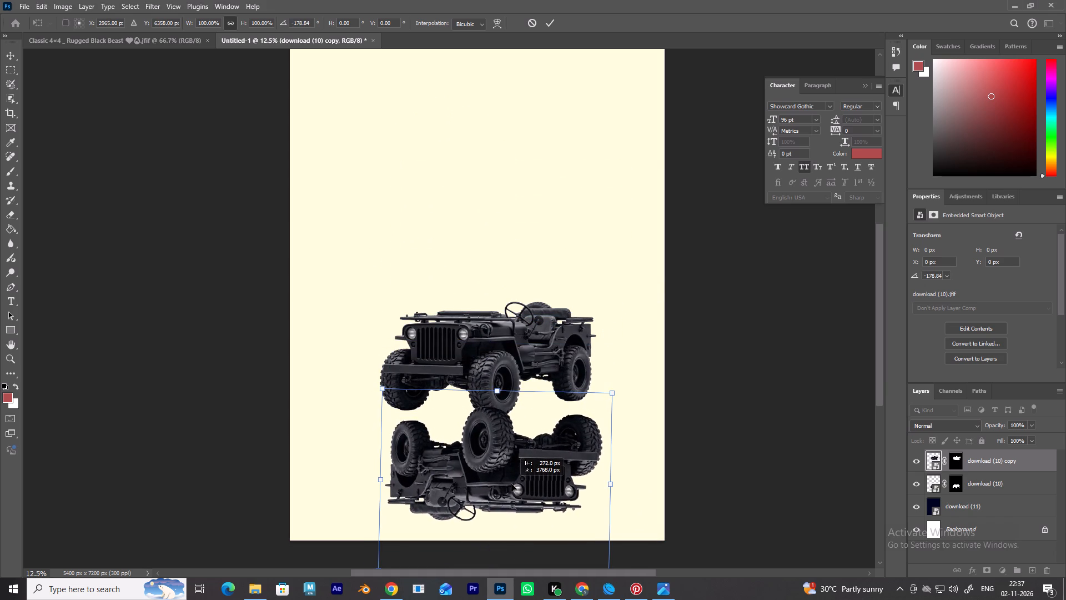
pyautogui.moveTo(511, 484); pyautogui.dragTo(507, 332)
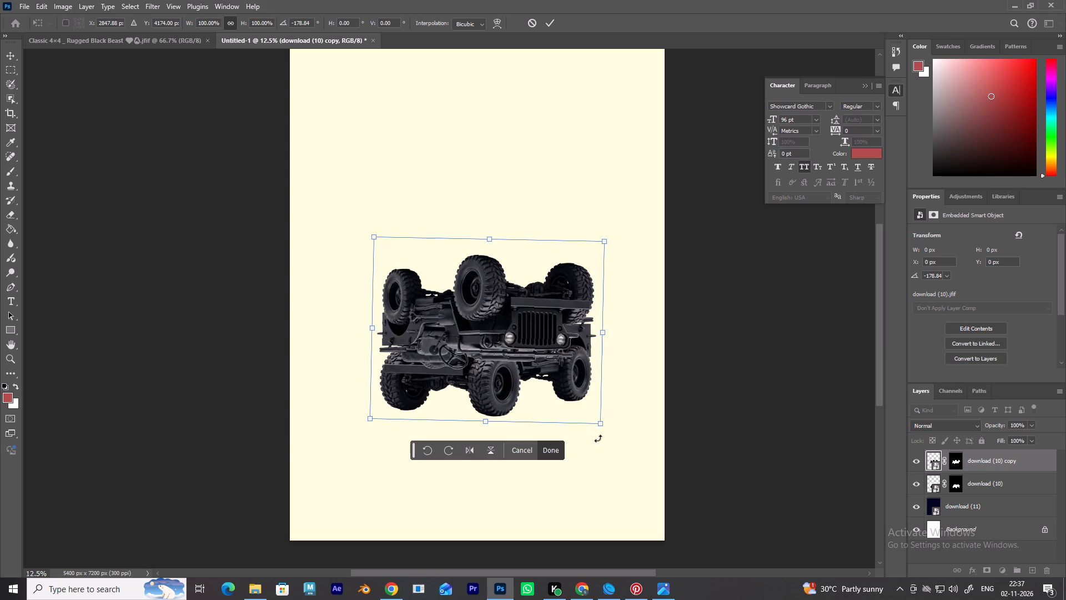
# Level the upside-down jeep copy to nearly 180° and flip it horizontally so it mirrors the original.
pyautogui.moveTo(607, 432); pyautogui.dragTo(608, 426)
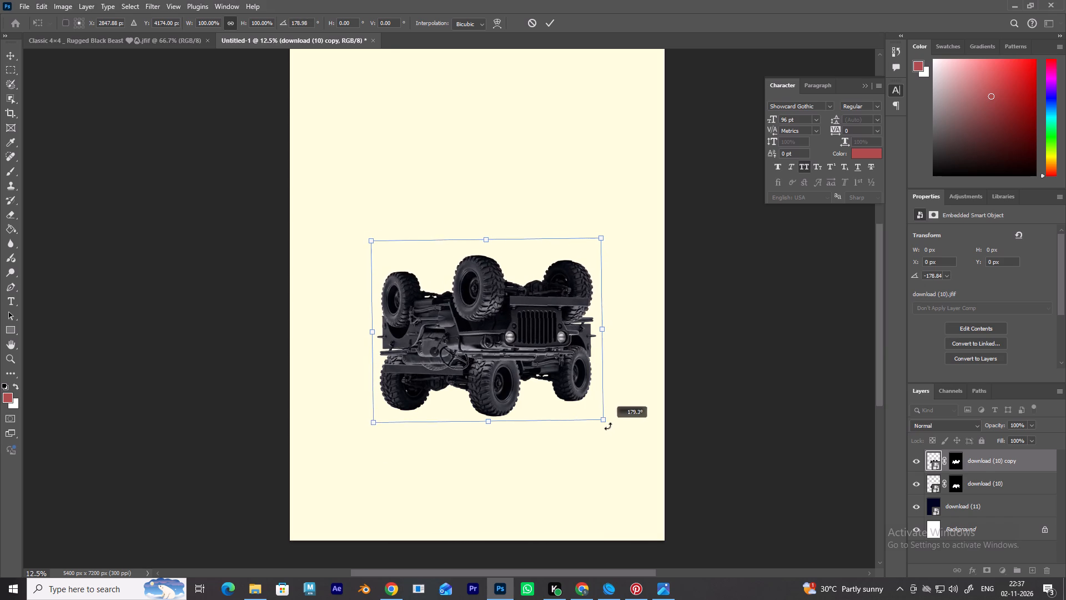
pyautogui.moveTo(608, 426); pyautogui.dragTo(607, 427)
pyautogui.click(471, 446)
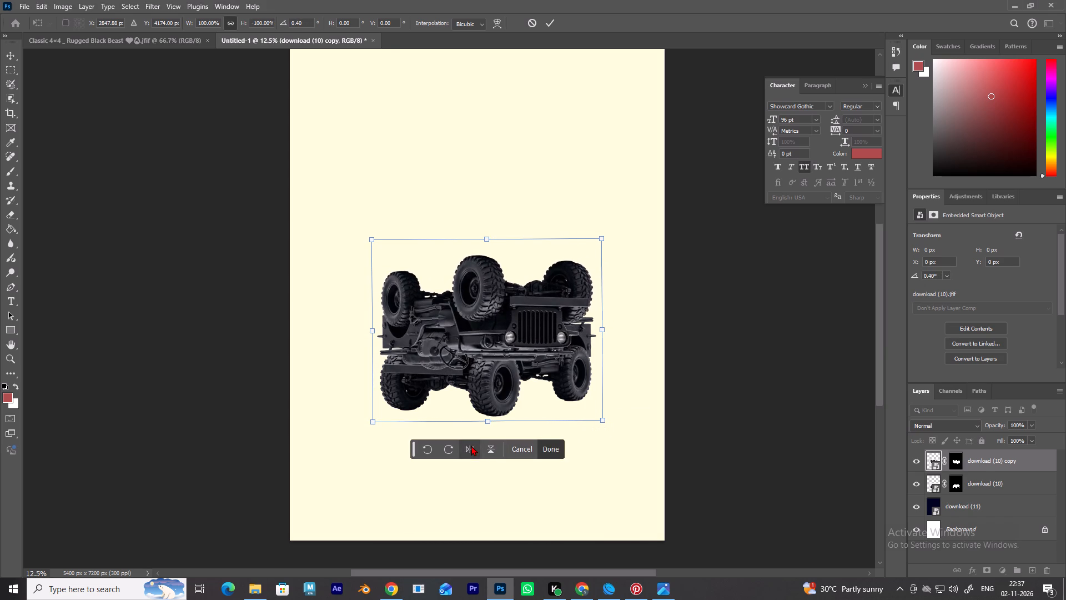
# Place the mirrored jeep copy directly beneath the original jeep as a reflection, at about X 2830 px, Y 6462 px.
pyautogui.moveTo(510, 349); pyautogui.dragTo(501, 495)
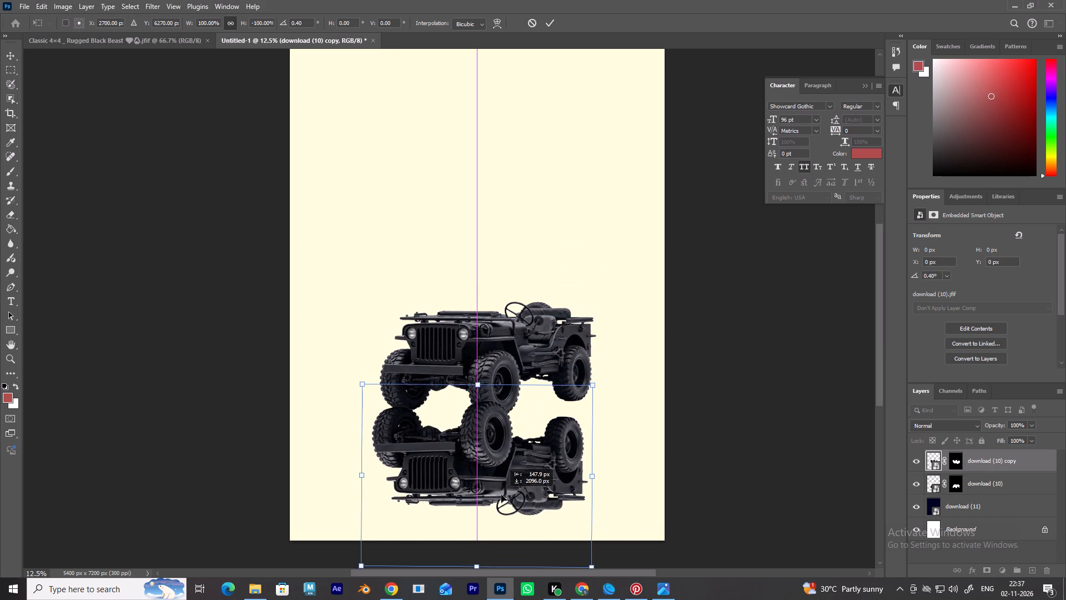
pyautogui.moveTo(501, 495); pyautogui.dragTo(514, 512)
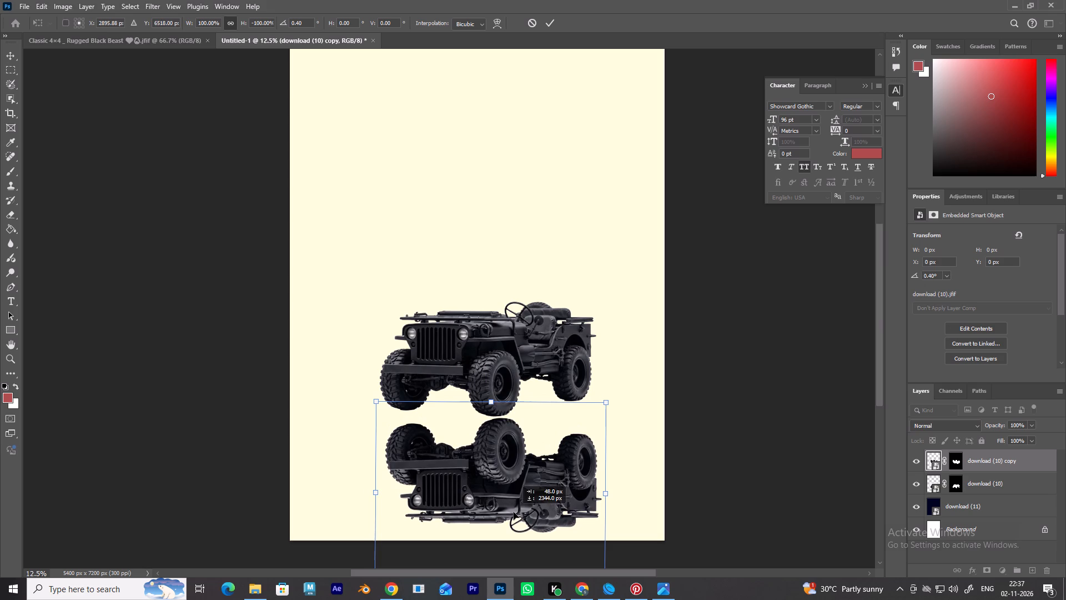
pyautogui.moveTo(514, 512); pyautogui.dragTo(512, 508)
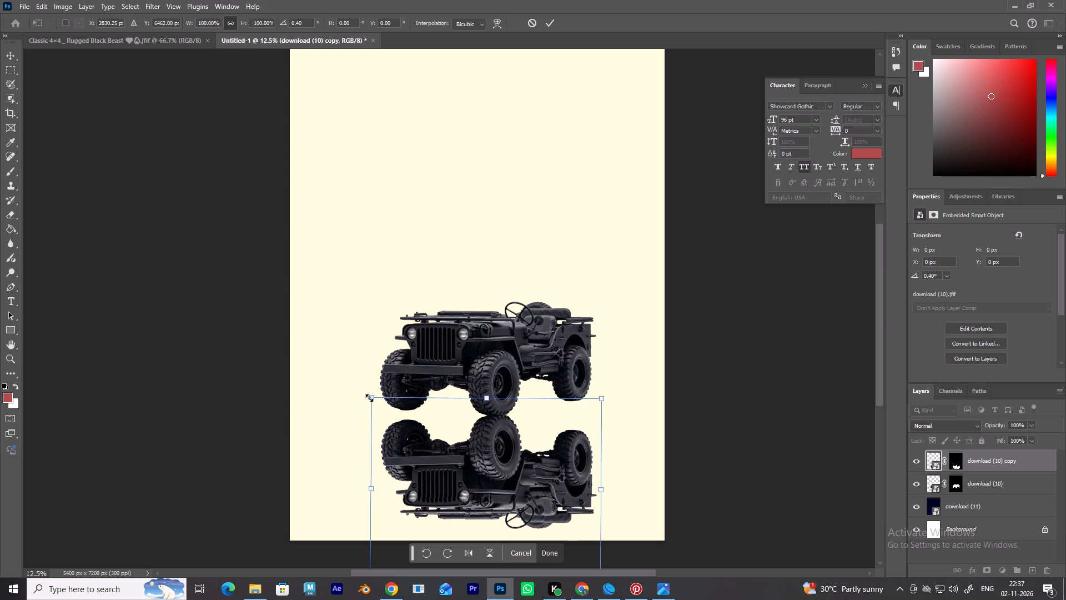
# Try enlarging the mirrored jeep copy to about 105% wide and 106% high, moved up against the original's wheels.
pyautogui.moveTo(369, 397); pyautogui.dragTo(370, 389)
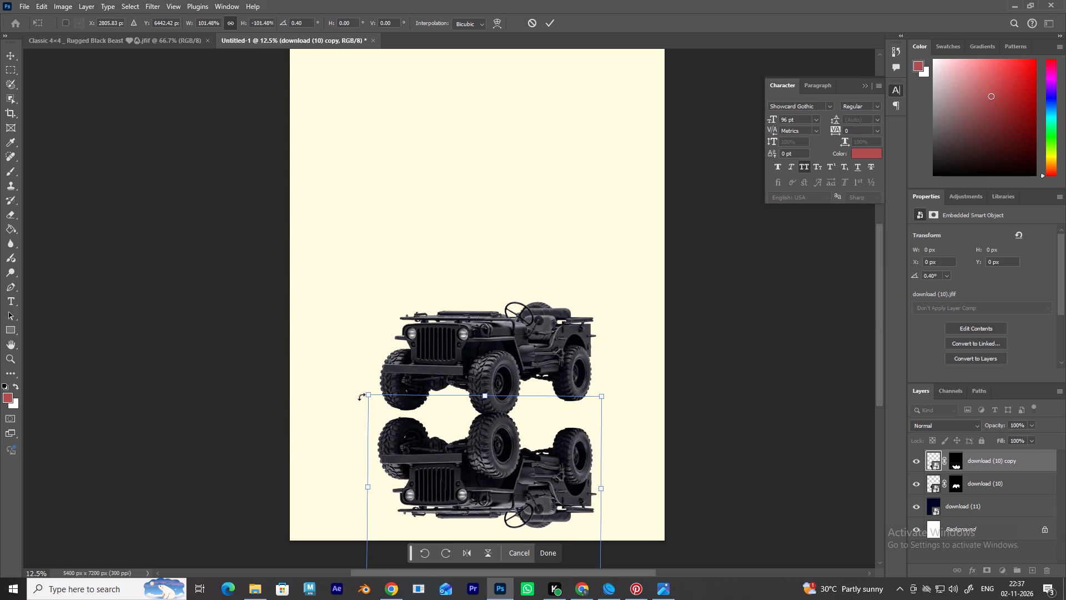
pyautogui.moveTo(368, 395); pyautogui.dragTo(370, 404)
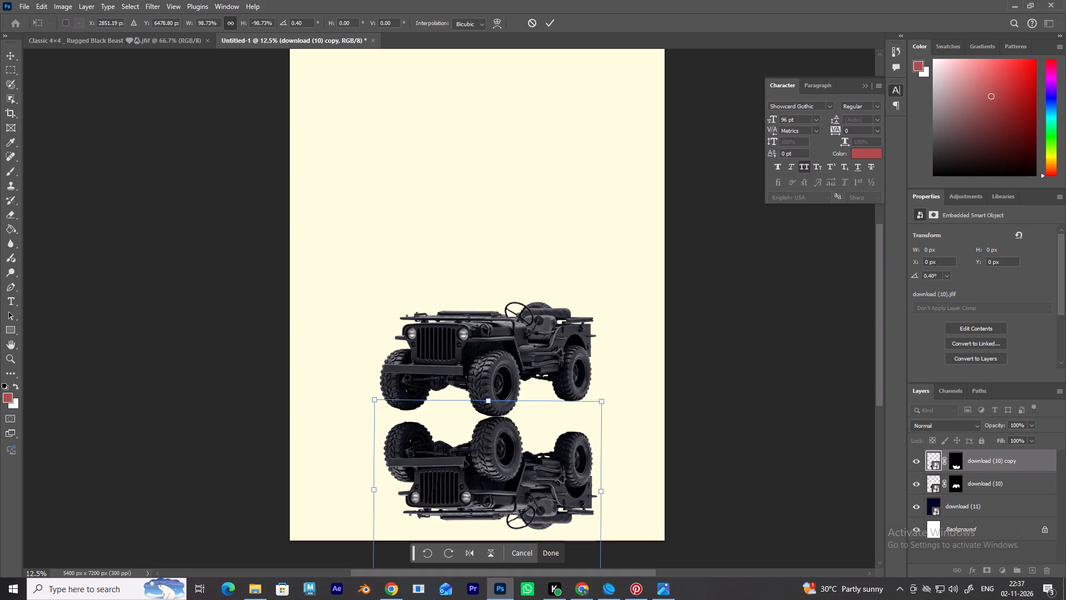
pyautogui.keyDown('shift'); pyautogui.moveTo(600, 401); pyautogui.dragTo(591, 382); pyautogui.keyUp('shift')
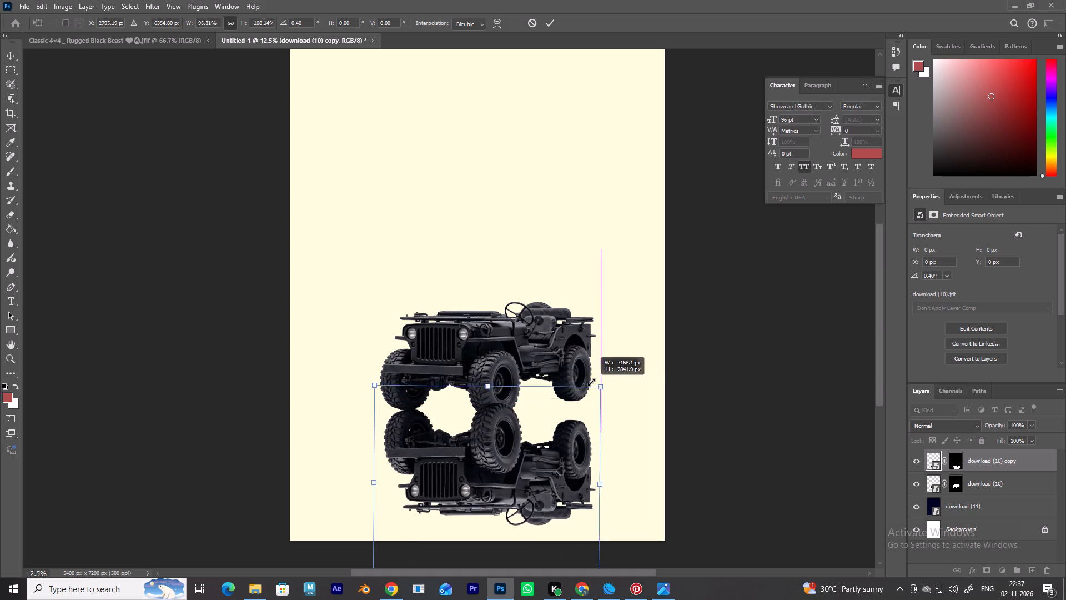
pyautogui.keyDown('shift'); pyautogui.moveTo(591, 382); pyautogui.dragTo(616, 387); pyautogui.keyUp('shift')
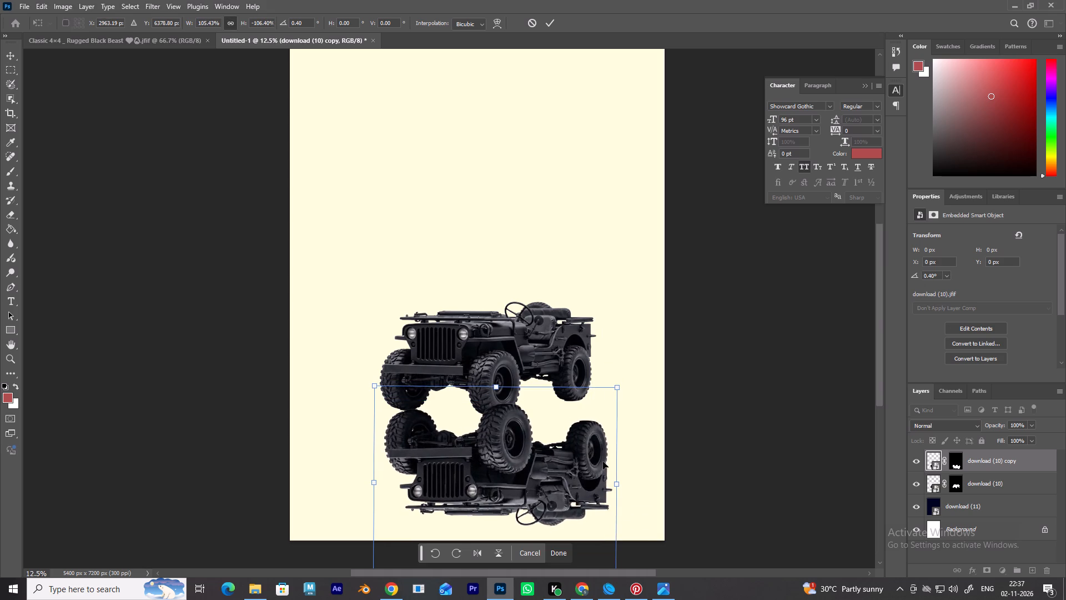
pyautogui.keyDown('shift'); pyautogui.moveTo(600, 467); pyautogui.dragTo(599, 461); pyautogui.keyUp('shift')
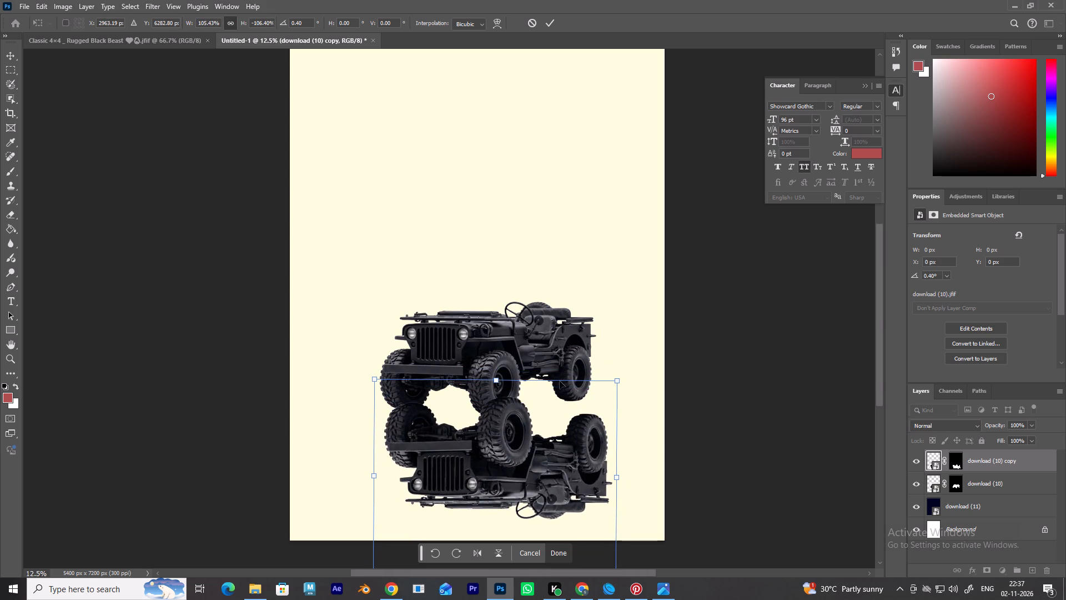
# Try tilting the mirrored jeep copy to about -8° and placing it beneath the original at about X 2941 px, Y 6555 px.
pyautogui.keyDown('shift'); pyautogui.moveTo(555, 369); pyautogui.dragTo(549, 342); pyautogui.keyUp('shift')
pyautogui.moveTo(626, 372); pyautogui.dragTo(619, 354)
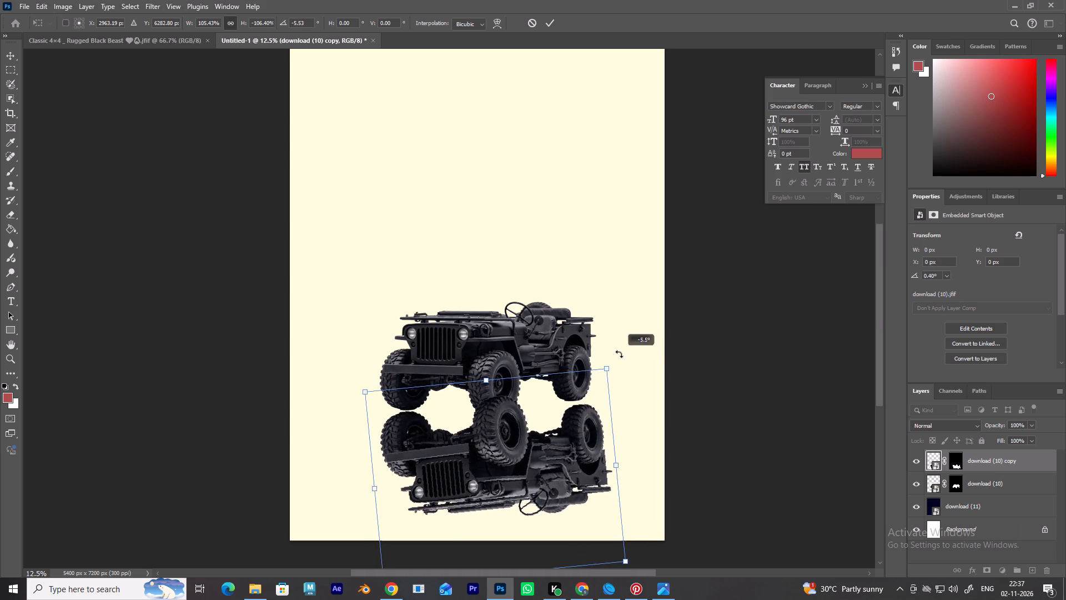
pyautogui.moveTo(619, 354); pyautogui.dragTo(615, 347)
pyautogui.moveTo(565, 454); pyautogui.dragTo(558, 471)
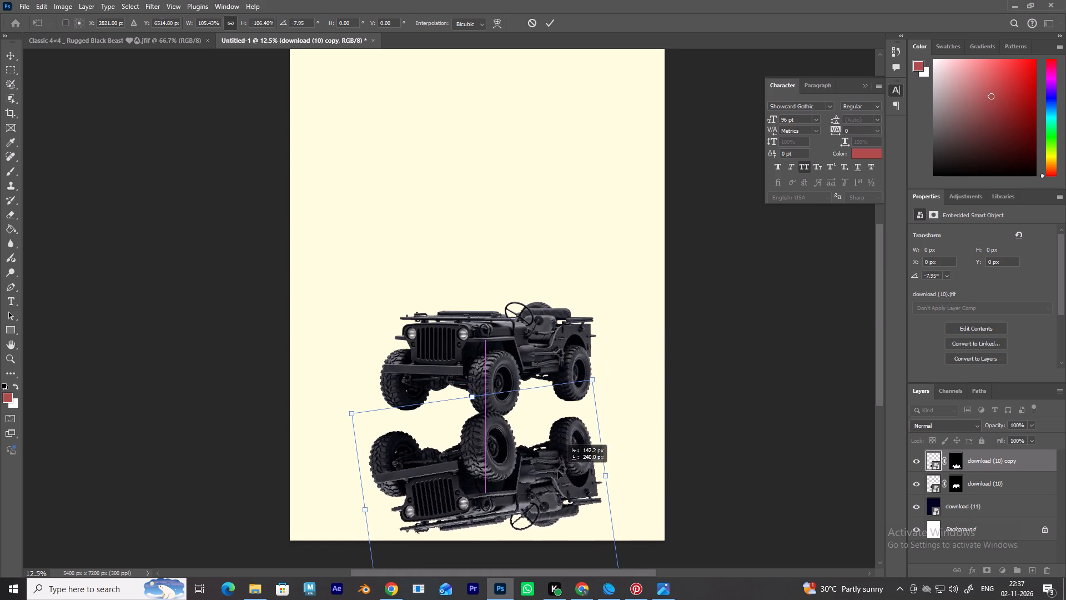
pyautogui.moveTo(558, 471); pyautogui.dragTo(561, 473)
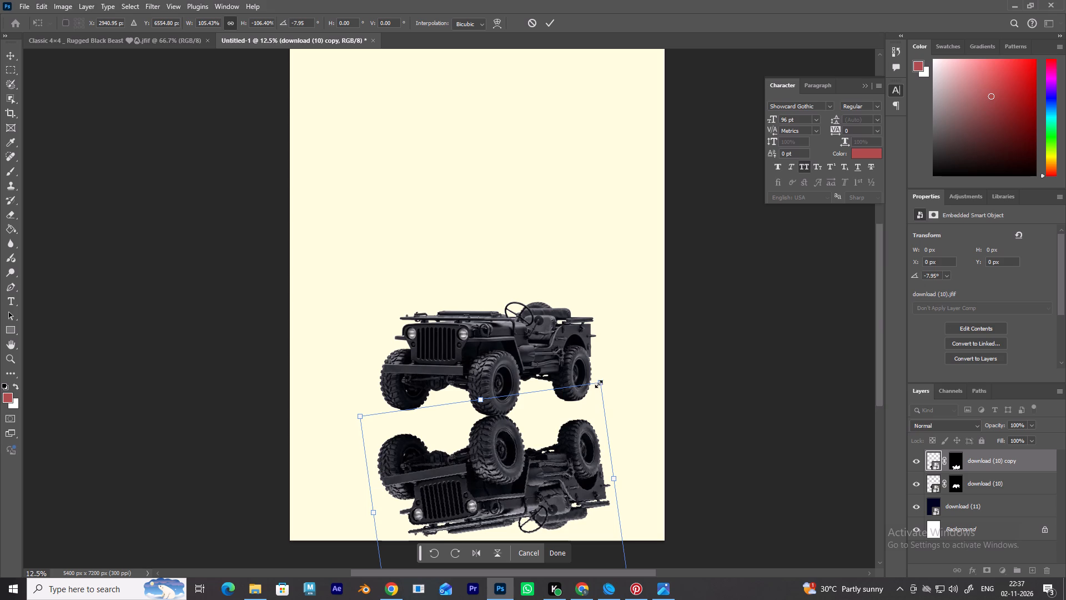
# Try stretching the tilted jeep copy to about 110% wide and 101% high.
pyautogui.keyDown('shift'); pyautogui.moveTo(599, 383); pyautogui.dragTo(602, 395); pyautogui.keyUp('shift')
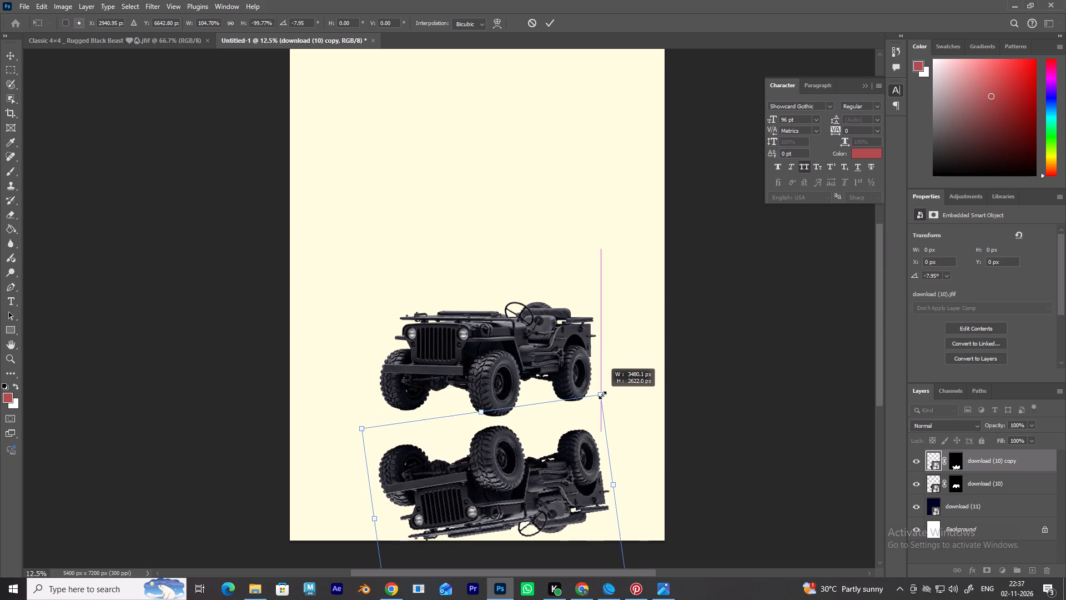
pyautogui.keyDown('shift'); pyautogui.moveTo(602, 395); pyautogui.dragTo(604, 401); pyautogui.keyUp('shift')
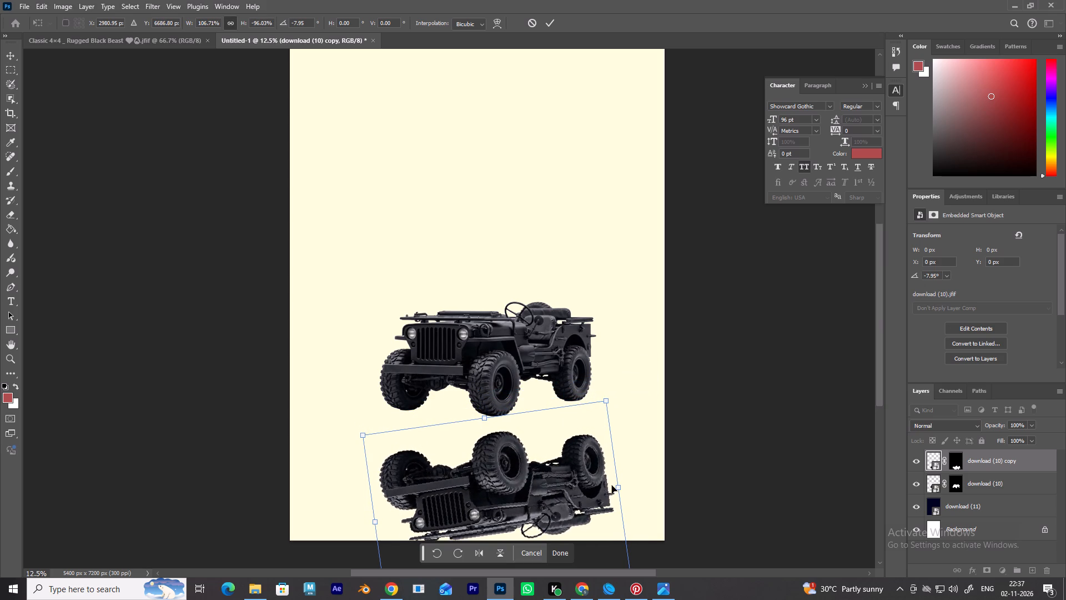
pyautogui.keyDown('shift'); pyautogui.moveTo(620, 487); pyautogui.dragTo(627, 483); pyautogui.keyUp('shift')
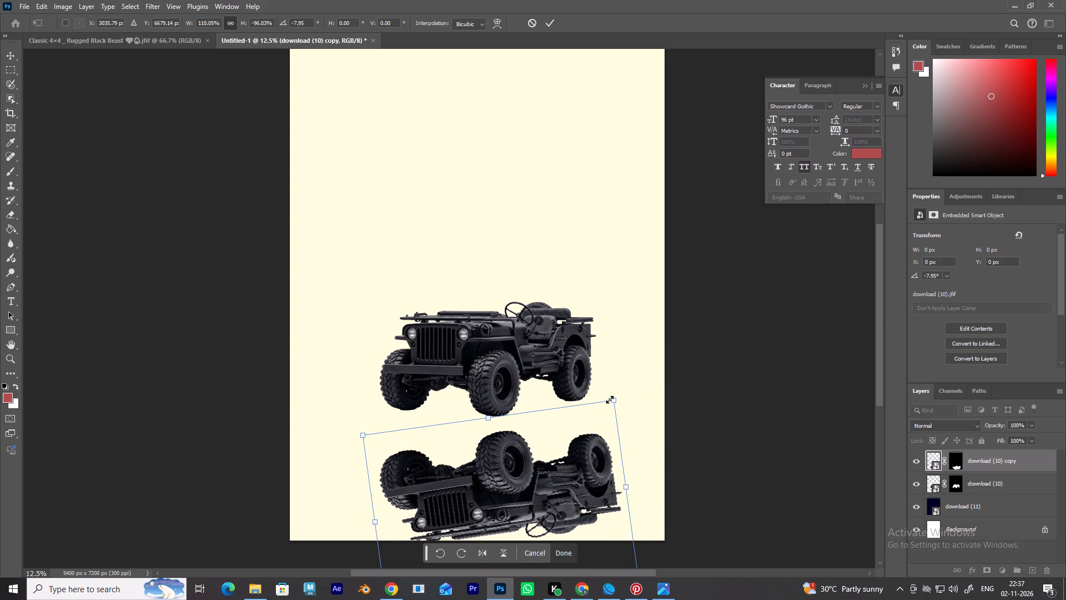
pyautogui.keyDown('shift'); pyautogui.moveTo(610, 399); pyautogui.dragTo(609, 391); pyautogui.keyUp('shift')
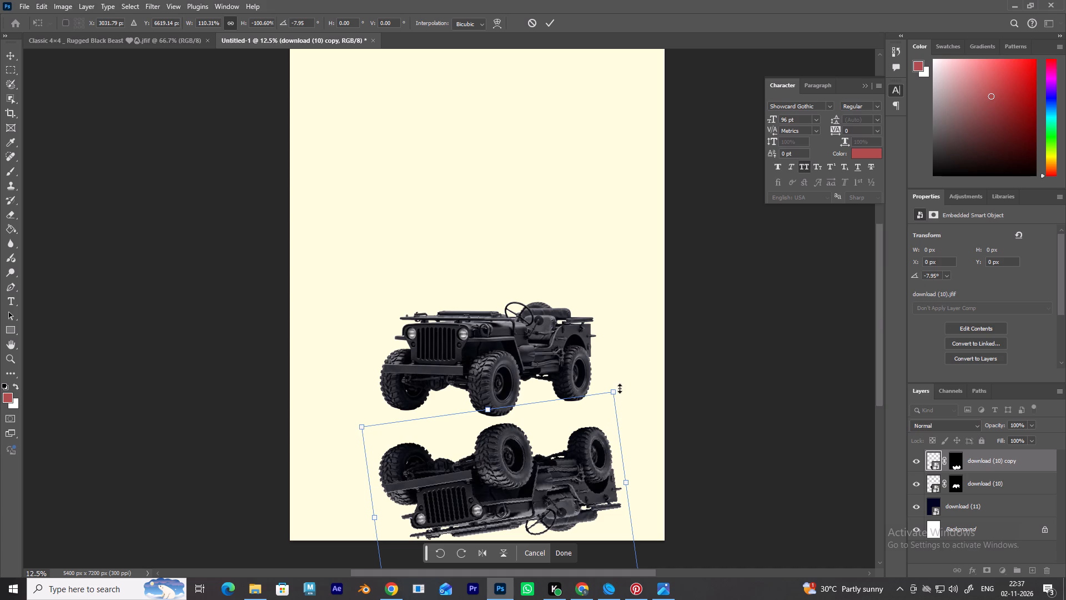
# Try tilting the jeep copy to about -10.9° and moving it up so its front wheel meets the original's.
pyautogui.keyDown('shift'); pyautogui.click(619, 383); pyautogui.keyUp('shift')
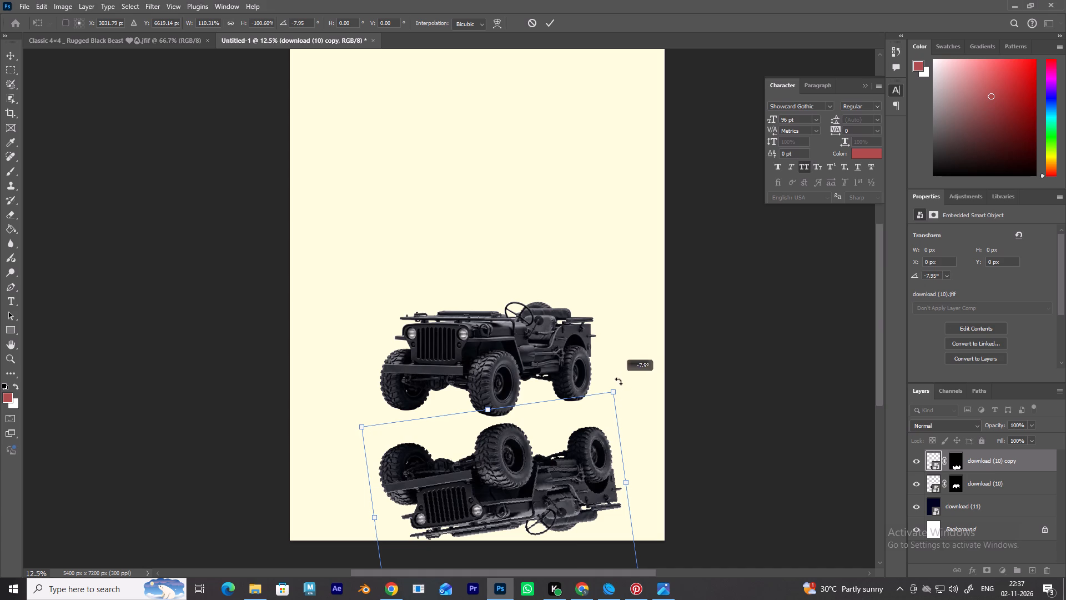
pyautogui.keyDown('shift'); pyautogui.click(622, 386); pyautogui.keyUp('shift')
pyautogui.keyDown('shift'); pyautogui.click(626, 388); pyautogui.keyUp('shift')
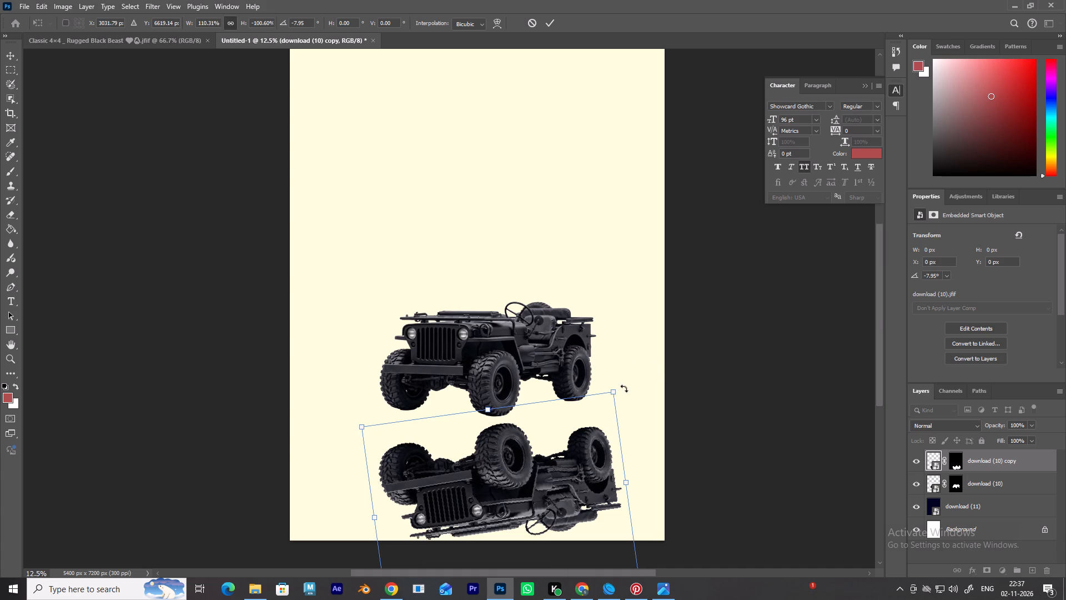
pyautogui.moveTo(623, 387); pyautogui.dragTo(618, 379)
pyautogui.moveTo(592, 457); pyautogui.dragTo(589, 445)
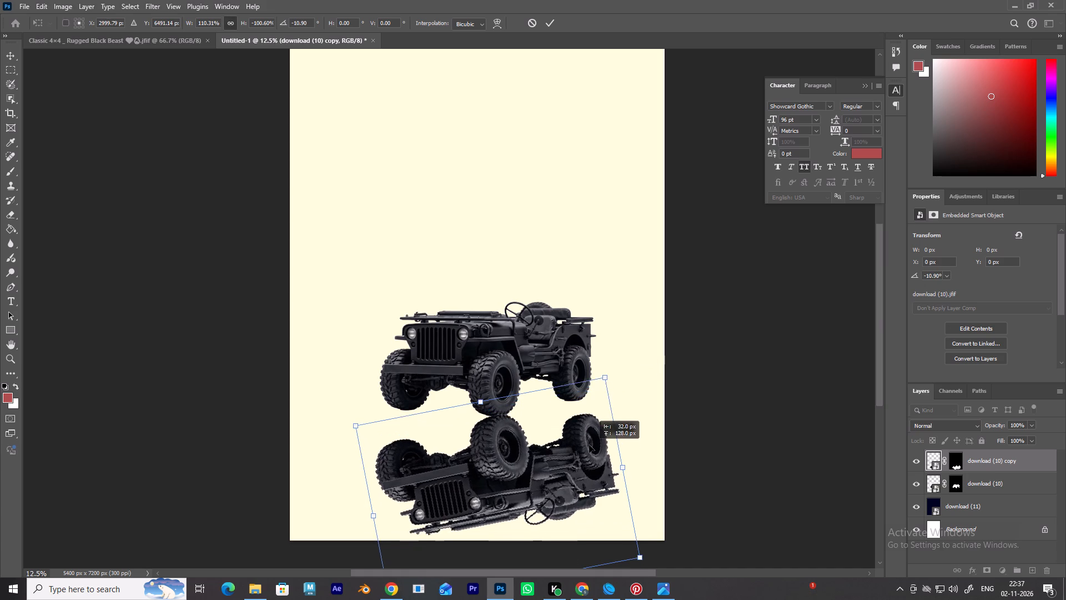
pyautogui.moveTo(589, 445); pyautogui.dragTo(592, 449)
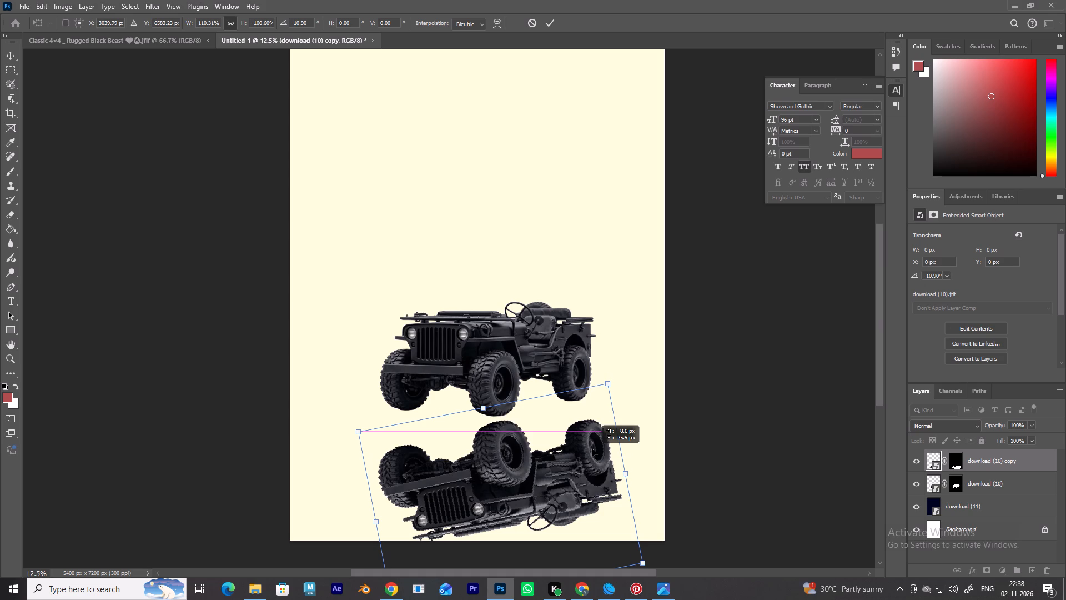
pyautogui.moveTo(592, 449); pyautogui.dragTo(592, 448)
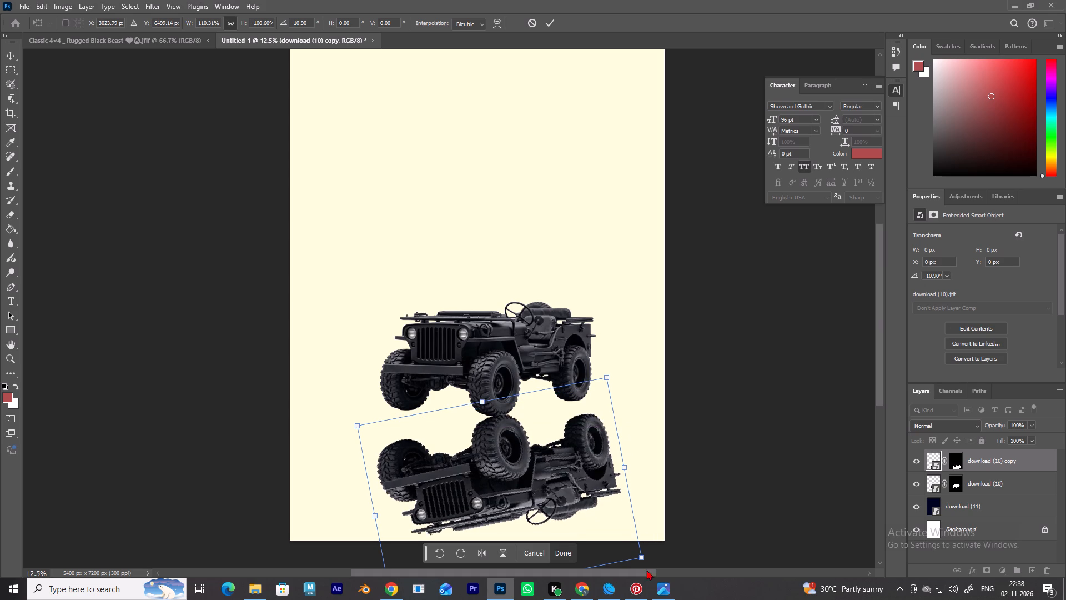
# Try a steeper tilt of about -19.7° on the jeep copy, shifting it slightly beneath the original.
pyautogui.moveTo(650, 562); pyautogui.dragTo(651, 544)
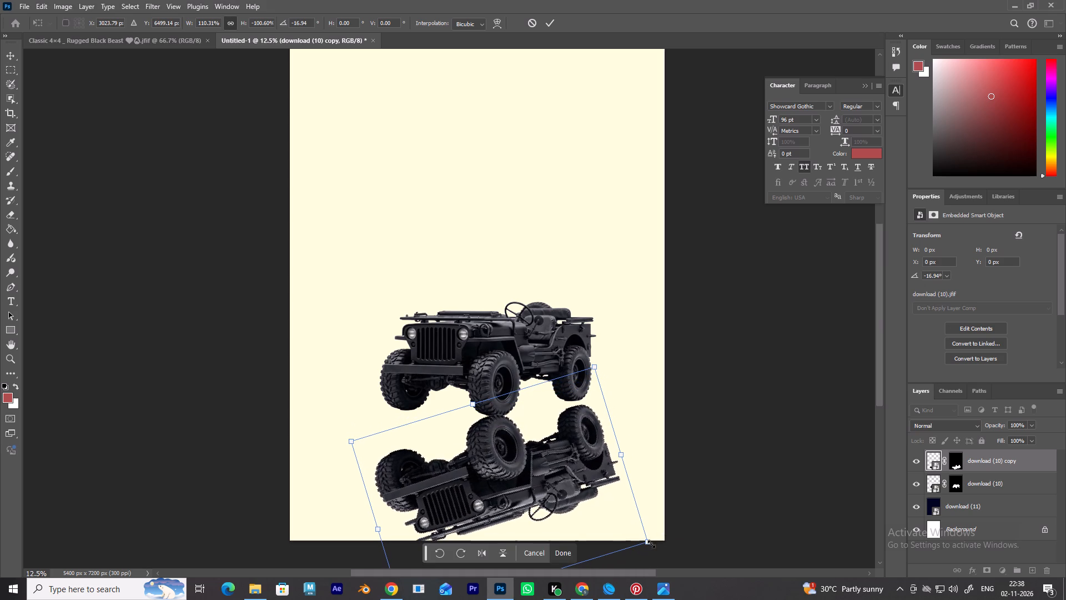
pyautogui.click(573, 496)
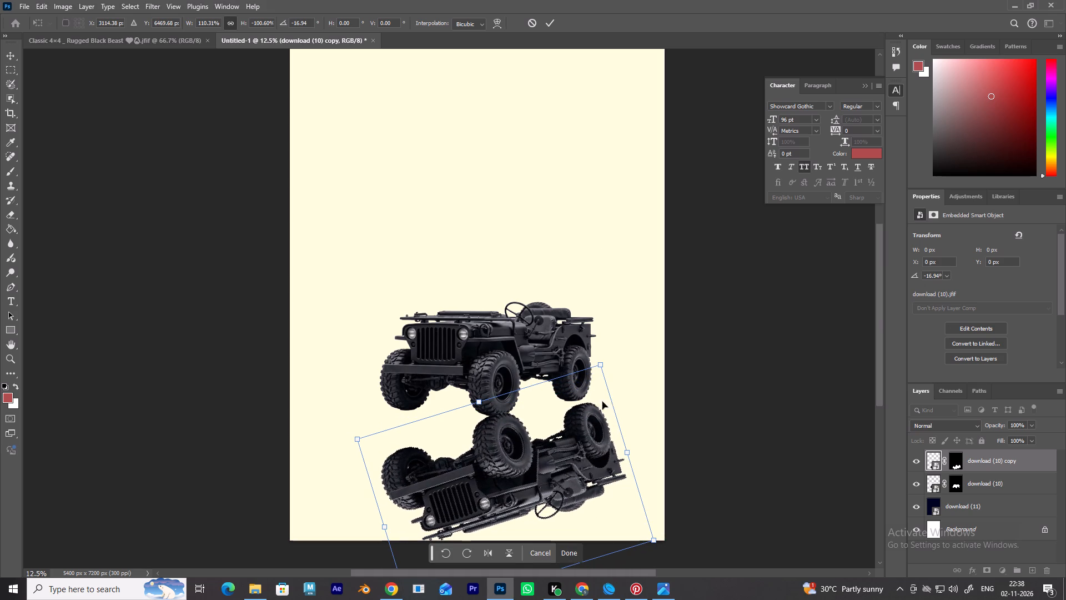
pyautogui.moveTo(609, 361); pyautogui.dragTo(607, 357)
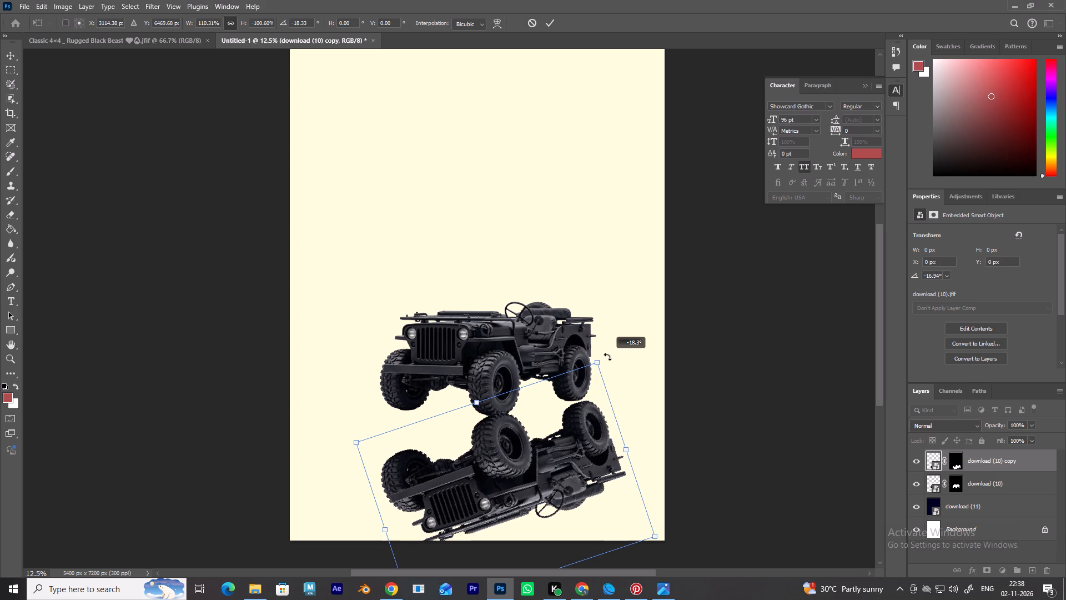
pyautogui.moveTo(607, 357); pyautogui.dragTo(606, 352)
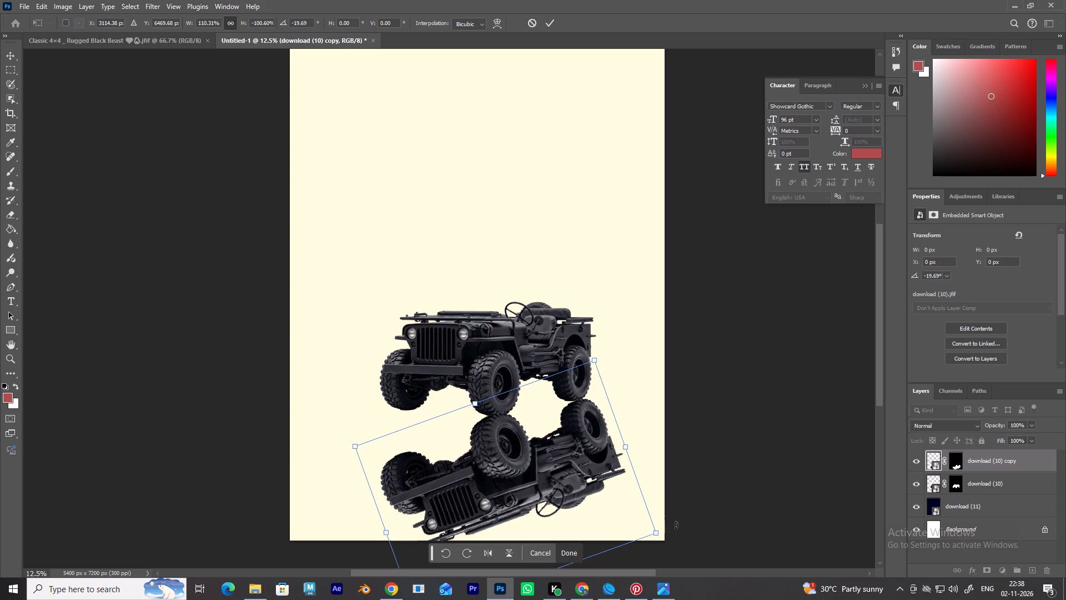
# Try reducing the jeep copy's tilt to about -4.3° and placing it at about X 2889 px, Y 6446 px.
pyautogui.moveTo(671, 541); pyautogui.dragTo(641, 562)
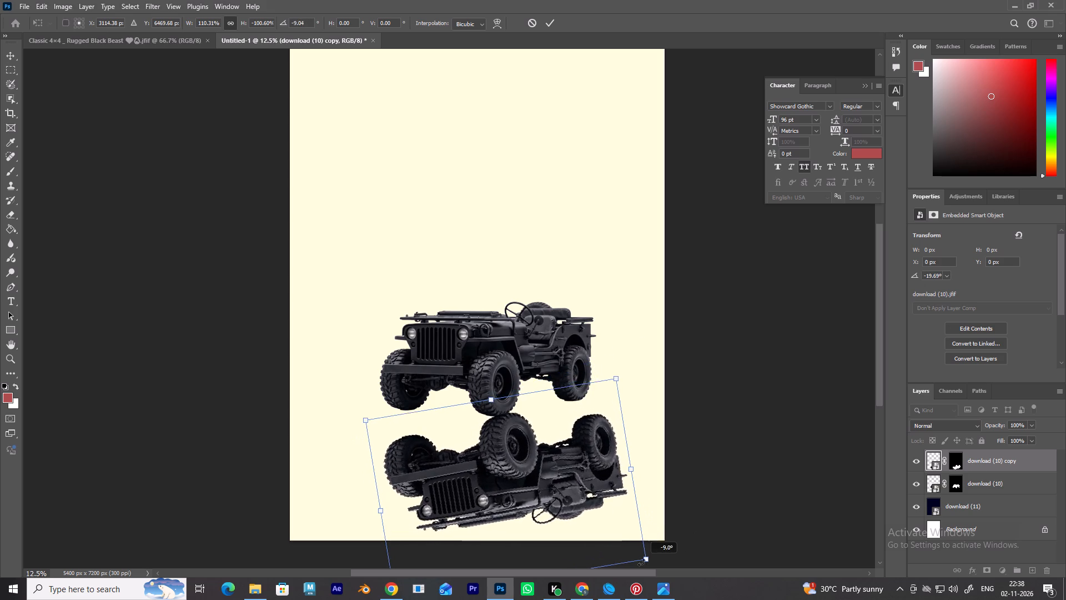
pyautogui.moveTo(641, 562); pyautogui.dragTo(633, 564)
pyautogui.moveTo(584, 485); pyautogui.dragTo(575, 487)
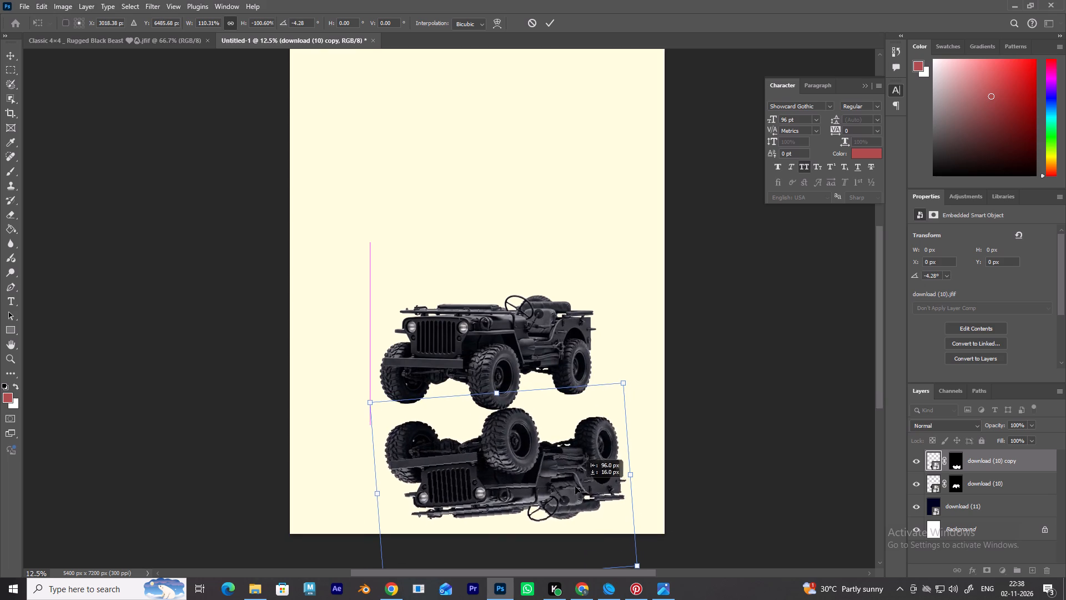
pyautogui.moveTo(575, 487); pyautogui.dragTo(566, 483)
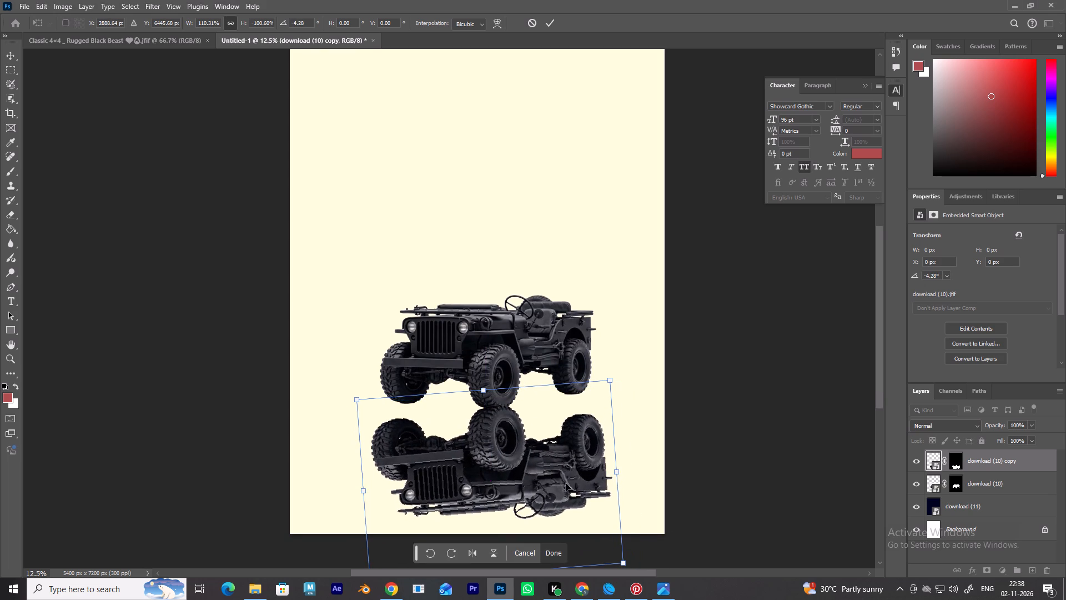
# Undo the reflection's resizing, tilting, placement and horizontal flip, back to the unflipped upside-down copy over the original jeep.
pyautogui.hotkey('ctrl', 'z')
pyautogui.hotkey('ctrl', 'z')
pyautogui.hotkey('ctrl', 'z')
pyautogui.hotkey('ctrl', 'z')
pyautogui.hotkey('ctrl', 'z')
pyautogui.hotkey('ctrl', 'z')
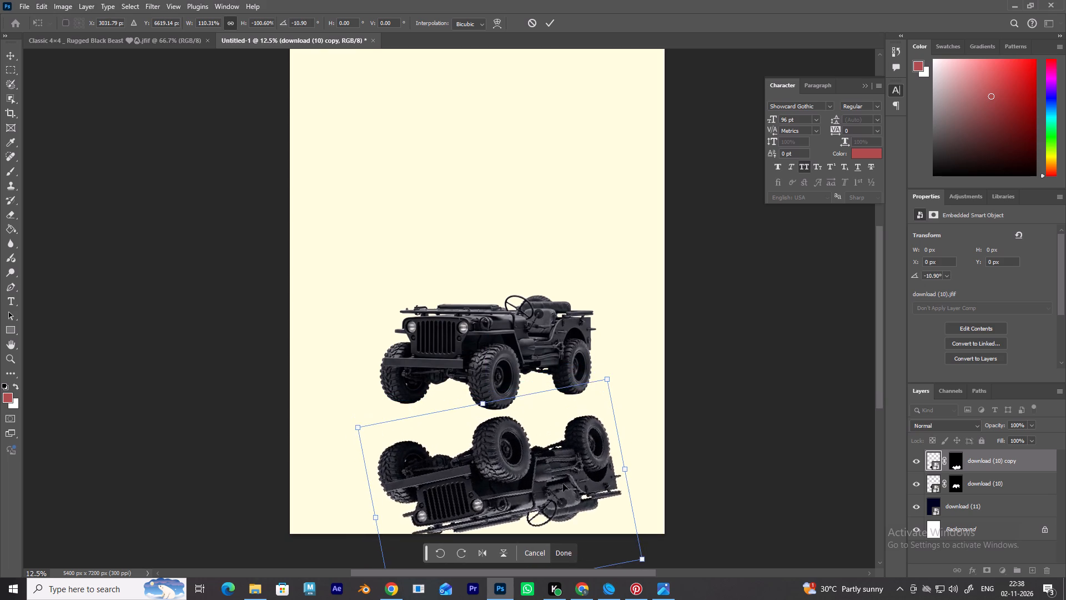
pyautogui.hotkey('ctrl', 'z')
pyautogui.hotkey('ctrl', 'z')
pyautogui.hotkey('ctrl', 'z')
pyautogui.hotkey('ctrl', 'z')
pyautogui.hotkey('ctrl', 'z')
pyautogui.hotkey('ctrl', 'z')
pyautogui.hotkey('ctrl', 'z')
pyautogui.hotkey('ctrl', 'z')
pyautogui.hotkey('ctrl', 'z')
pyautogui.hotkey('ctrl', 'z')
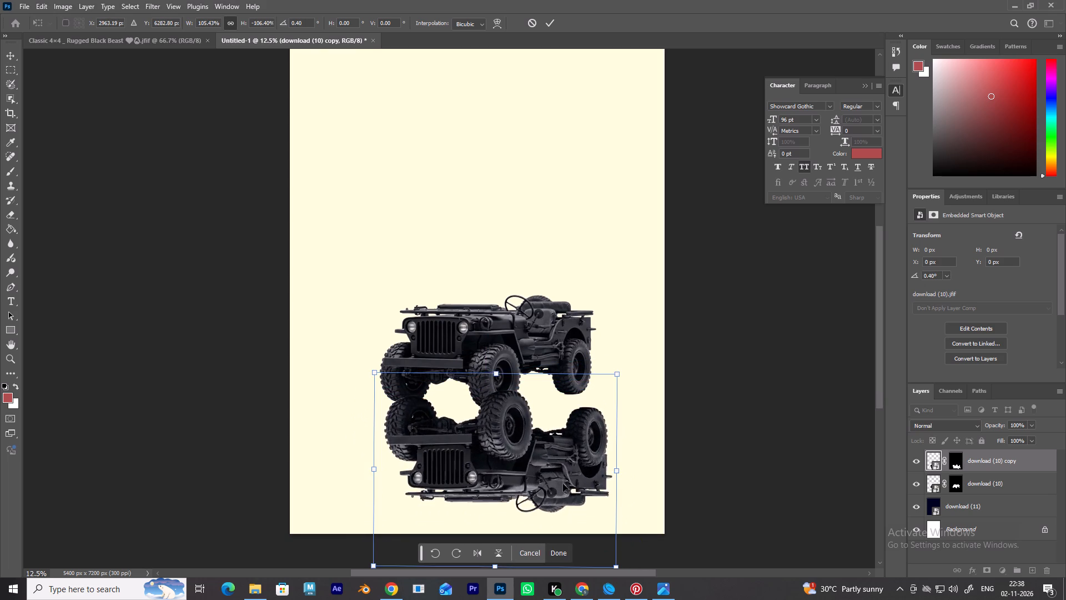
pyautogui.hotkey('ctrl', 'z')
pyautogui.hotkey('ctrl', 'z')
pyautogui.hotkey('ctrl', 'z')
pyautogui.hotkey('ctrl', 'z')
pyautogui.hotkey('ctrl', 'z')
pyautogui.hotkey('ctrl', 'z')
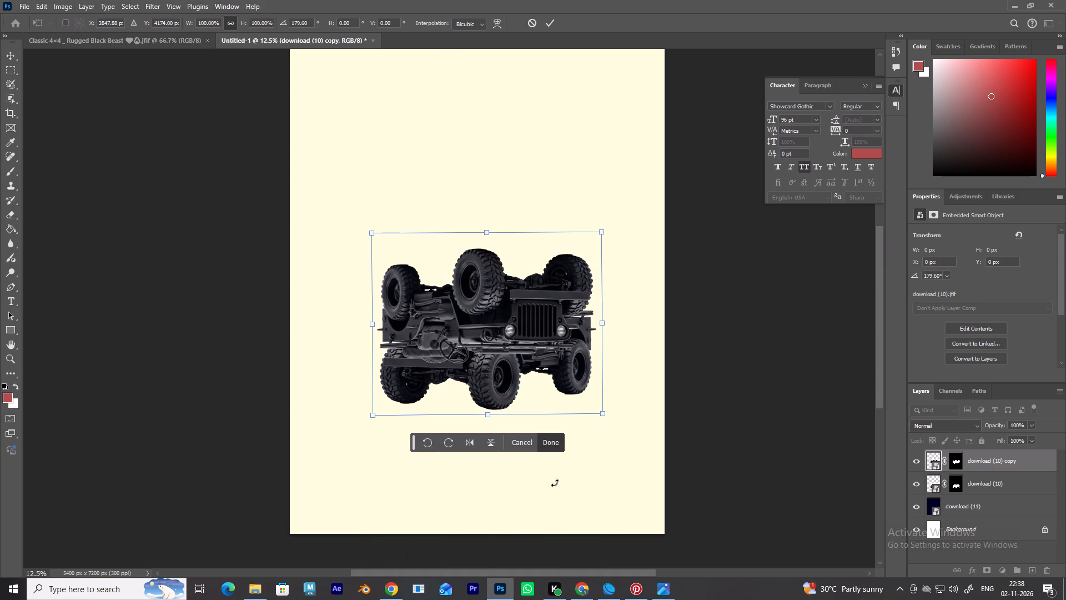
# Move the upside-down jeep copy beneath the original and flip it horizontally, aligned as a reflection at about X 2821 px, Y 6486 px.
pyautogui.moveTo(537, 334); pyautogui.dragTo(557, 491)
pyautogui.click(538, 376)
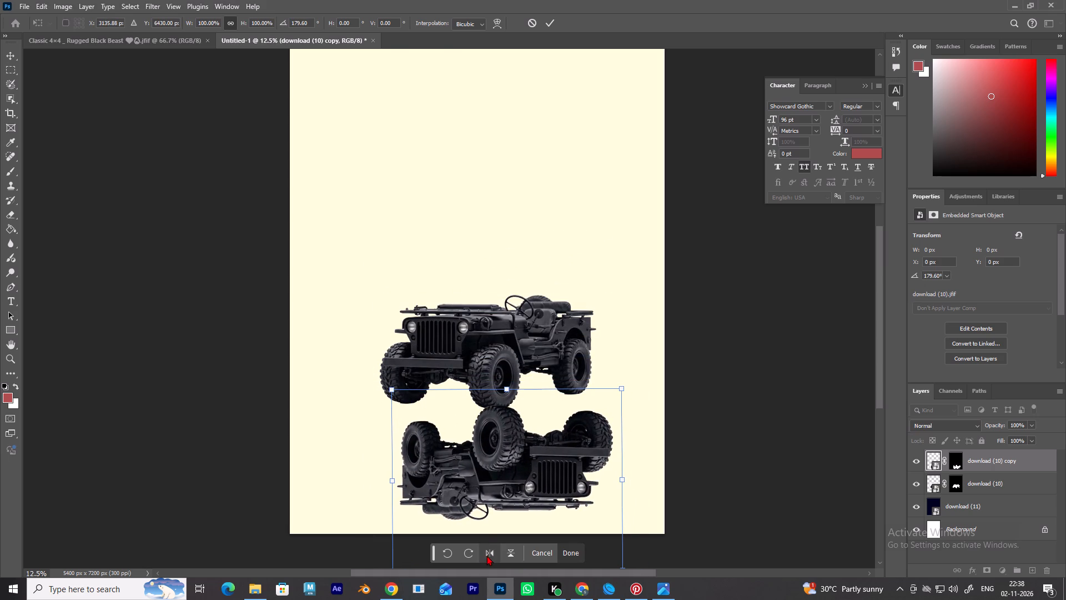
pyautogui.click(486, 556)
pyautogui.moveTo(549, 481); pyautogui.dragTo(524, 484)
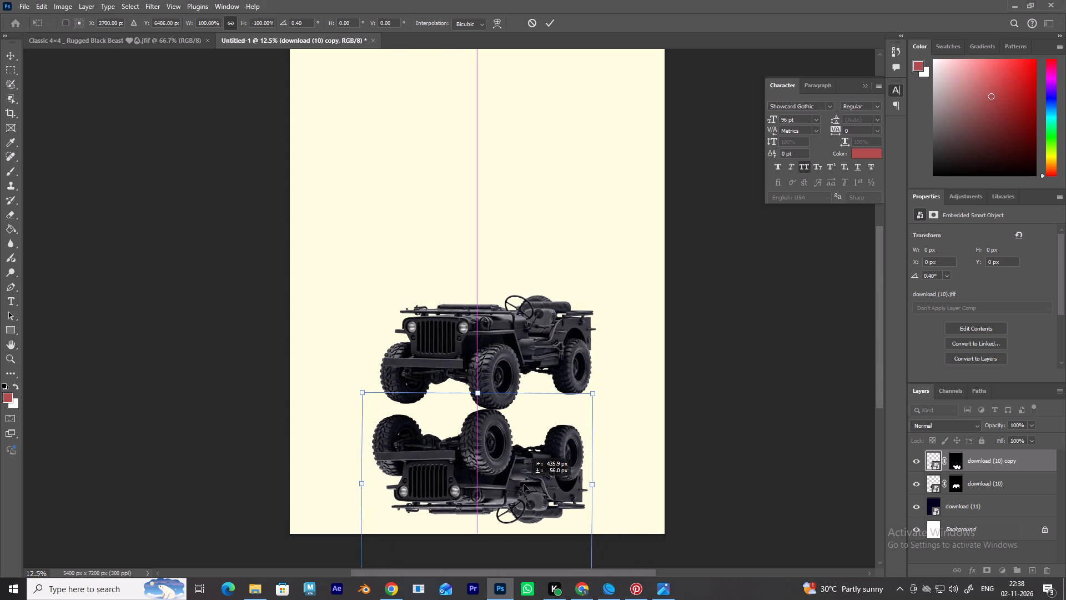
pyautogui.moveTo(524, 484); pyautogui.dragTo(527, 484)
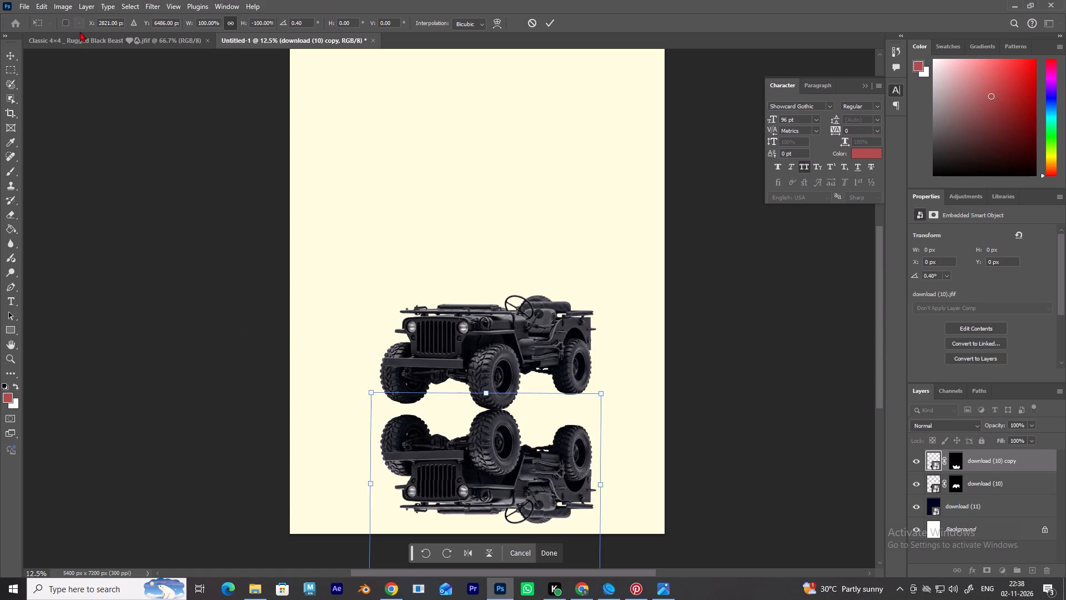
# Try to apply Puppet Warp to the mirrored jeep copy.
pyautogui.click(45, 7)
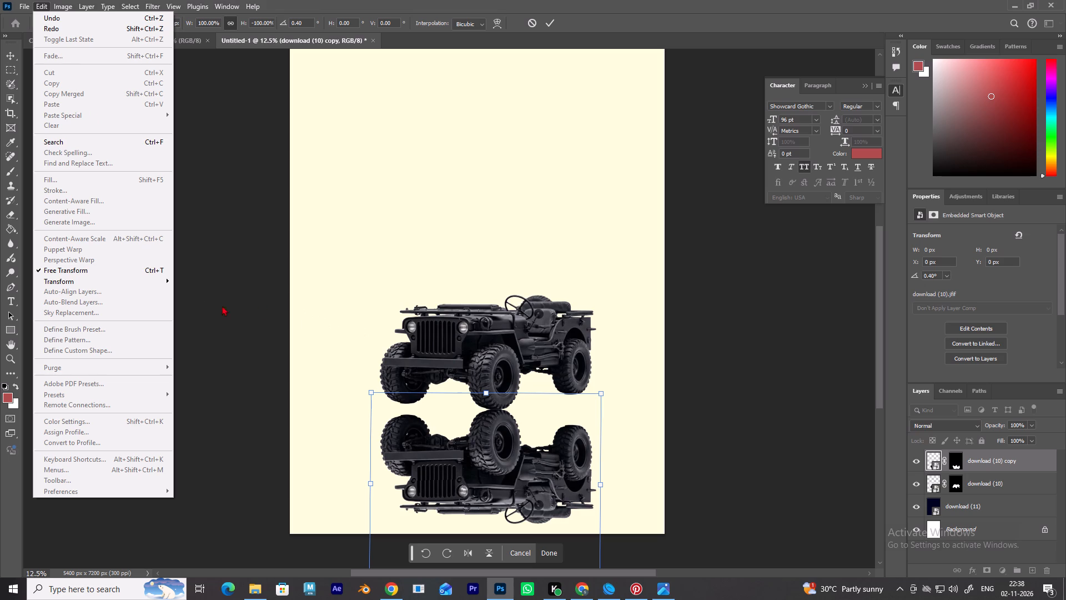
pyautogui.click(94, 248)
# Leave Free Transform and rasterize the mirrored jeep copy layer, download (10) copy.
pyautogui.rightClick(1010, 466)
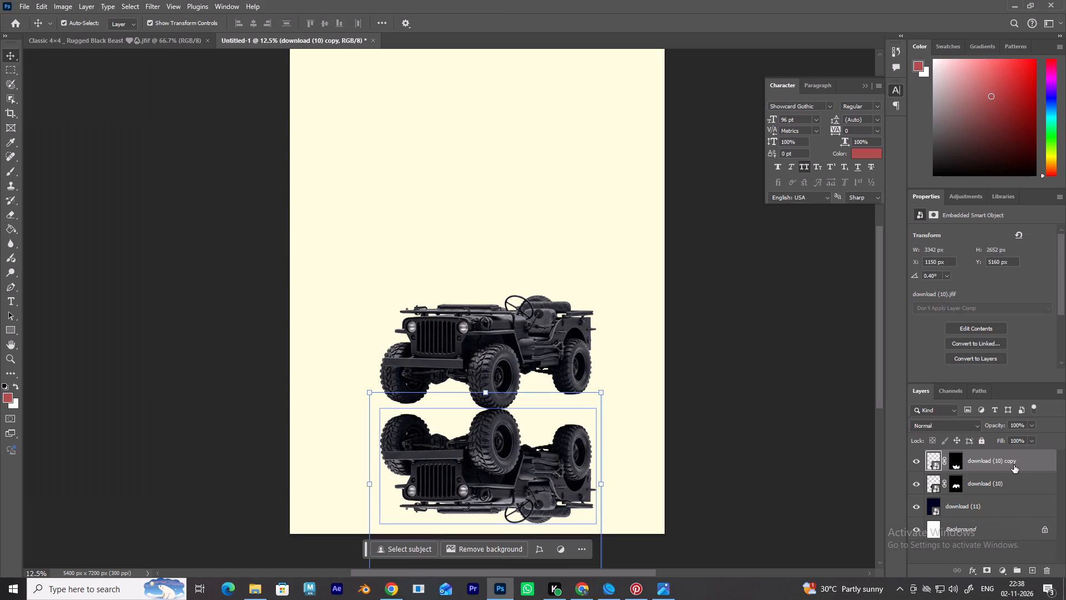
pyautogui.rightClick(1013, 467)
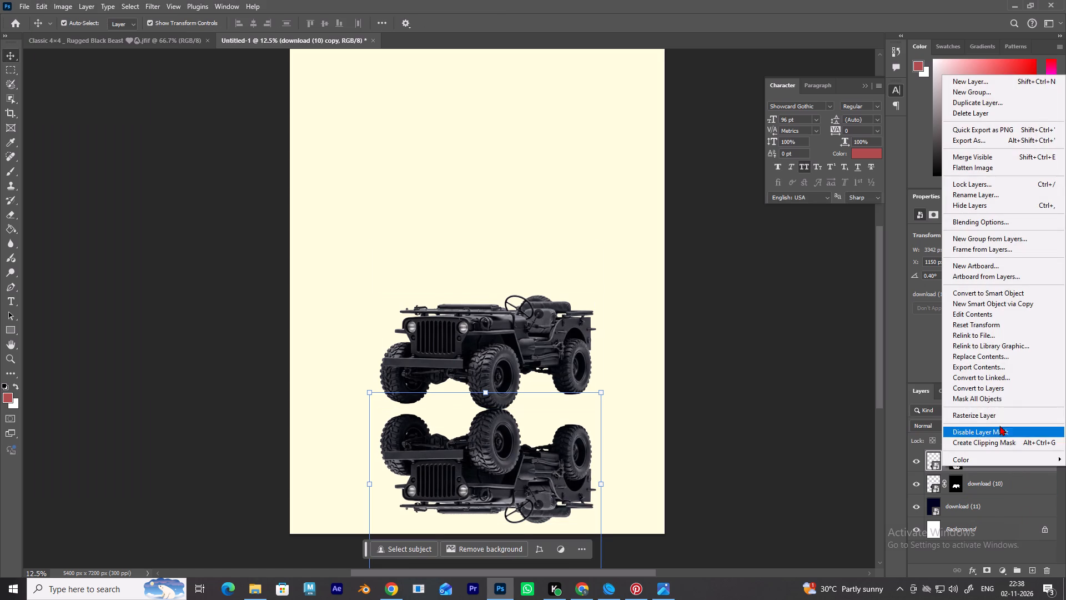
pyautogui.click(995, 418)
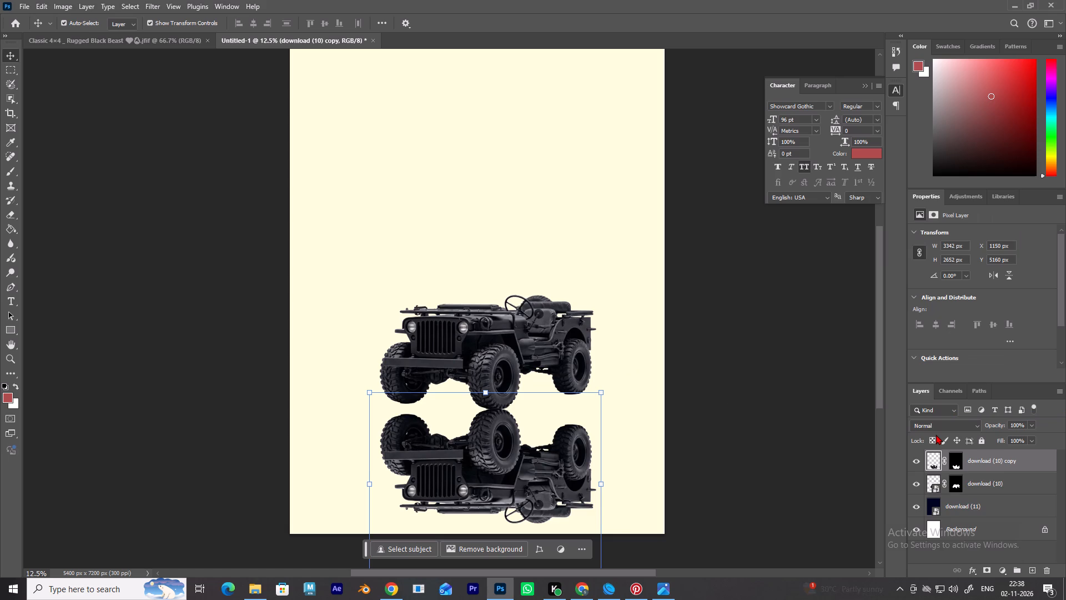
pyautogui.rightClick(1014, 468)
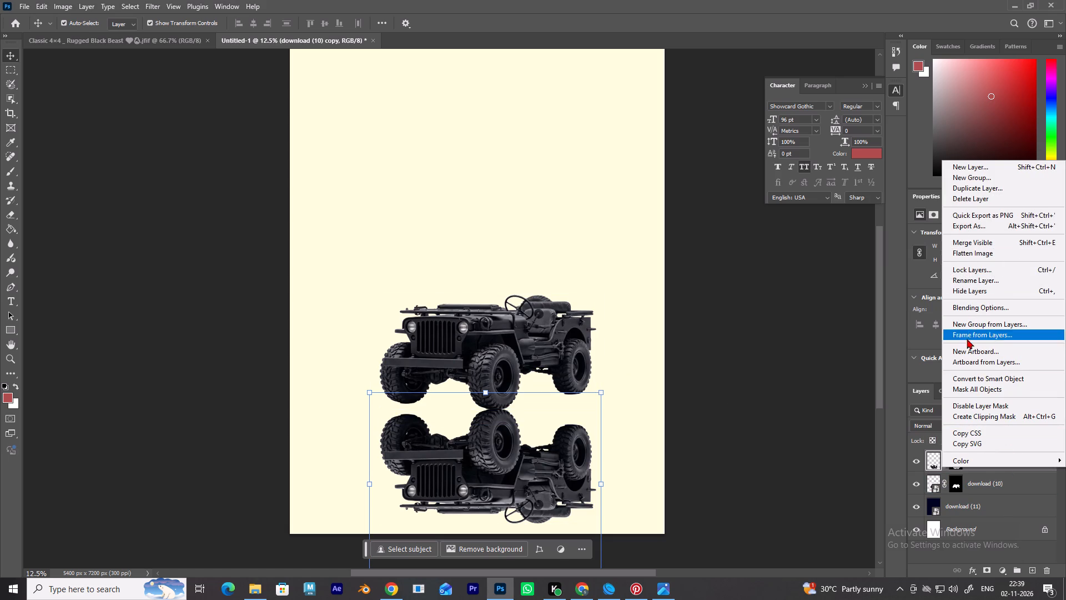
pyautogui.click(824, 384)
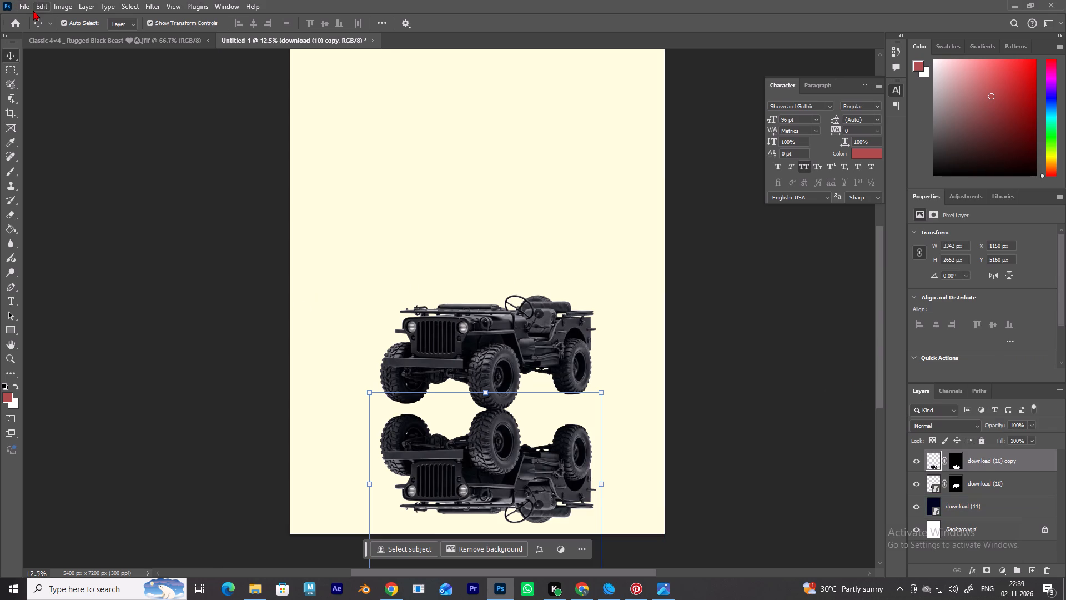
# Start Puppet Warp on the rasterized jeep copy and place nine pins around its wheels, underside, rear body, seats, hood and front end.
pyautogui.click(42, 7)
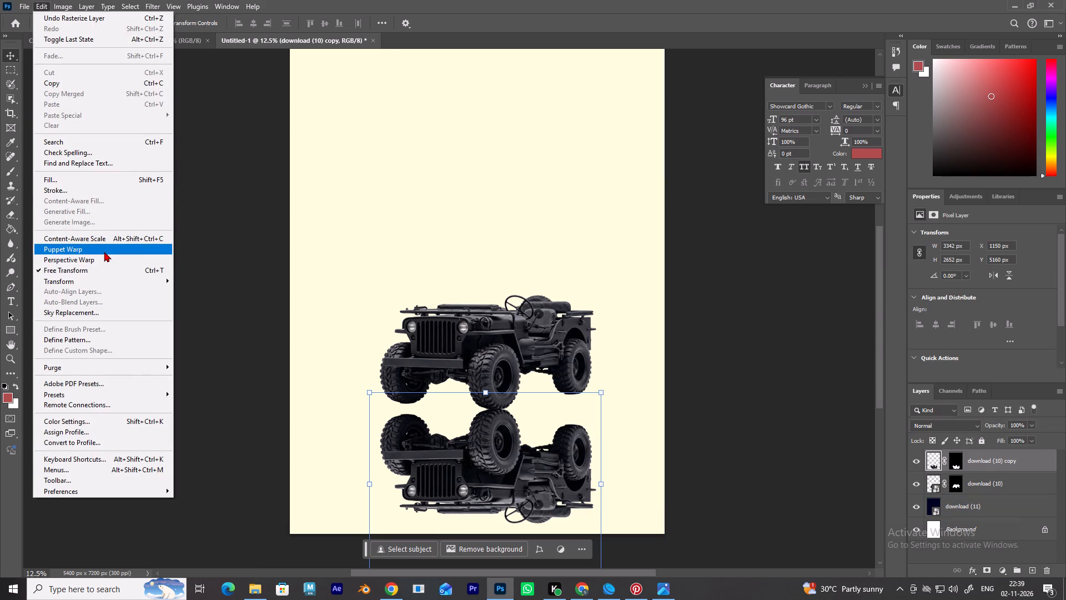
pyautogui.click(104, 252)
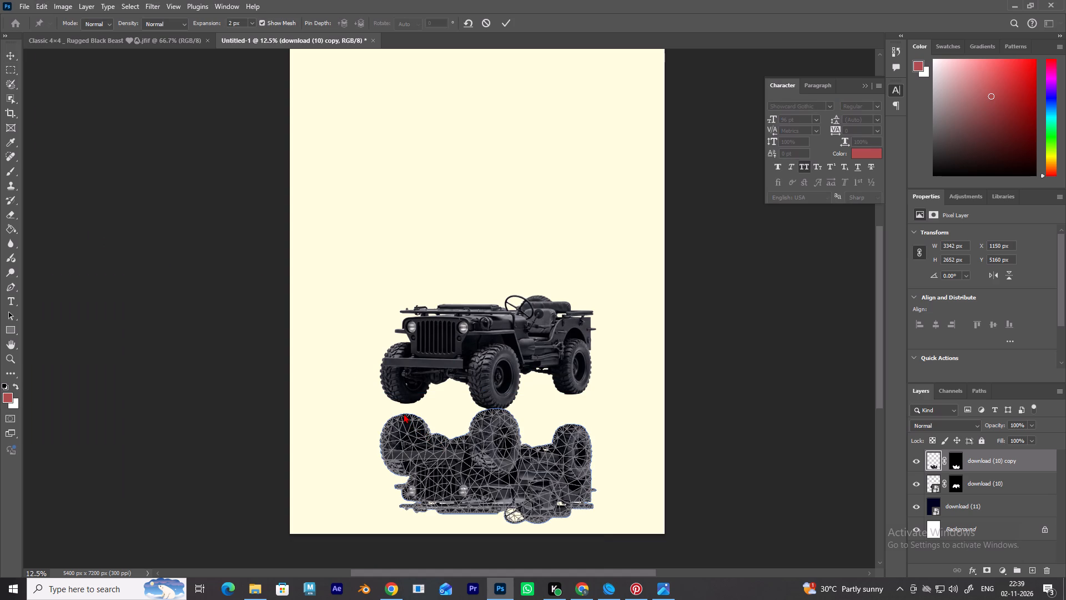
pyautogui.click(403, 413)
pyautogui.click(404, 415)
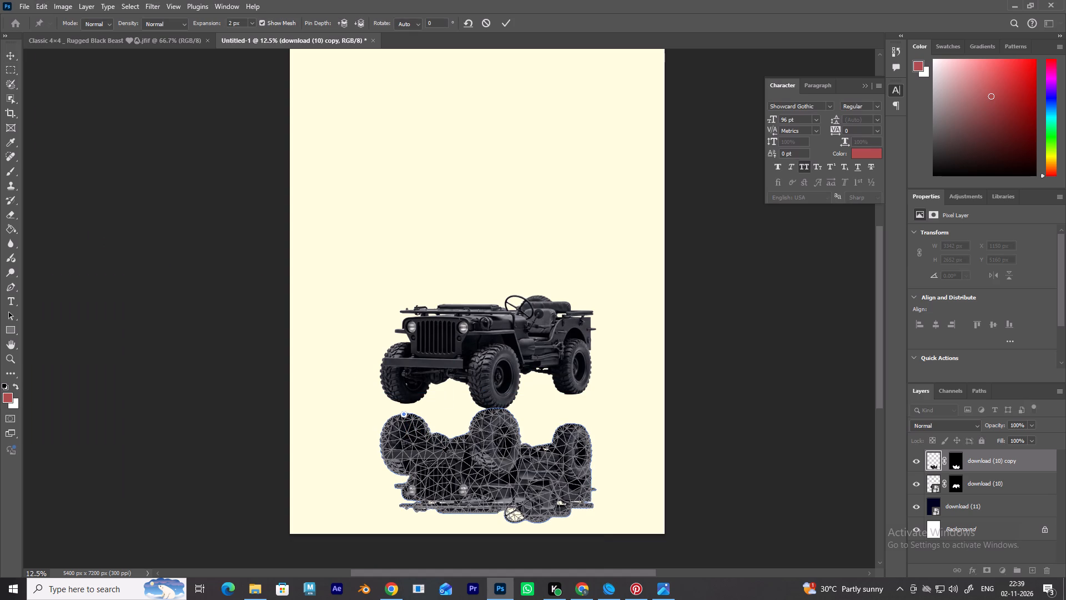
pyautogui.click(448, 441)
pyautogui.click(529, 448)
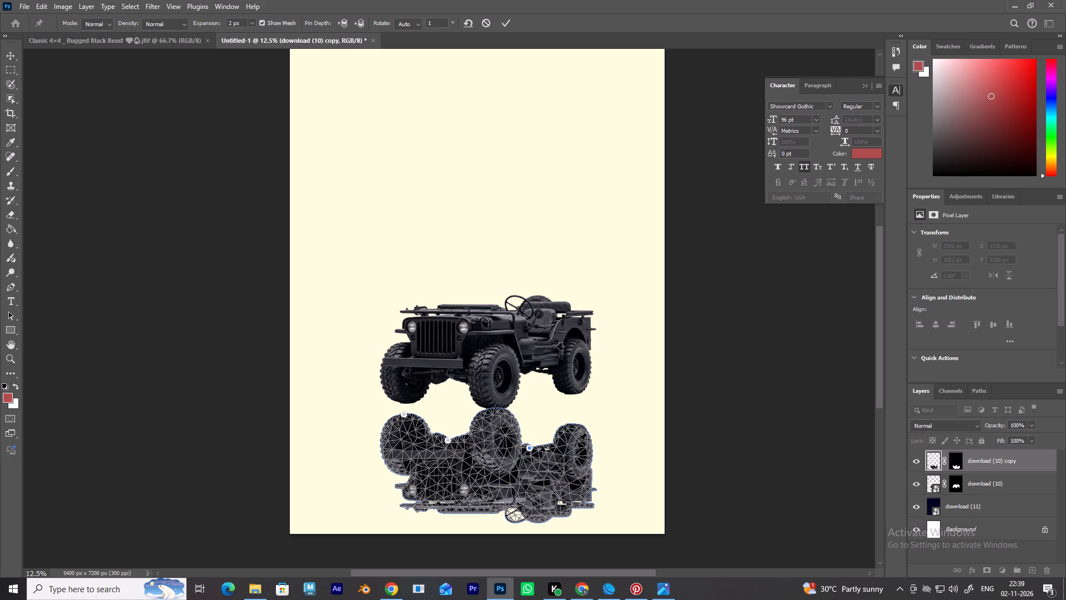
pyautogui.click(581, 427)
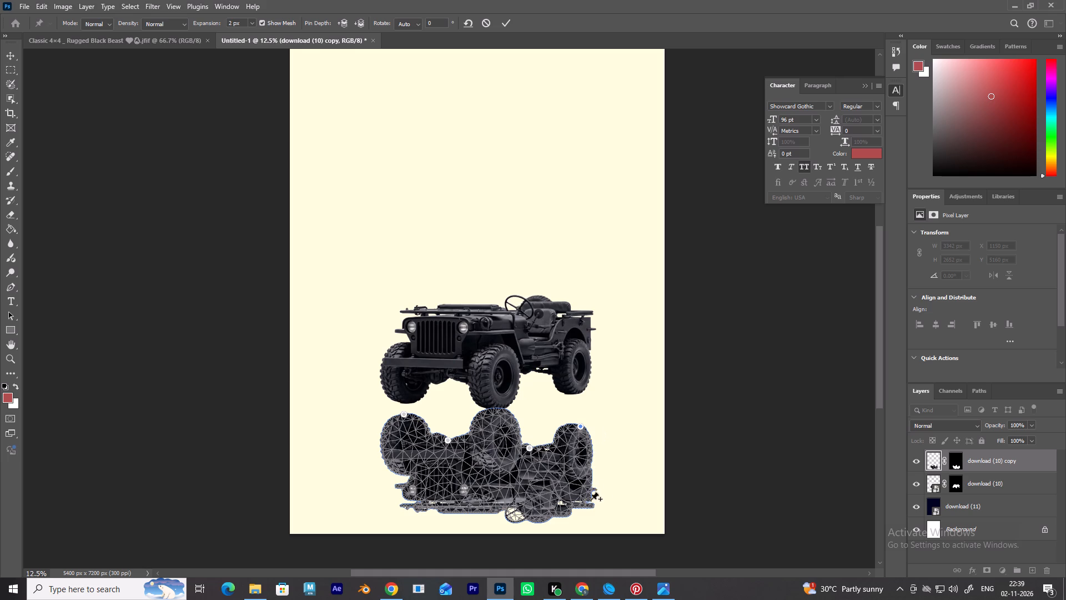
pyautogui.click(586, 506)
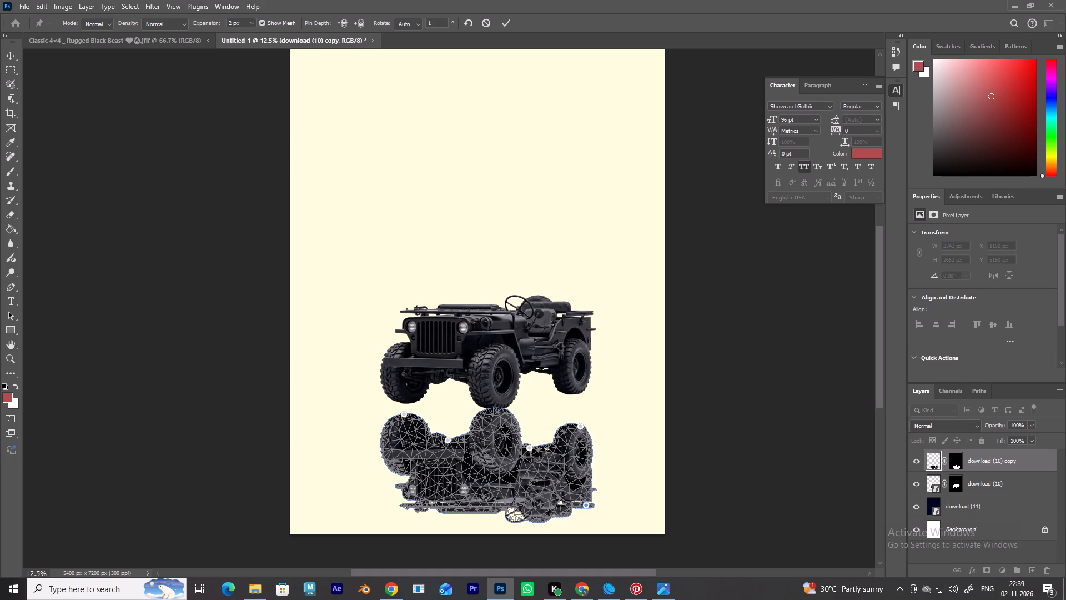
pyautogui.click(545, 516)
pyautogui.click(501, 504)
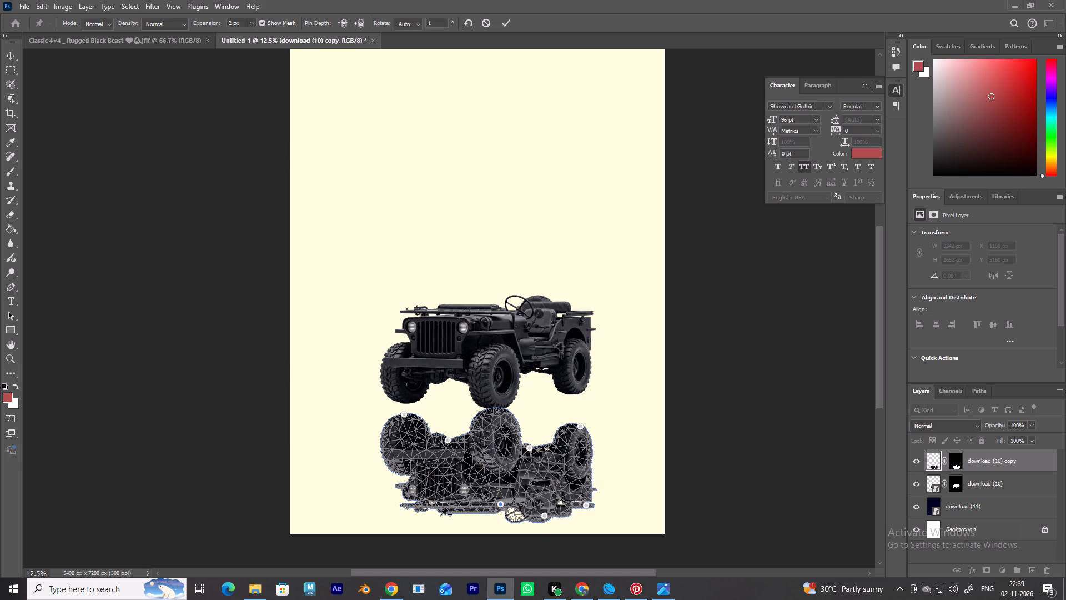
pyautogui.click(449, 510)
pyautogui.click(406, 493)
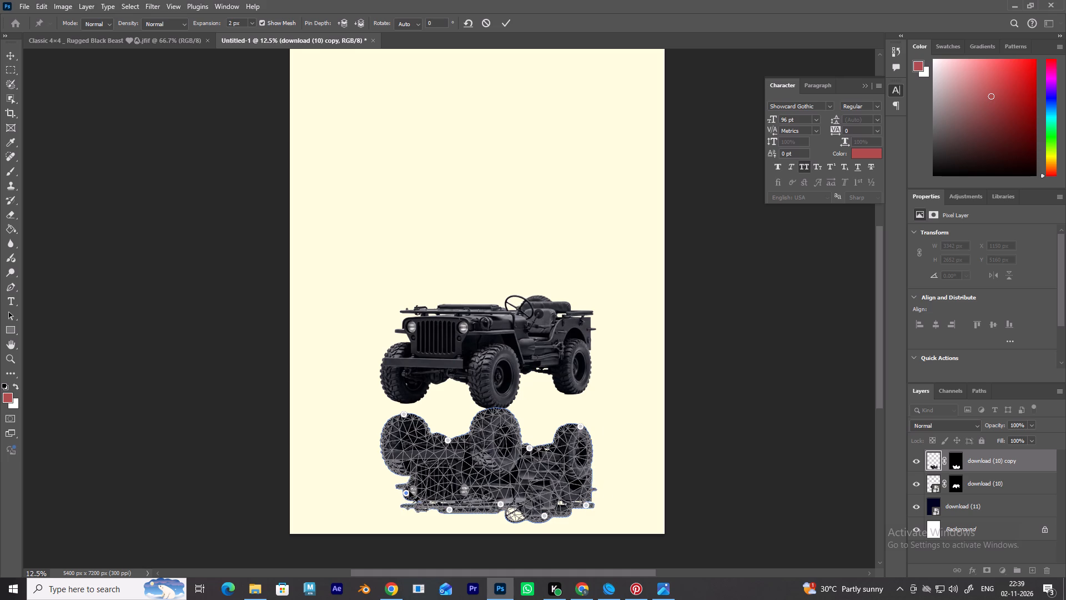
# Raise the reflection's far front wheel to touch the original's tyre, and shift the two underside pins flanking the near front wheel.
pyautogui.click(406, 414)
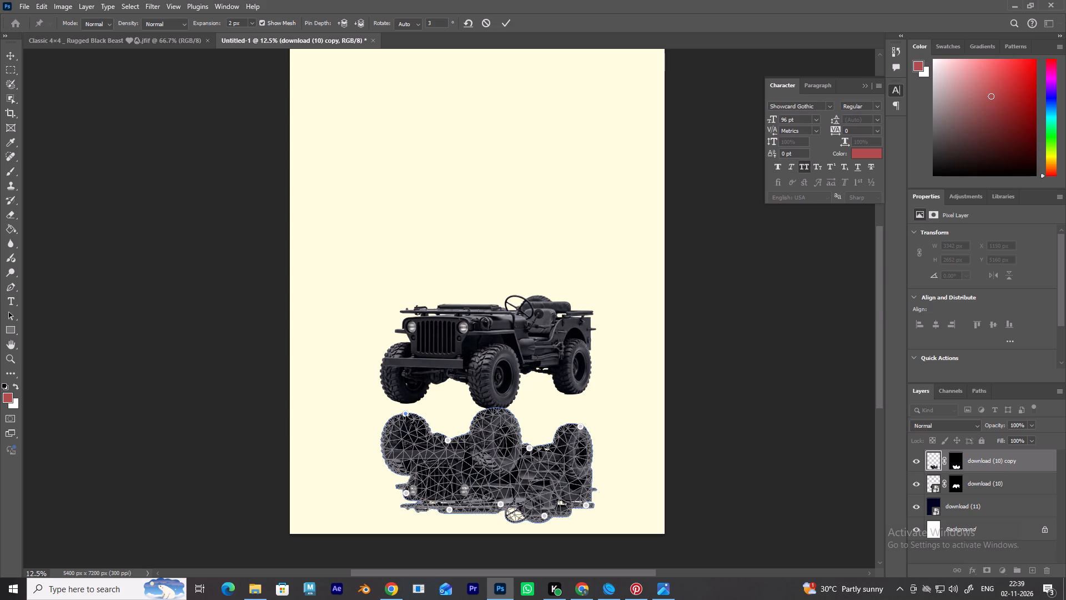
pyautogui.moveTo(408, 417); pyautogui.dragTo(406, 413)
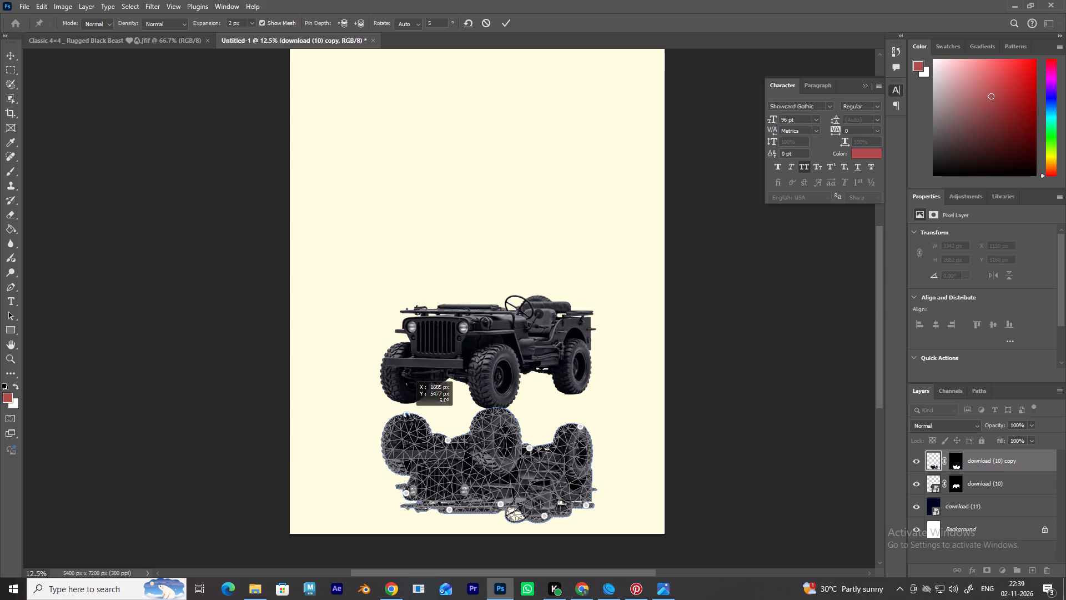
pyautogui.moveTo(406, 413); pyautogui.dragTo(409, 406)
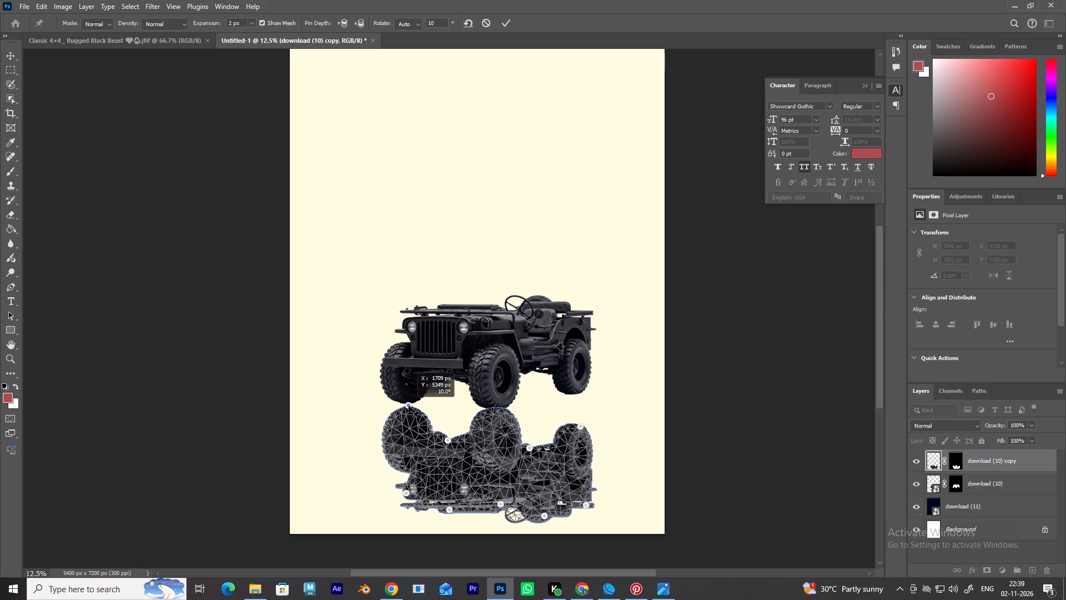
pyautogui.moveTo(409, 406); pyautogui.dragTo(407, 403)
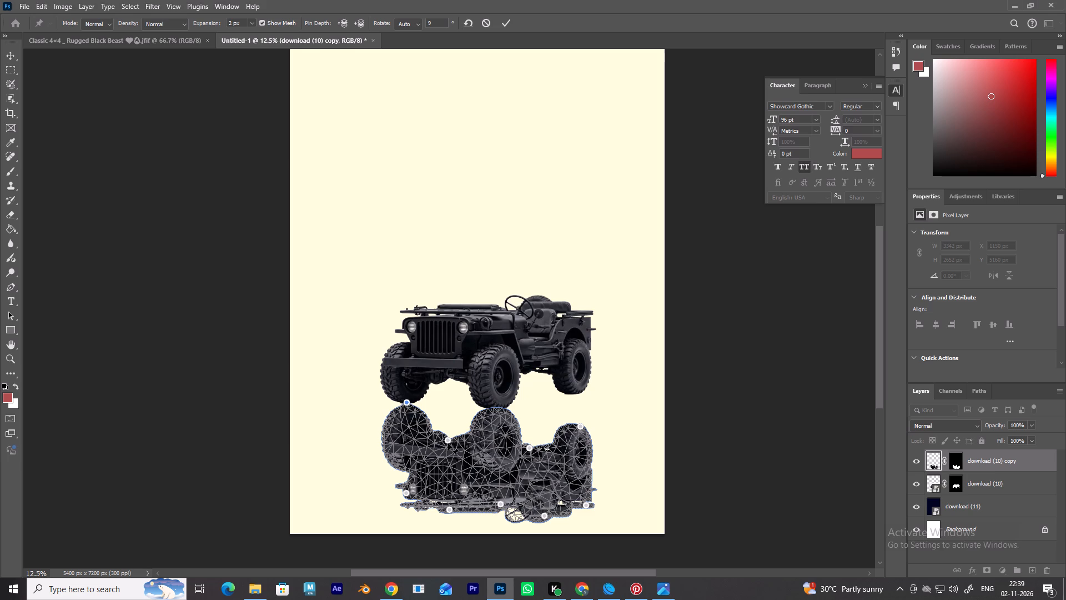
pyautogui.moveTo(449, 440); pyautogui.dragTo(448, 428)
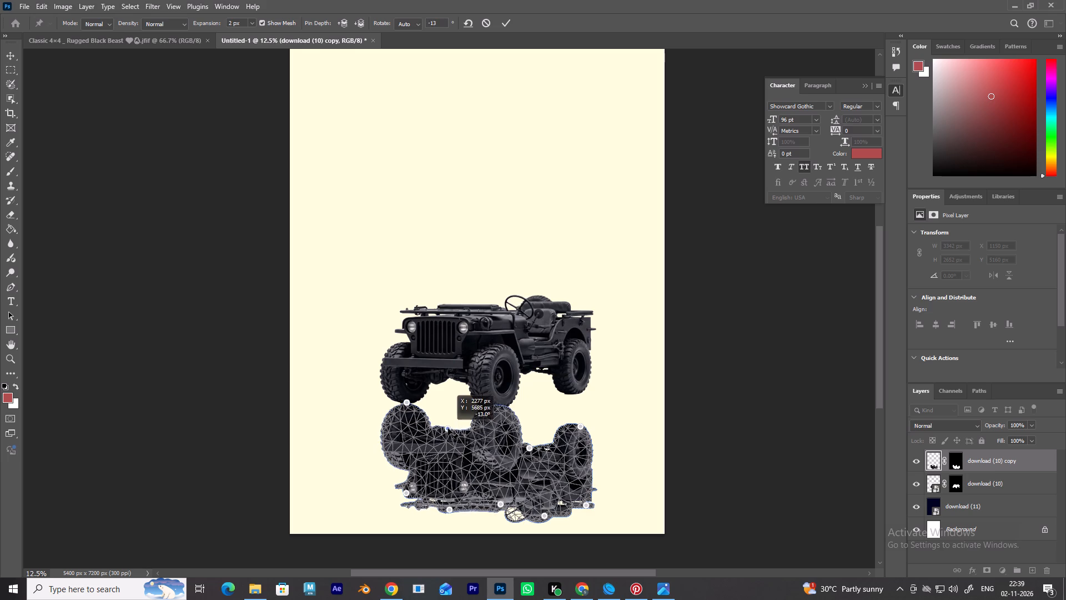
pyautogui.moveTo(448, 428); pyautogui.dragTo(449, 426)
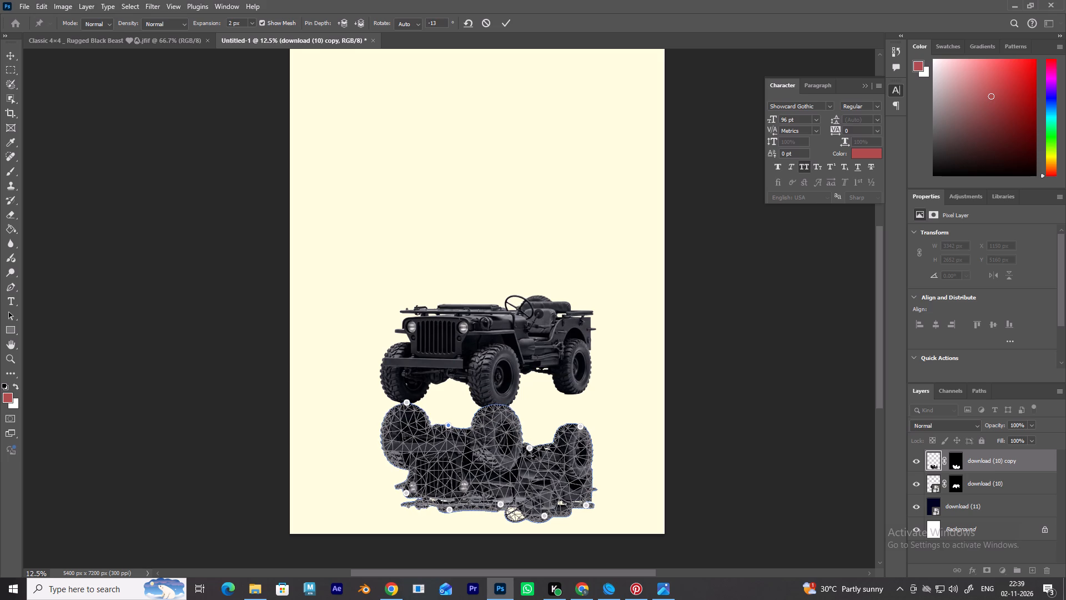
pyautogui.moveTo(530, 448); pyautogui.dragTo(545, 447)
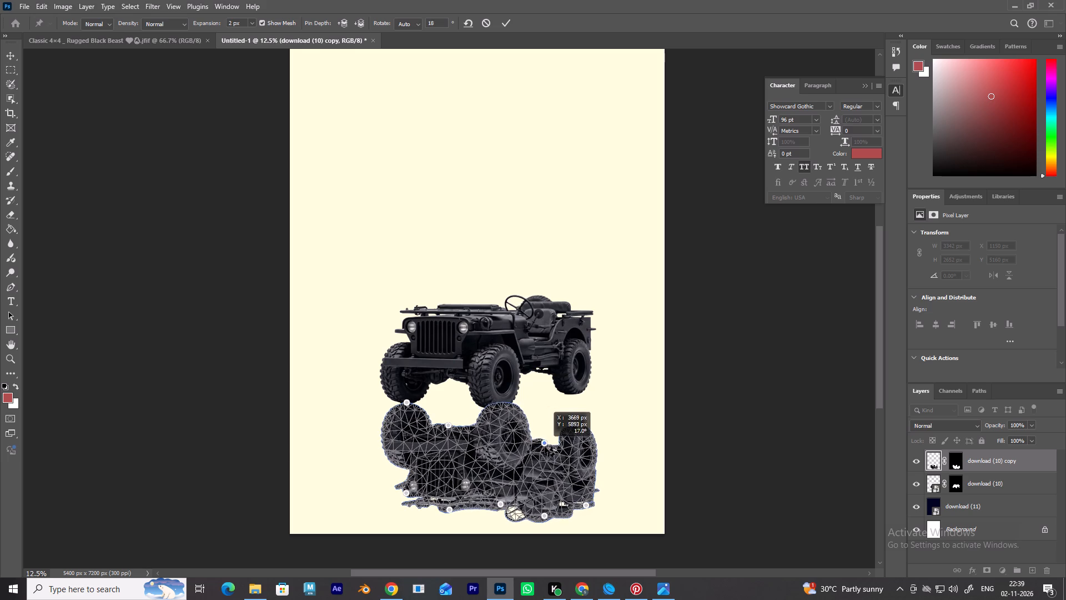
pyautogui.moveTo(545, 447); pyautogui.dragTo(537, 449)
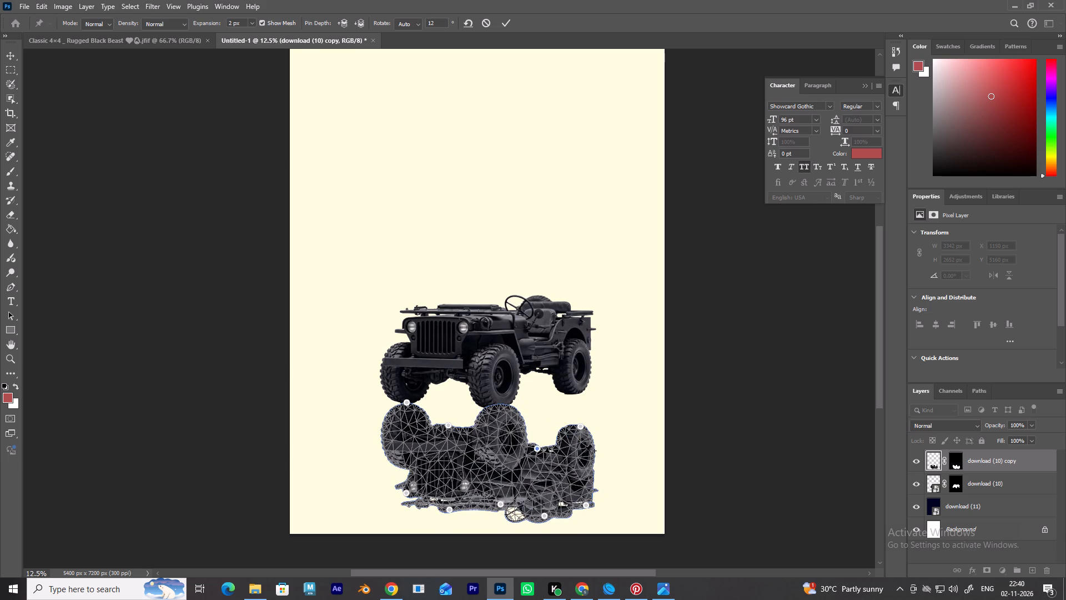
# Raise the reflection's rear wheel toward the original's rear tyre and bend its rear body corner upward beside the wheel.
pyautogui.moveTo(581, 427); pyautogui.dragTo(584, 389)
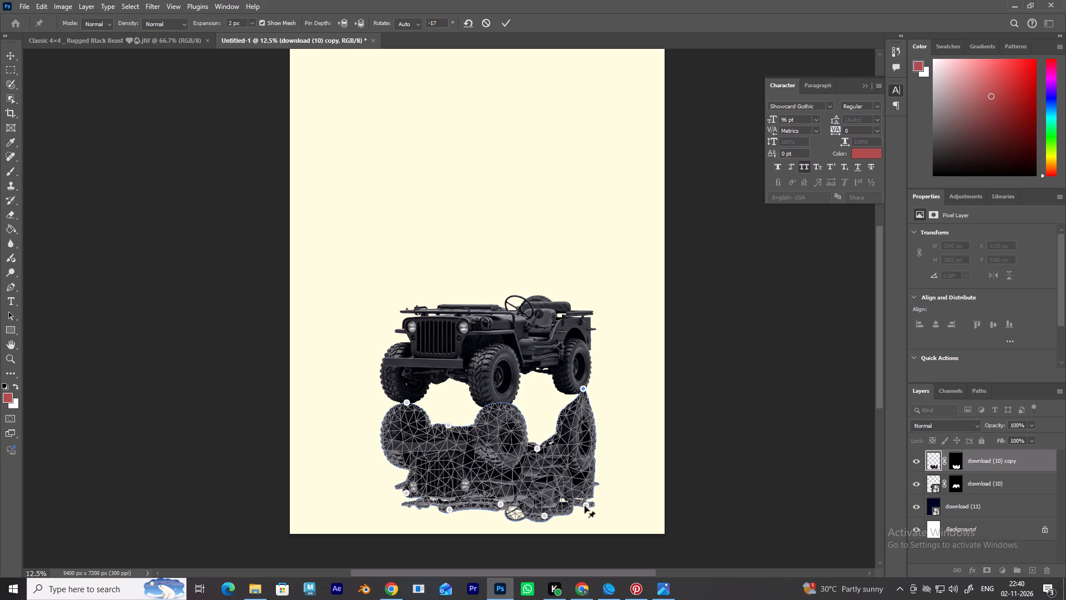
pyautogui.moveTo(585, 504); pyautogui.dragTo(602, 472)
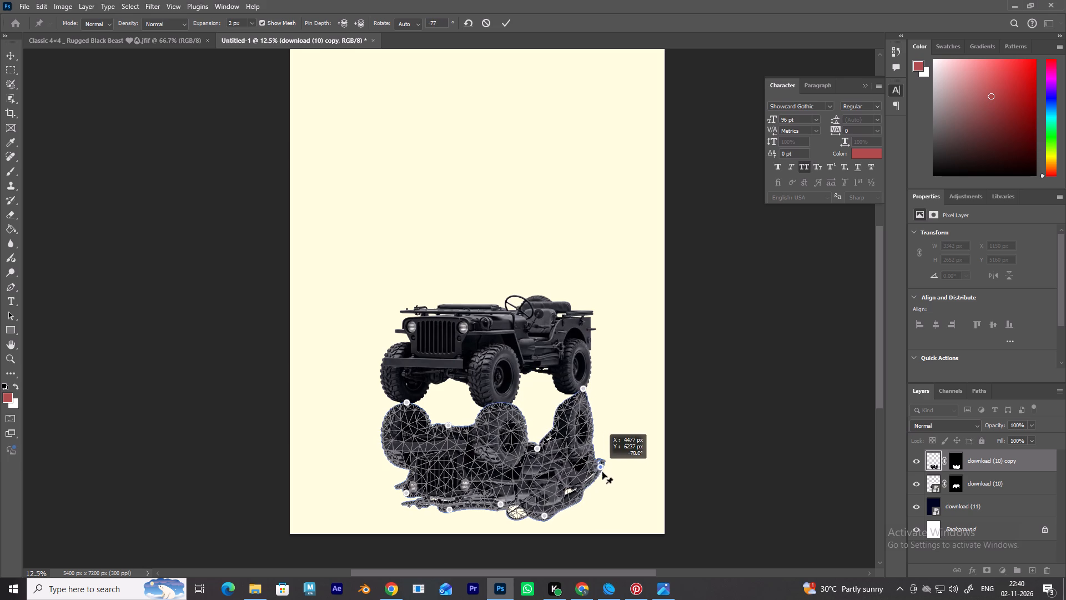
pyautogui.moveTo(602, 472); pyautogui.dragTo(604, 477)
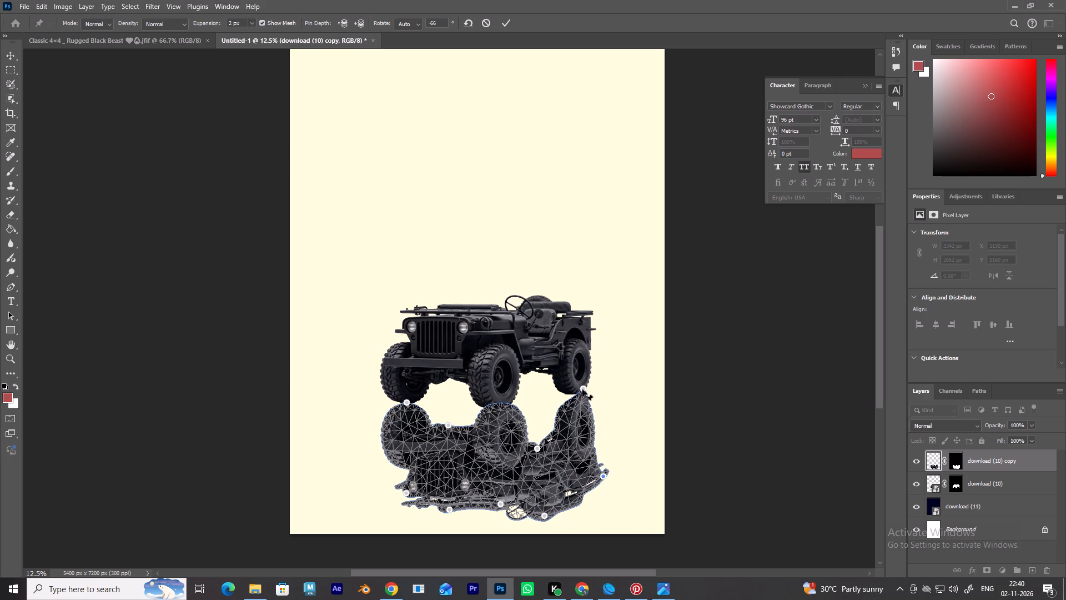
pyautogui.moveTo(582, 388); pyautogui.dragTo(585, 407)
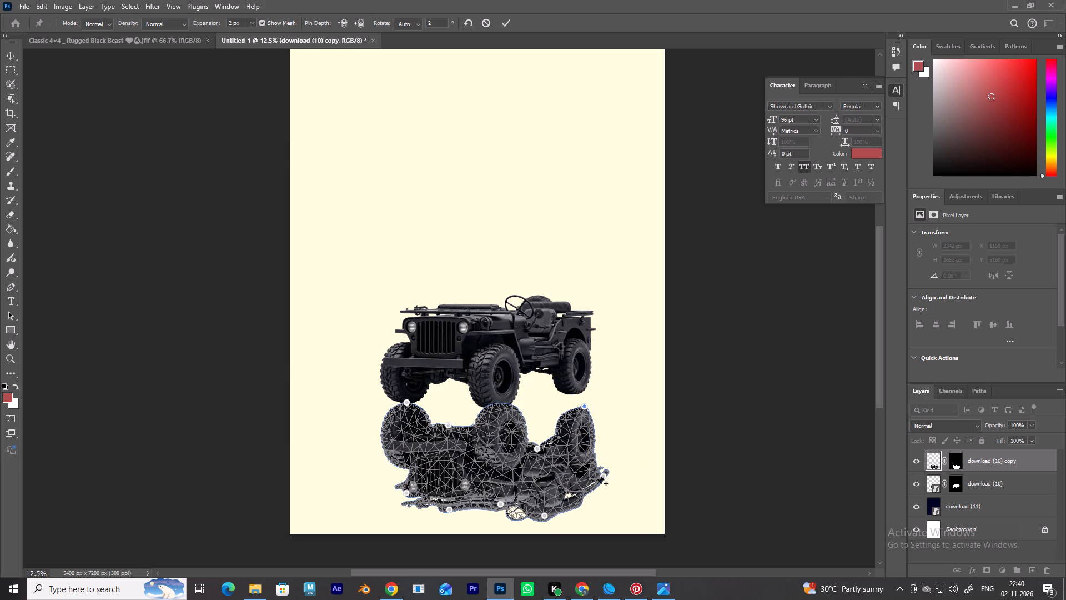
pyautogui.moveTo(603, 476); pyautogui.dragTo(600, 454)
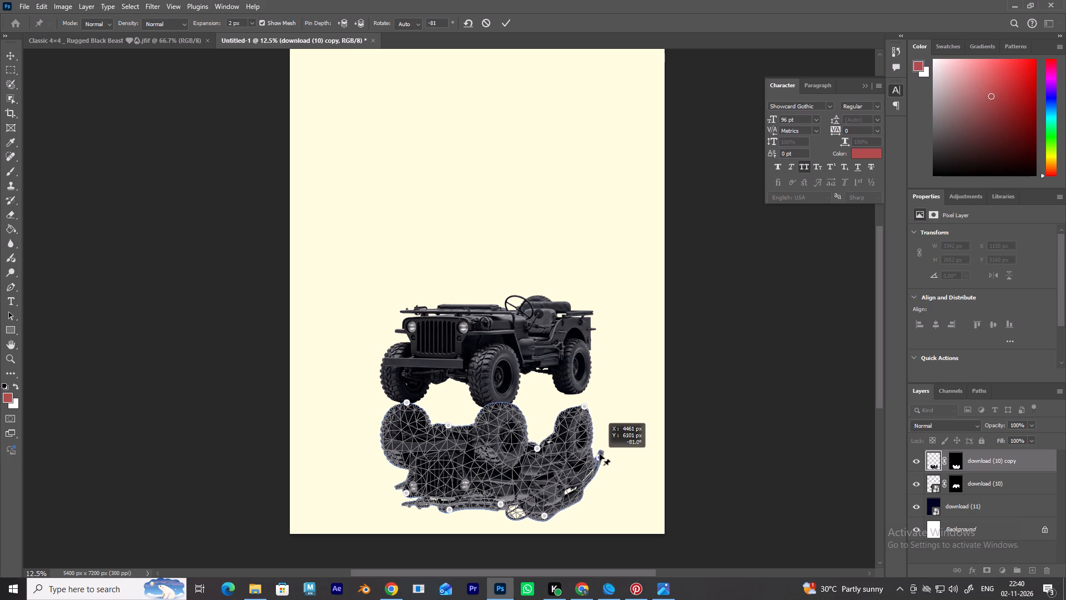
pyautogui.moveTo(600, 454); pyautogui.dragTo(600, 437)
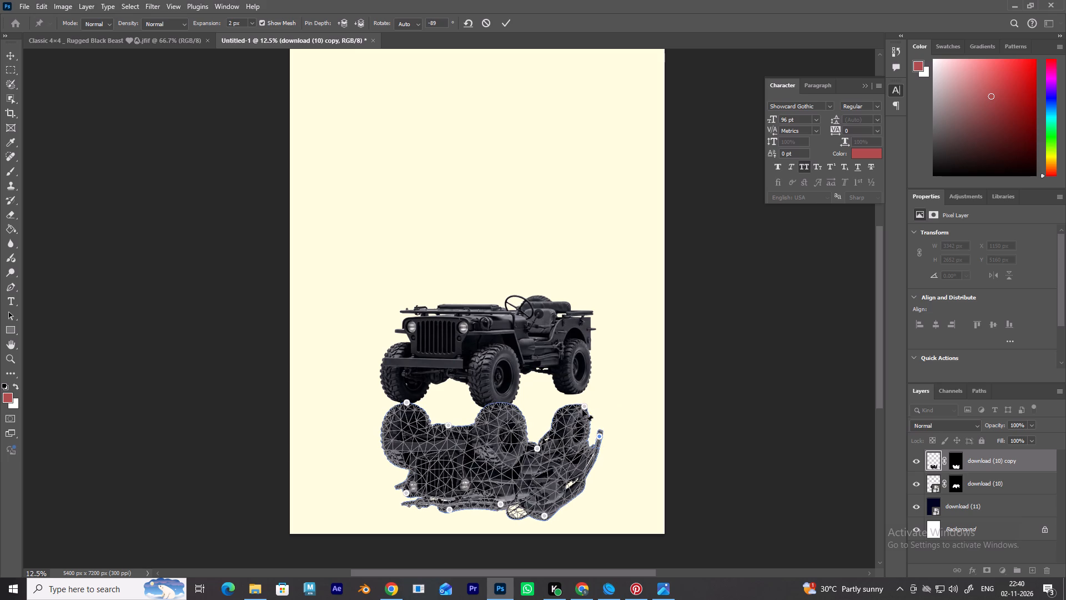
# Add a pin inside the reflection's rear wheel, shift the wheel outward and raise its top edge to meet the original's rear tyre.
pyautogui.click(584, 406)
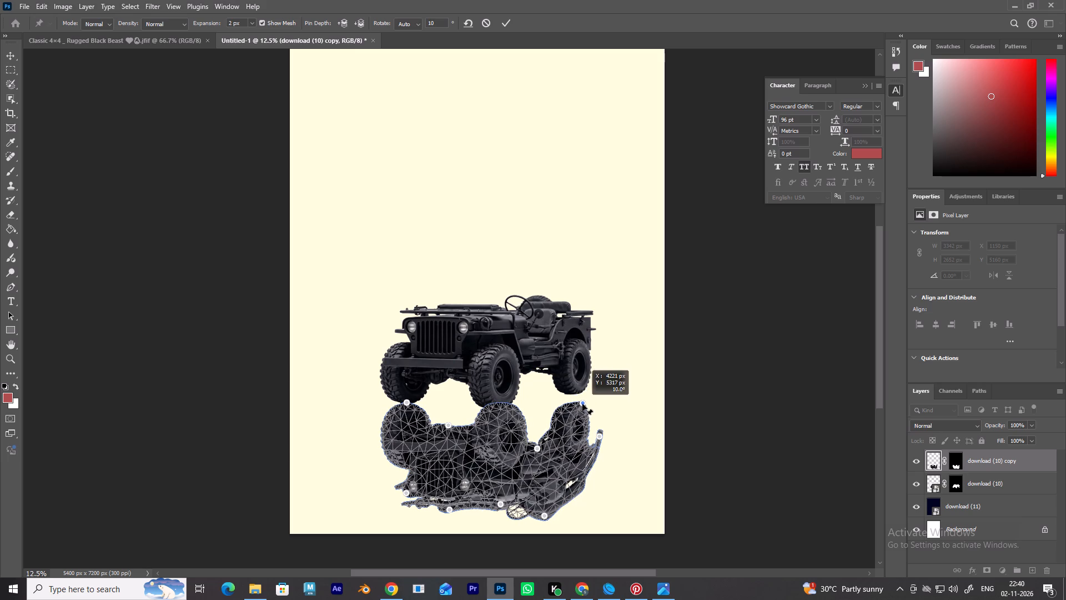
pyautogui.click(574, 433)
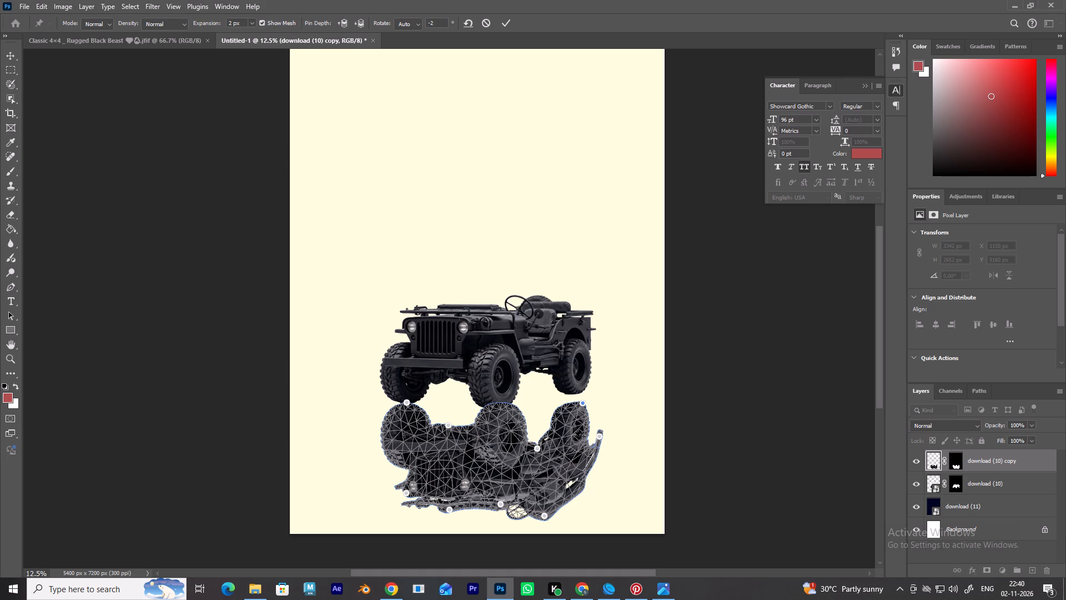
pyautogui.moveTo(573, 437); pyautogui.dragTo(574, 431)
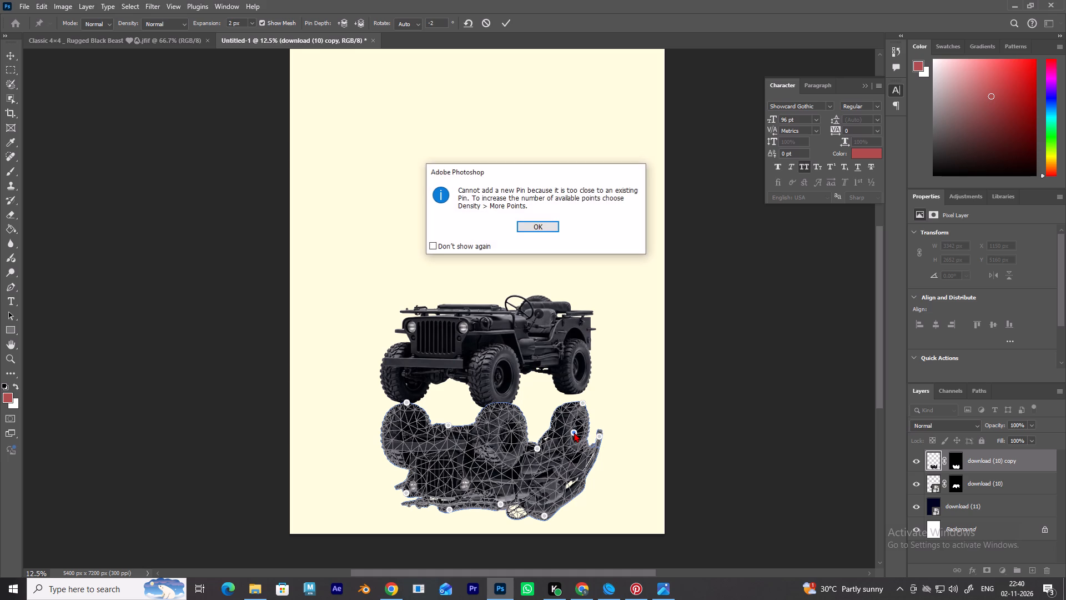
pyautogui.click(544, 223)
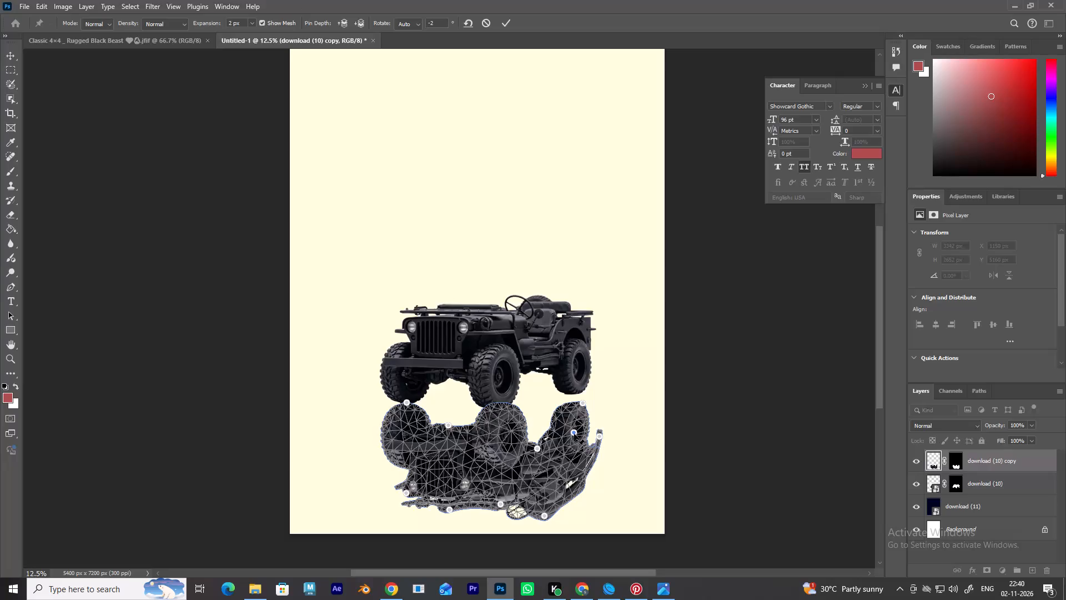
pyautogui.moveTo(574, 434); pyautogui.dragTo(587, 423)
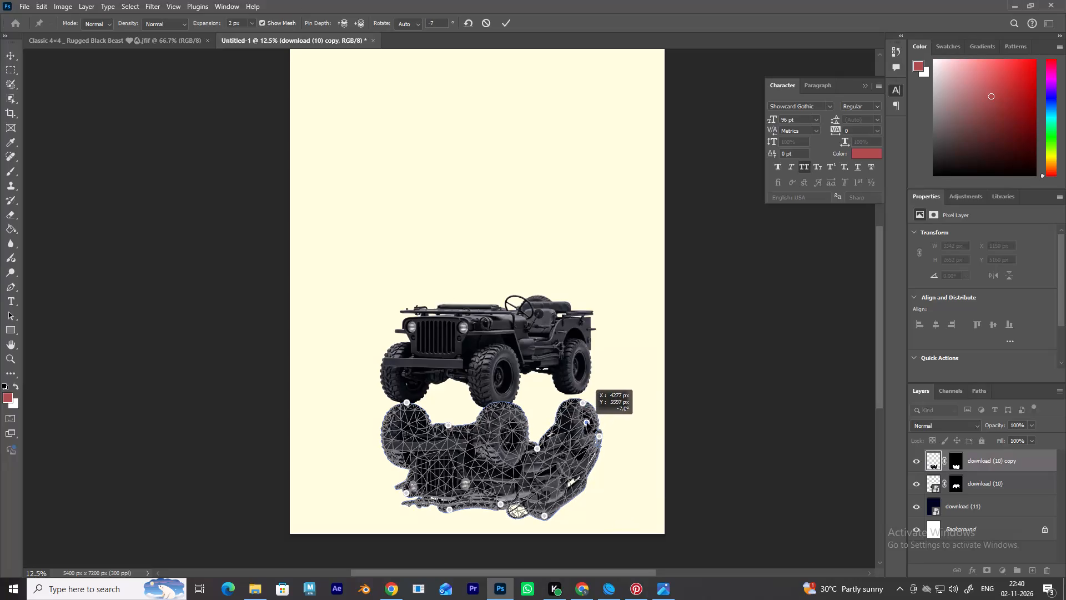
pyautogui.moveTo(587, 423); pyautogui.dragTo(587, 422)
pyautogui.moveTo(584, 402); pyautogui.dragTo(584, 395)
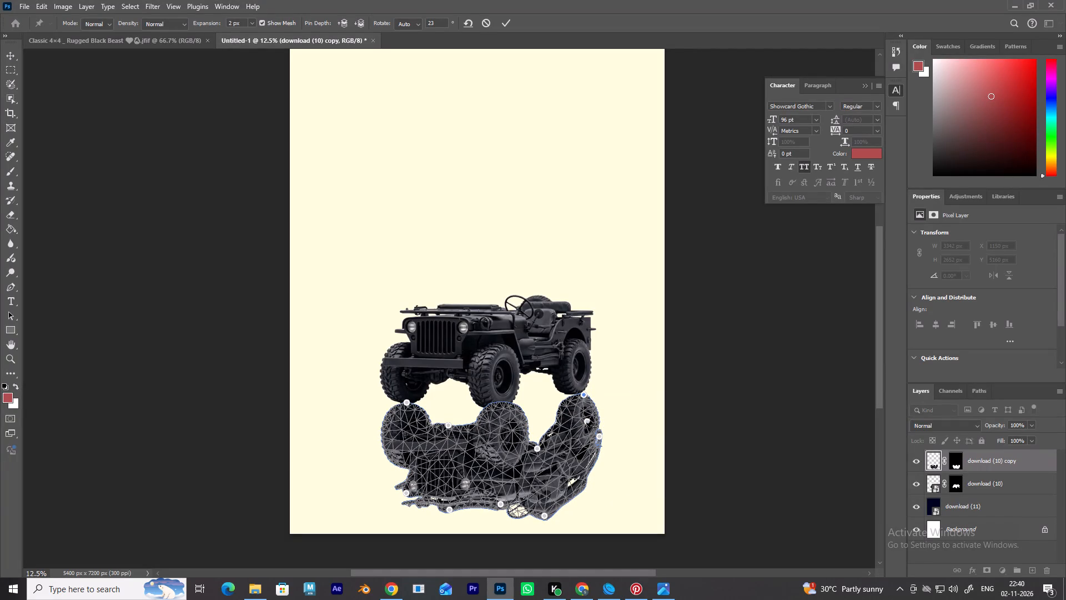
pyautogui.click(587, 423)
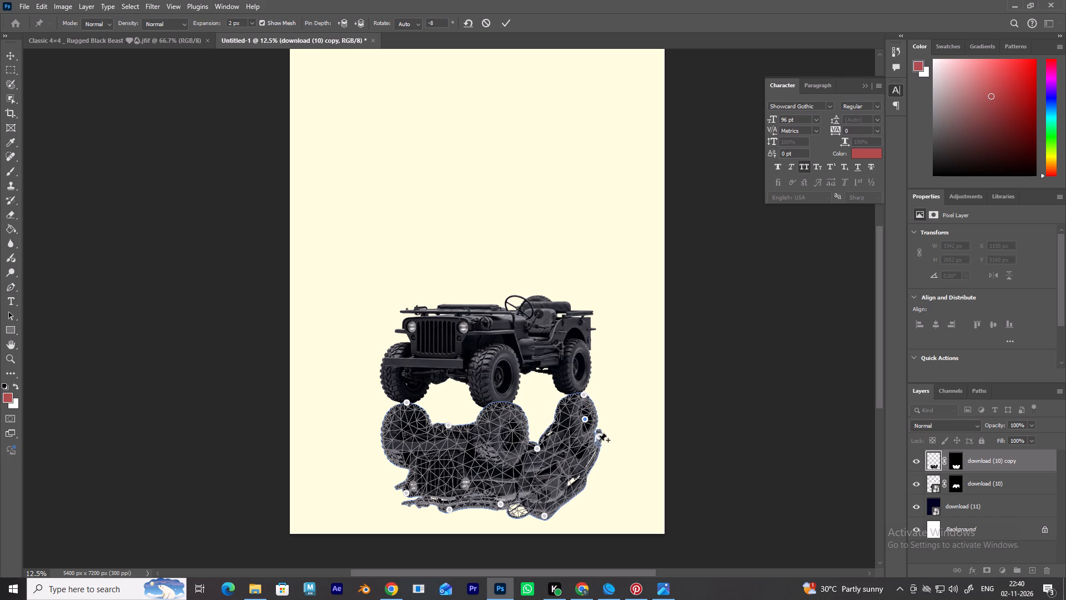
# Pull the reflection's rear body corner back down below the rear wheel and raise the underside pin between the near front and rear wheels.
pyautogui.moveTo(599, 437); pyautogui.dragTo(601, 474)
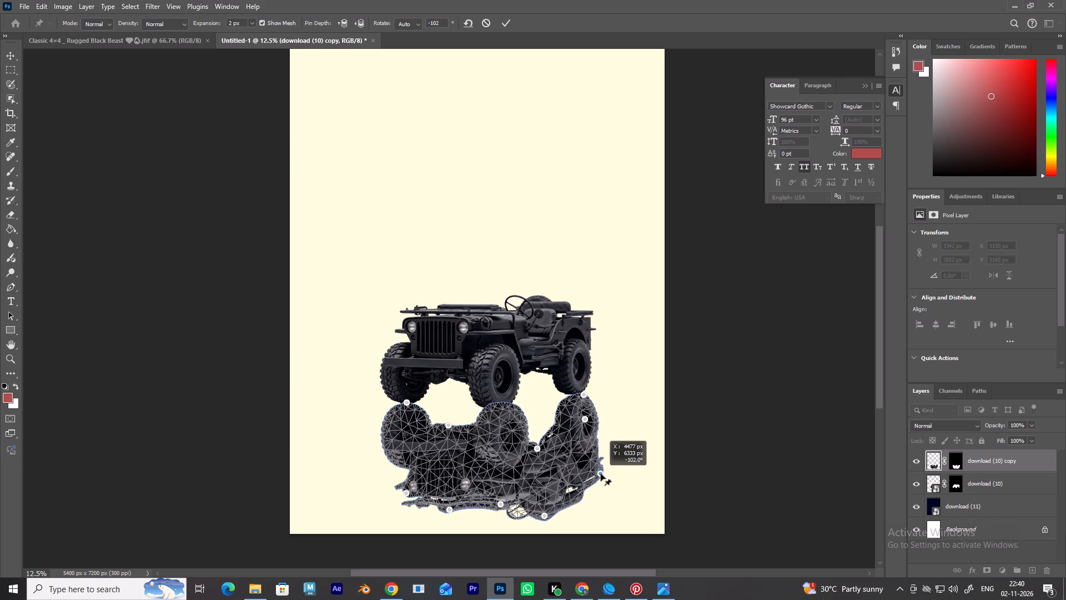
pyautogui.moveTo(601, 474); pyautogui.dragTo(601, 478)
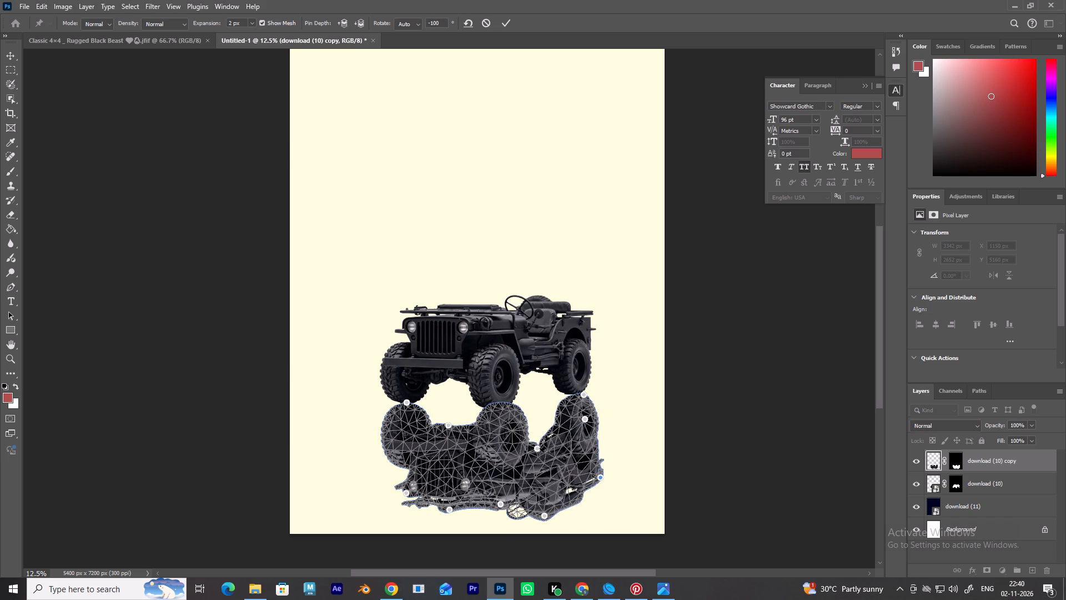
pyautogui.moveTo(537, 449); pyautogui.dragTo(542, 431)
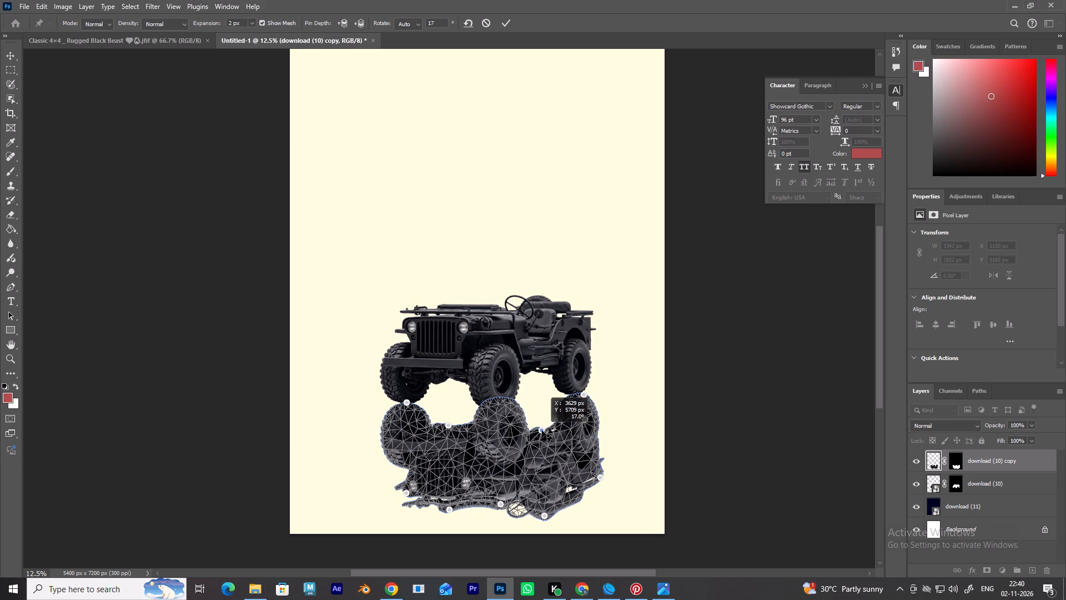
pyautogui.moveTo(542, 431); pyautogui.dragTo(542, 430)
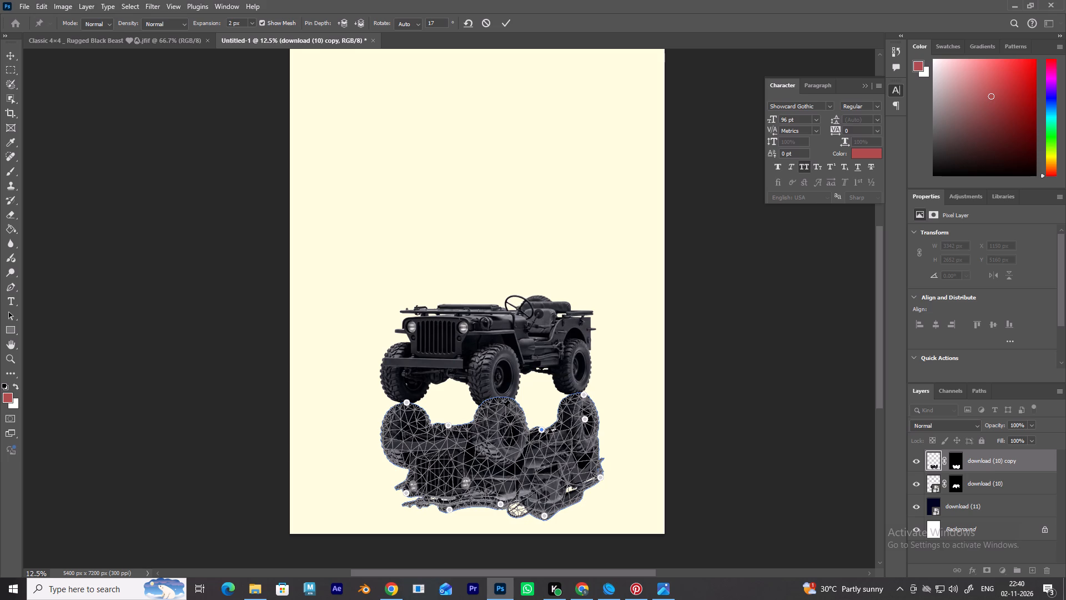
# Add two pins along the reflection's near front wheel and reposition them so the wheel lines up beneath the original's near front tyre.
pyautogui.click(502, 408)
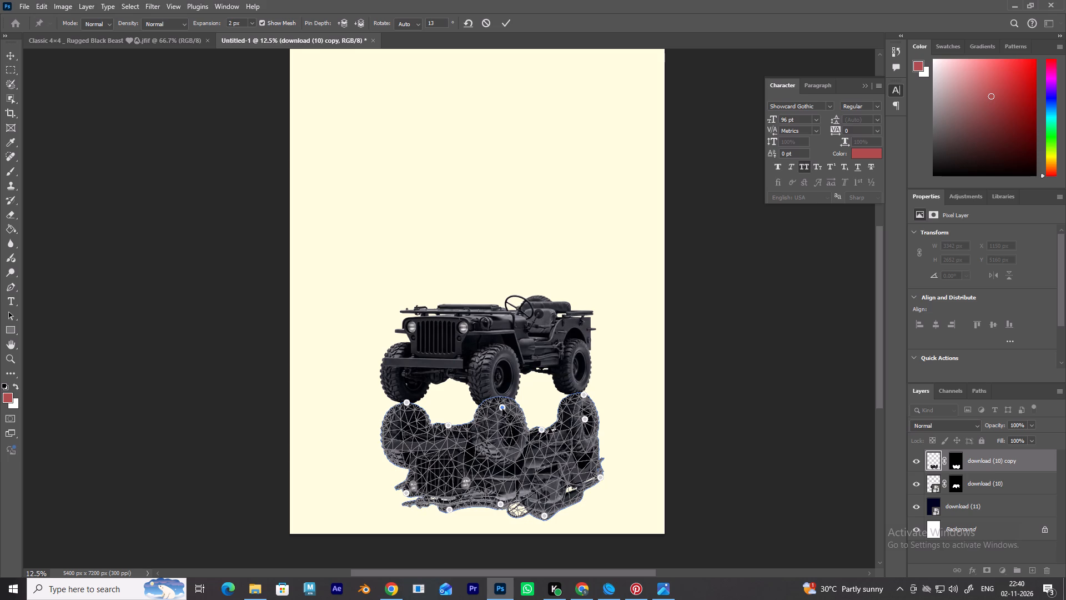
pyautogui.moveTo(503, 407); pyautogui.dragTo(501, 422)
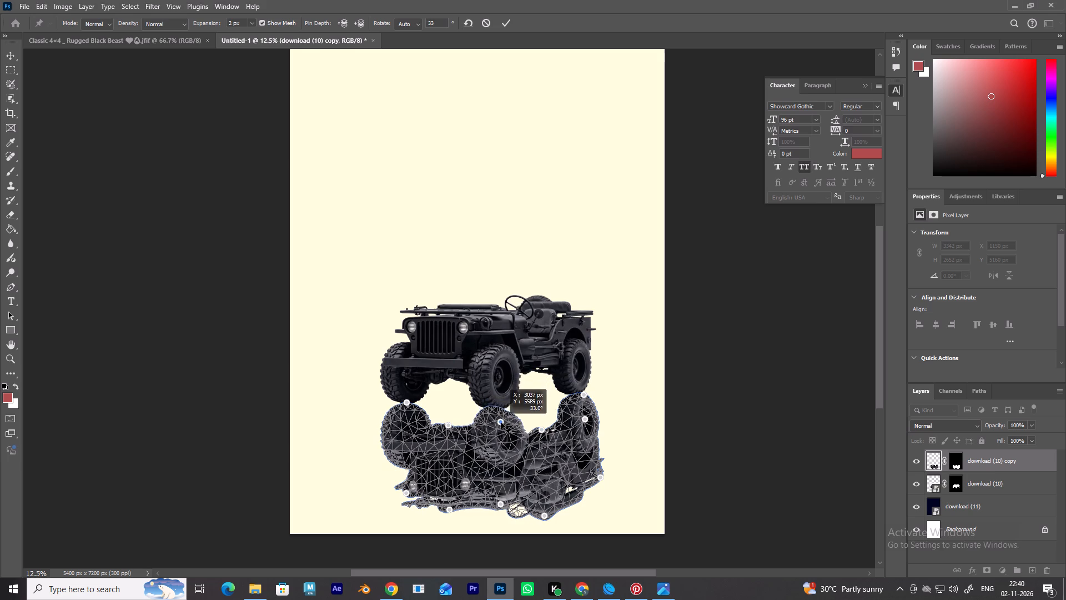
pyautogui.moveTo(501, 422); pyautogui.dragTo(495, 404)
pyautogui.click(505, 448)
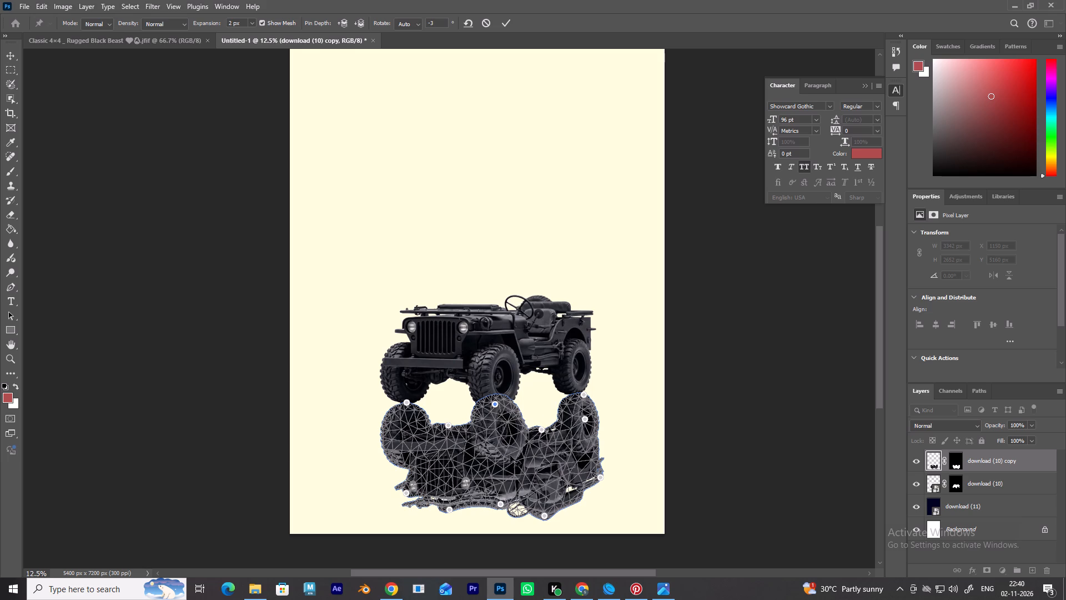
pyautogui.moveTo(504, 444); pyautogui.dragTo(504, 451)
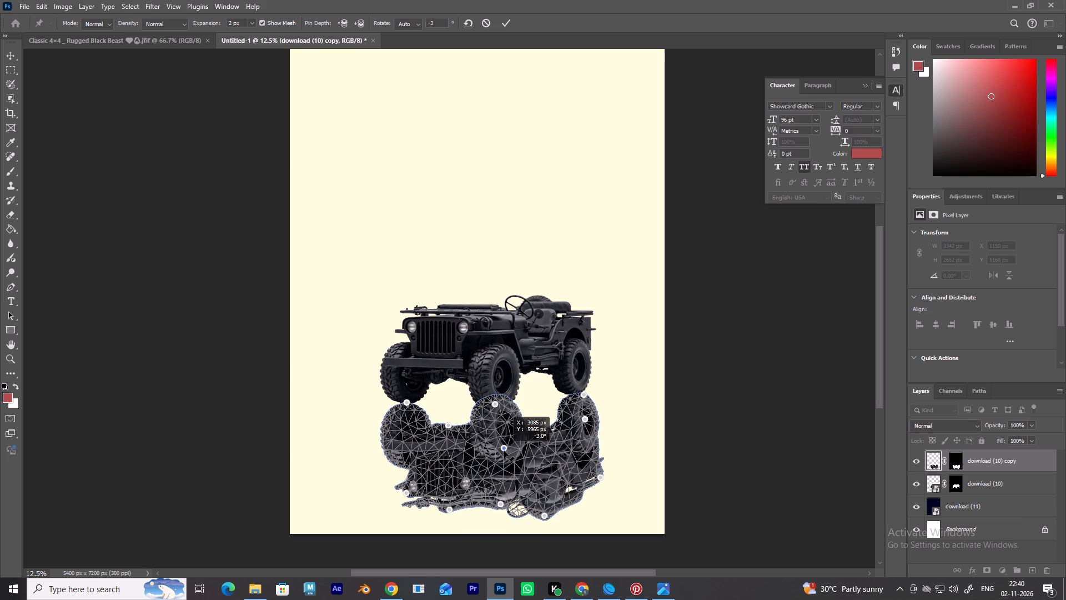
pyautogui.moveTo(504, 451); pyautogui.dragTo(508, 459)
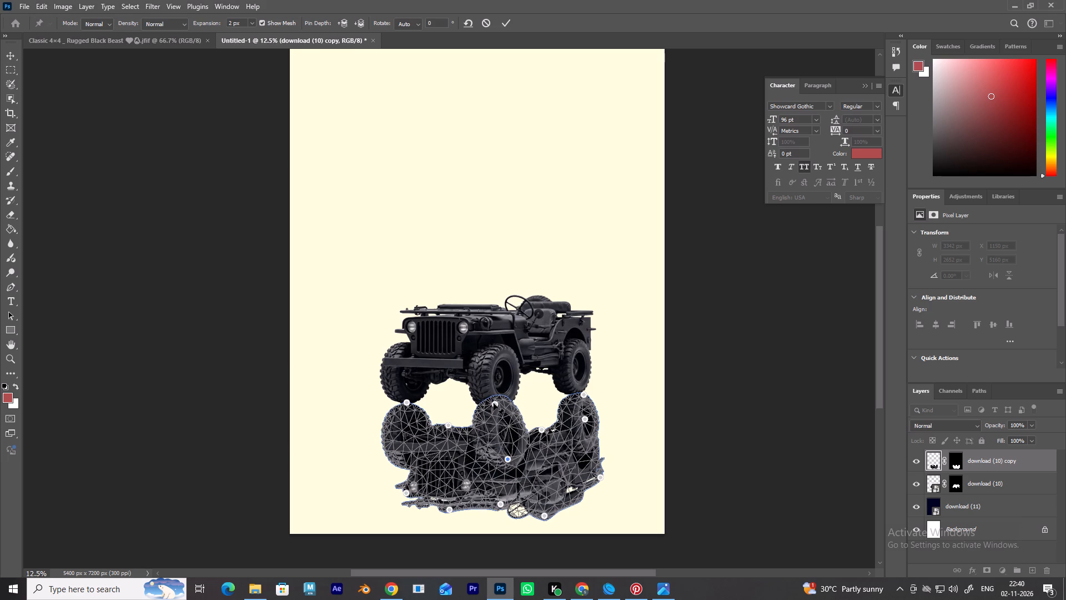
pyautogui.moveTo(494, 403); pyautogui.dragTo(500, 416)
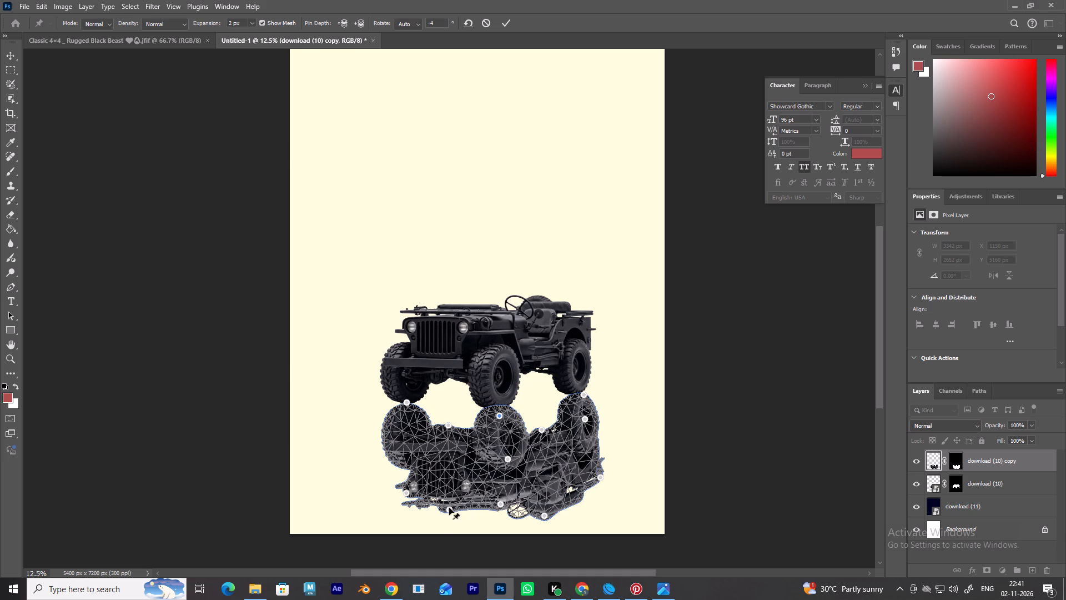
# Raise the three puppet pins along the reflection's lower edge, at the hood, windshield area and seats, to flatten the body's outline.
pyautogui.moveTo(449, 508); pyautogui.dragTo(443, 504)
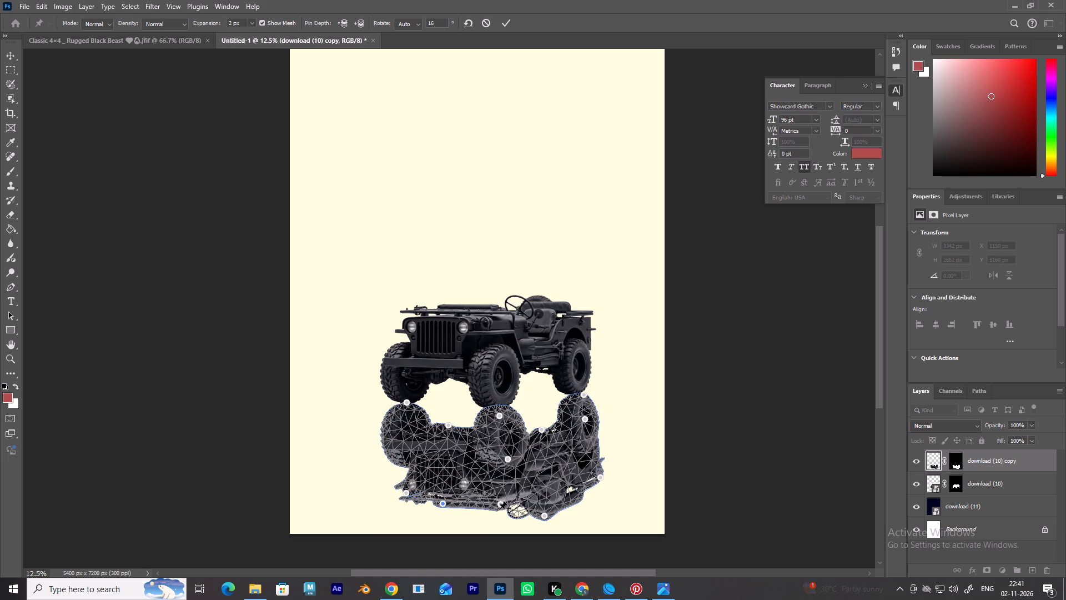
pyautogui.moveTo(501, 502); pyautogui.dragTo(494, 496)
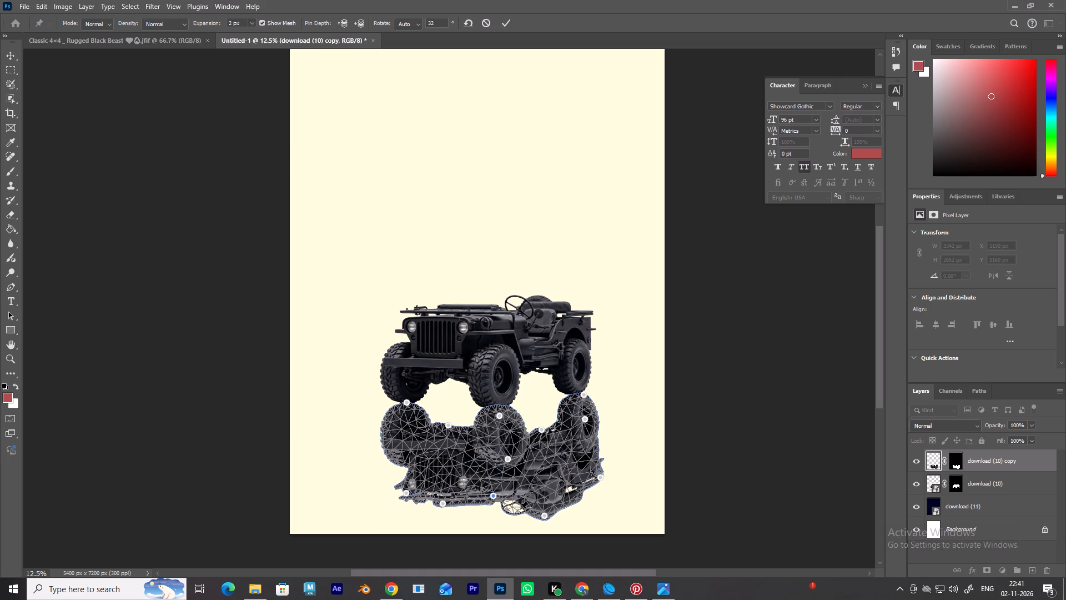
pyautogui.moveTo(544, 513); pyautogui.dragTo(547, 498)
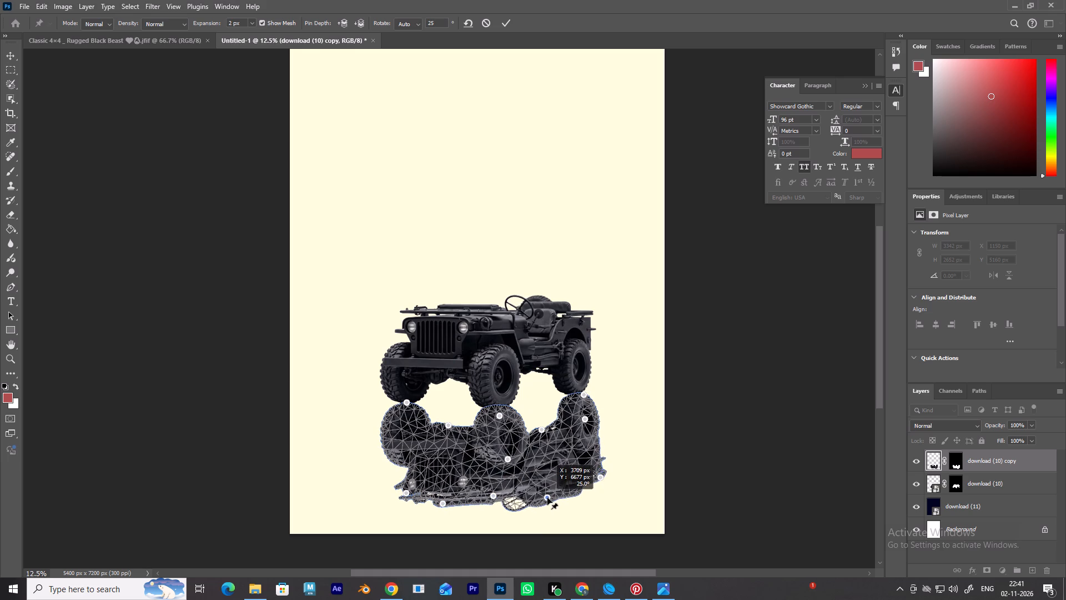
pyautogui.moveTo(547, 498); pyautogui.dragTo(547, 499)
# Settle the underside pin between the reflection's near front and rear wheels slightly lower, and apply the Puppet Warp.
pyautogui.click(542, 430)
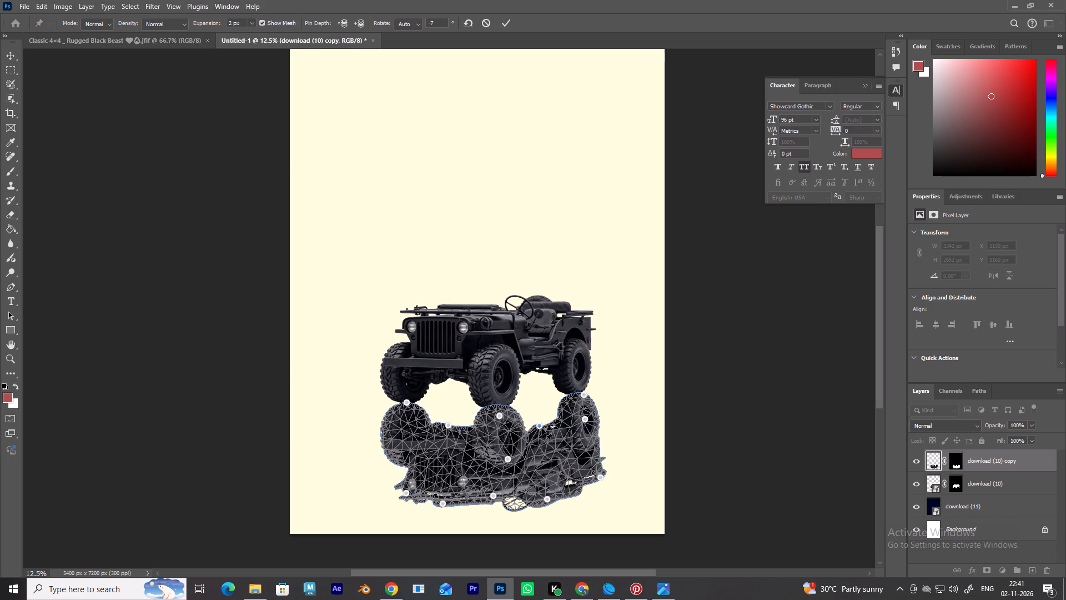
pyautogui.moveTo(535, 419); pyautogui.dragTo(532, 411)
pyautogui.moveTo(538, 428); pyautogui.dragTo(531, 388)
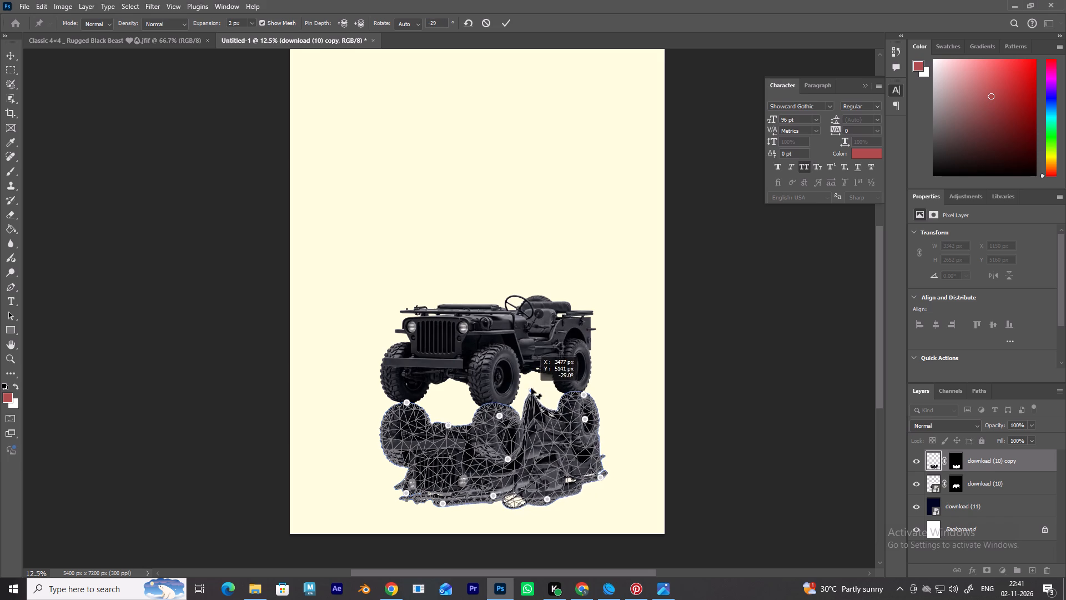
pyautogui.moveTo(531, 388); pyautogui.dragTo(529, 375)
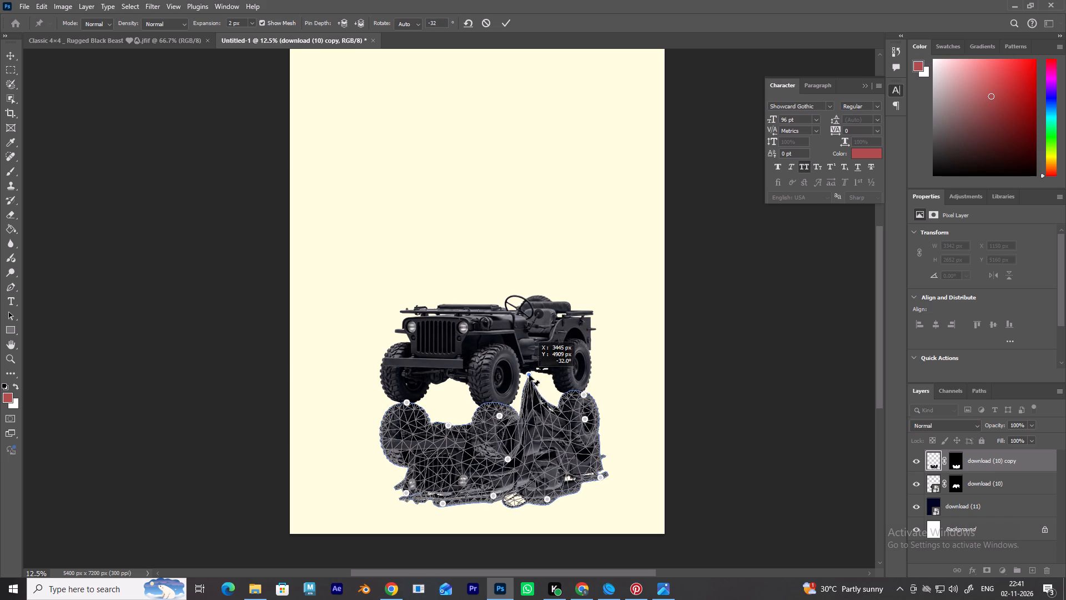
pyautogui.moveTo(529, 375); pyautogui.dragTo(542, 436)
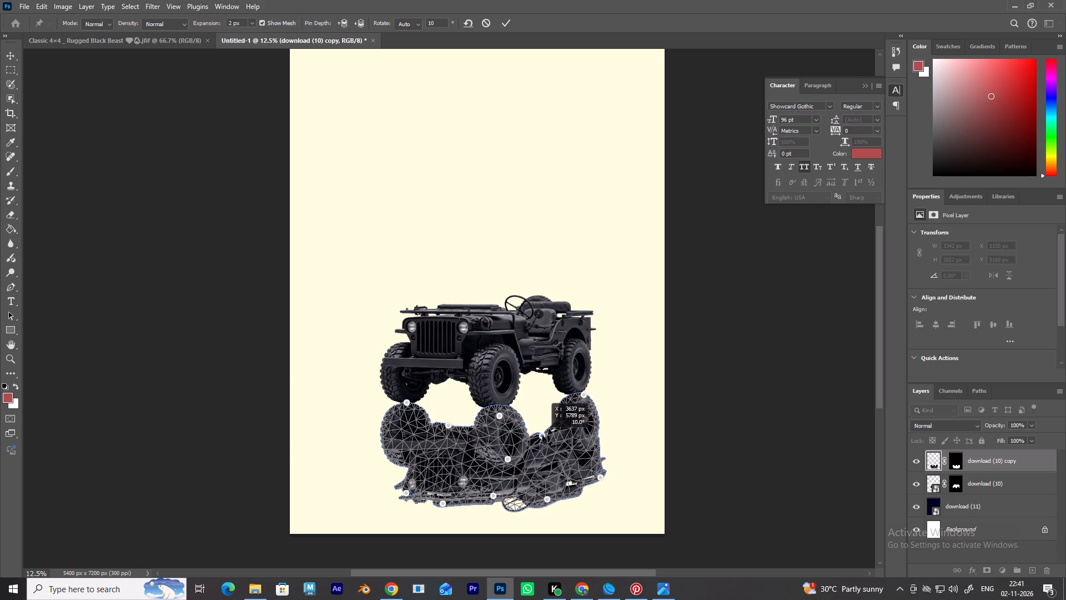
pyautogui.moveTo(542, 436); pyautogui.dragTo(541, 425)
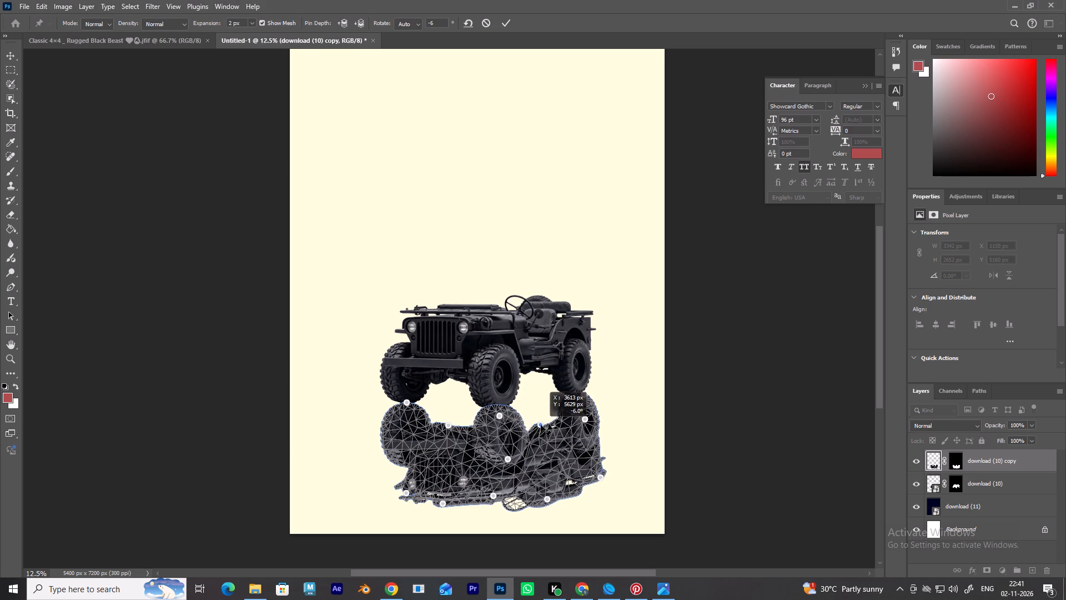
pyautogui.moveTo(541, 425); pyautogui.dragTo(541, 437)
pyautogui.click(701, 401)
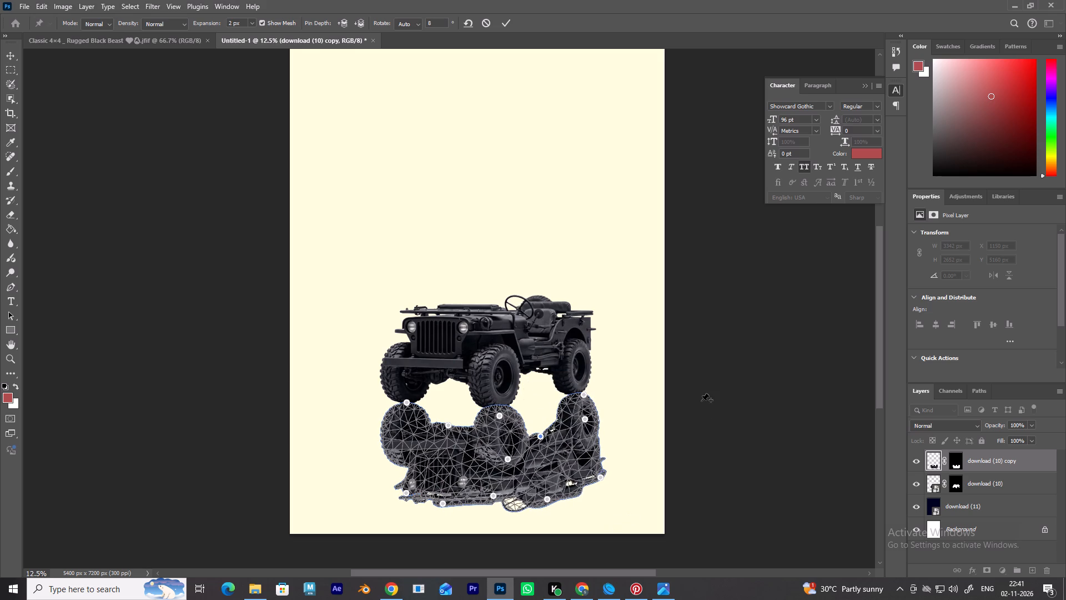
pyautogui.click(4, 51)
pyautogui.click(474, 219)
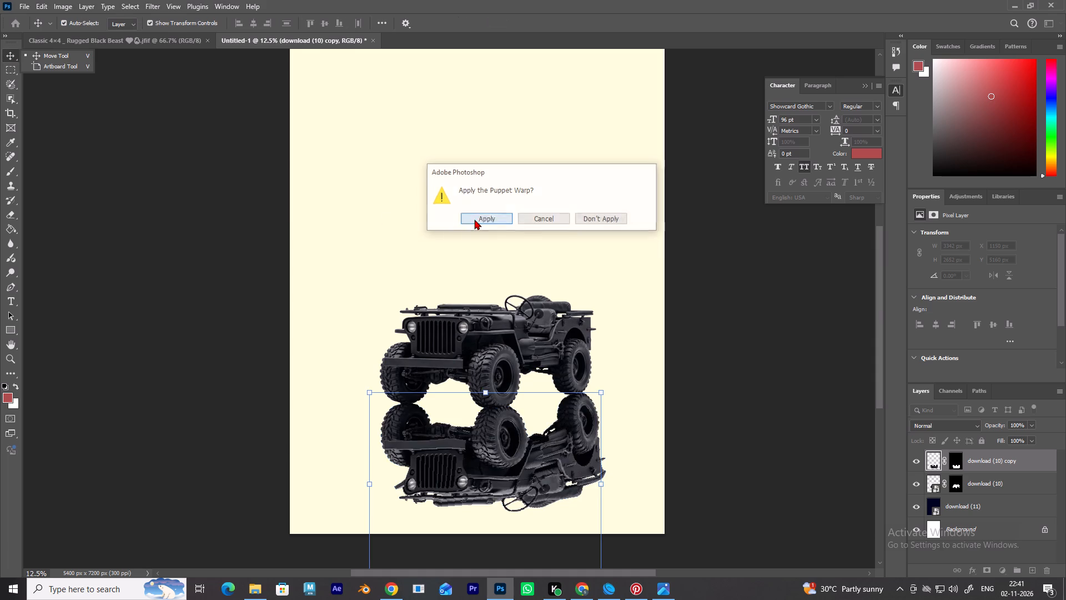
pyautogui.click(764, 285)
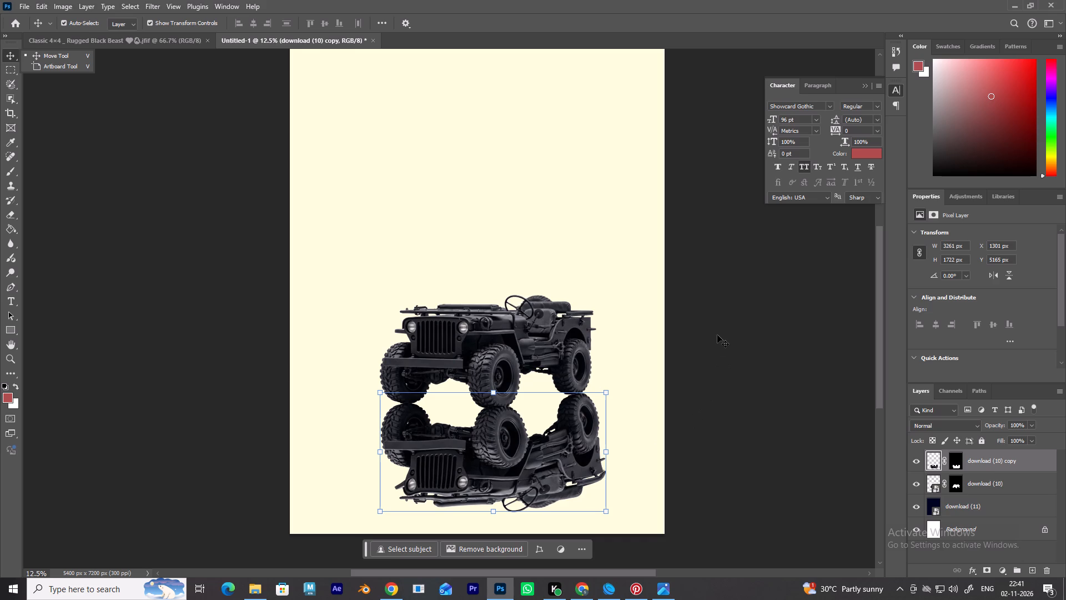
# Look through the blend modes for the reflection layer and keep it at Normal.
pyautogui.click(954, 424)
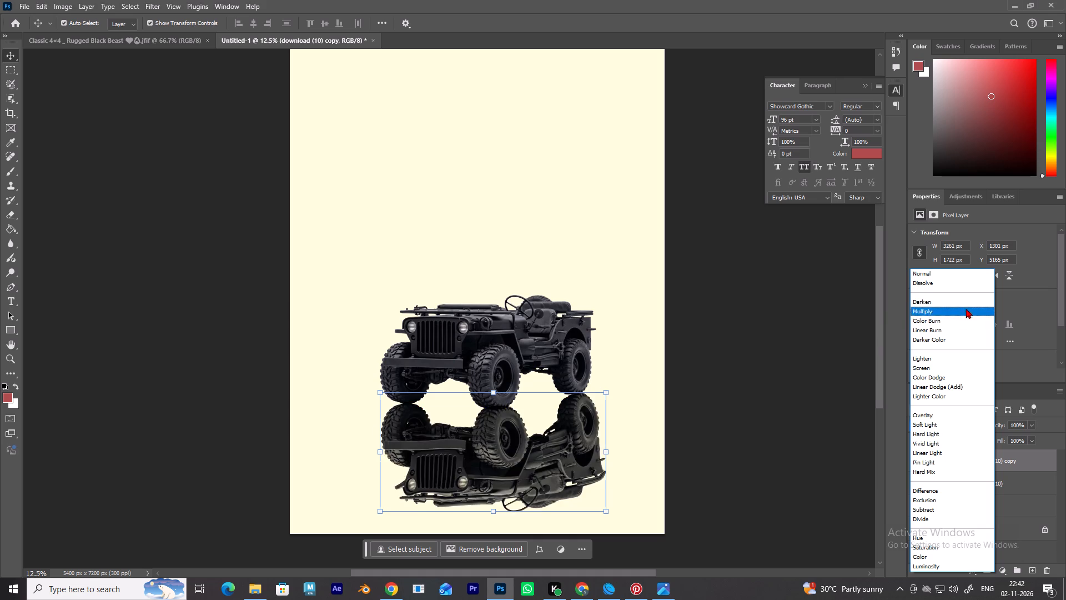
pyautogui.click(953, 272)
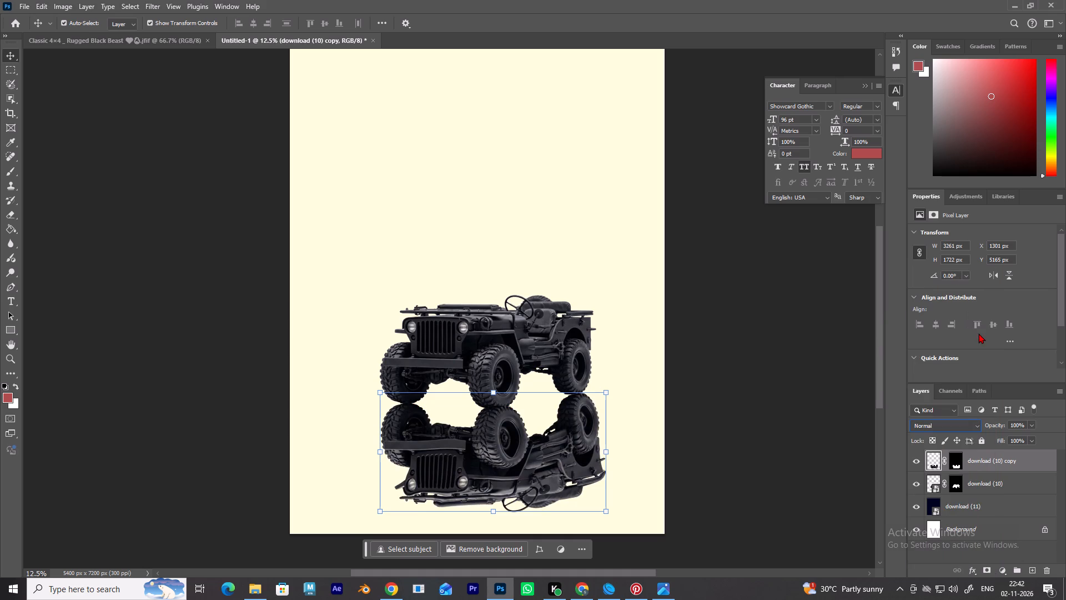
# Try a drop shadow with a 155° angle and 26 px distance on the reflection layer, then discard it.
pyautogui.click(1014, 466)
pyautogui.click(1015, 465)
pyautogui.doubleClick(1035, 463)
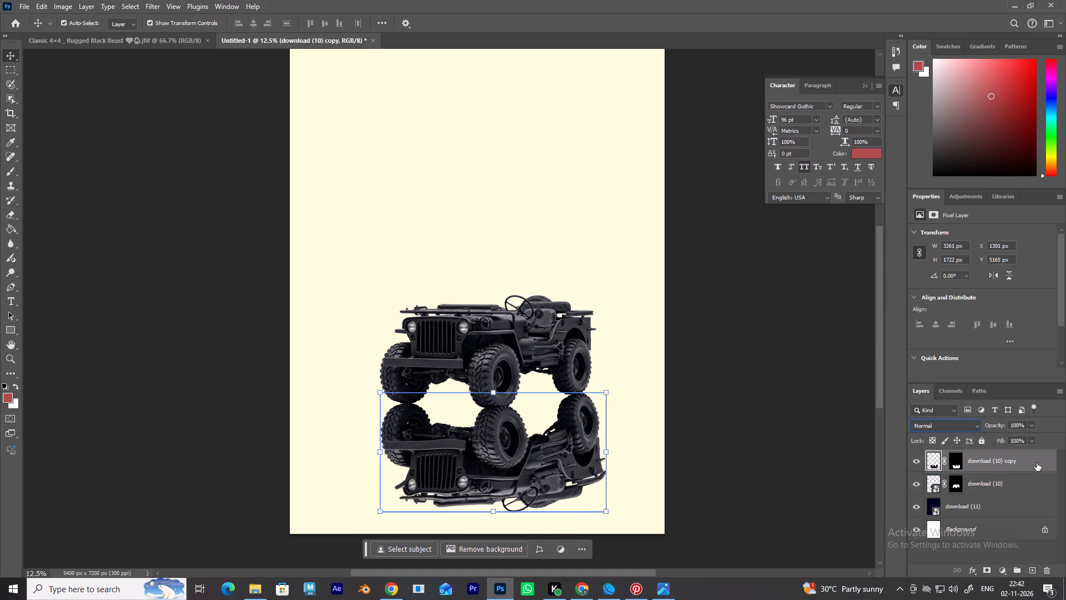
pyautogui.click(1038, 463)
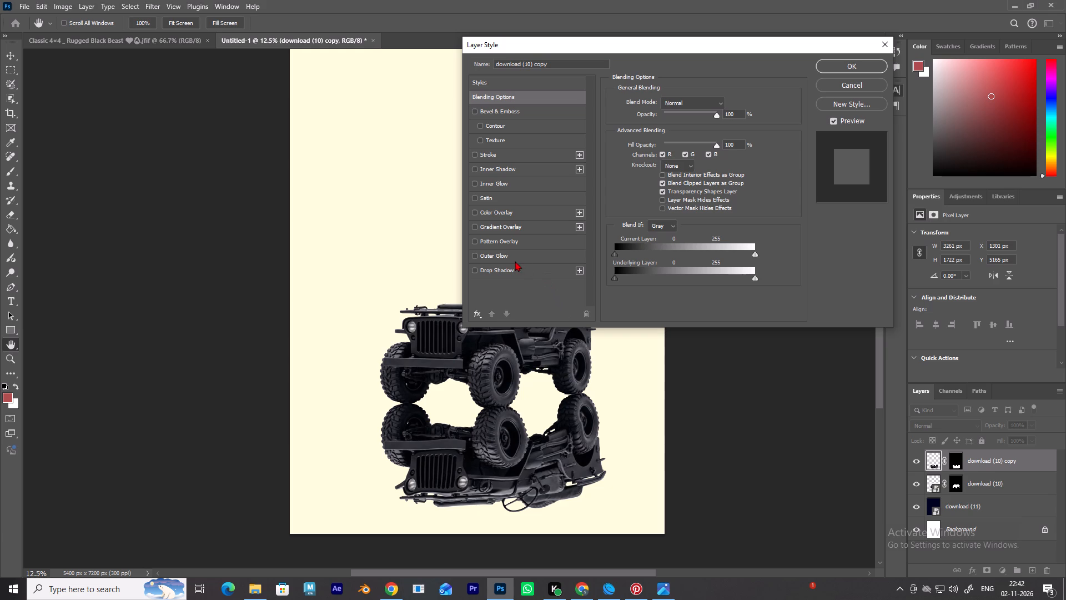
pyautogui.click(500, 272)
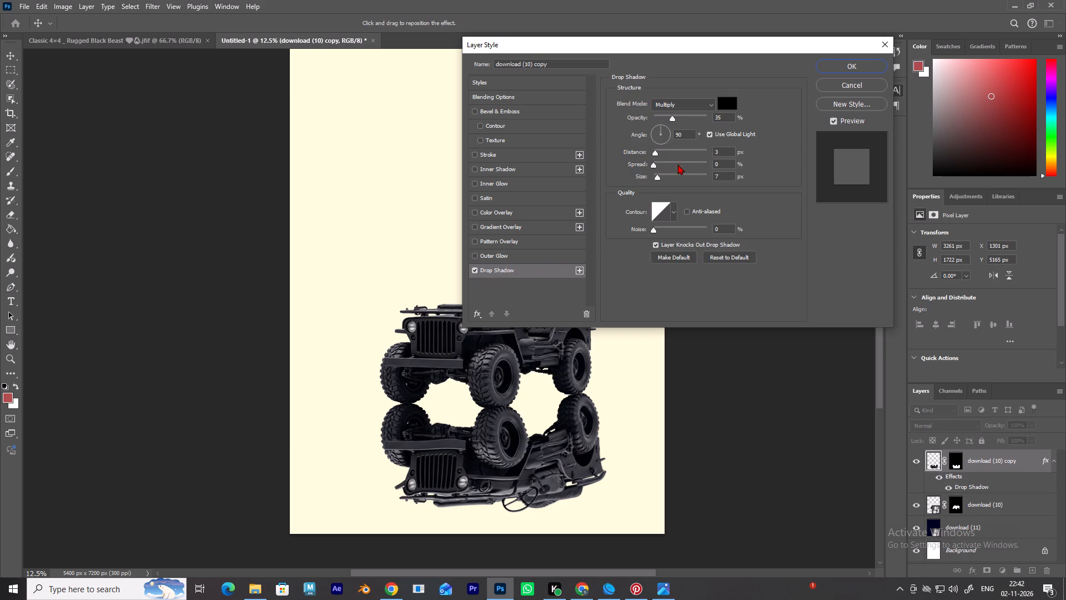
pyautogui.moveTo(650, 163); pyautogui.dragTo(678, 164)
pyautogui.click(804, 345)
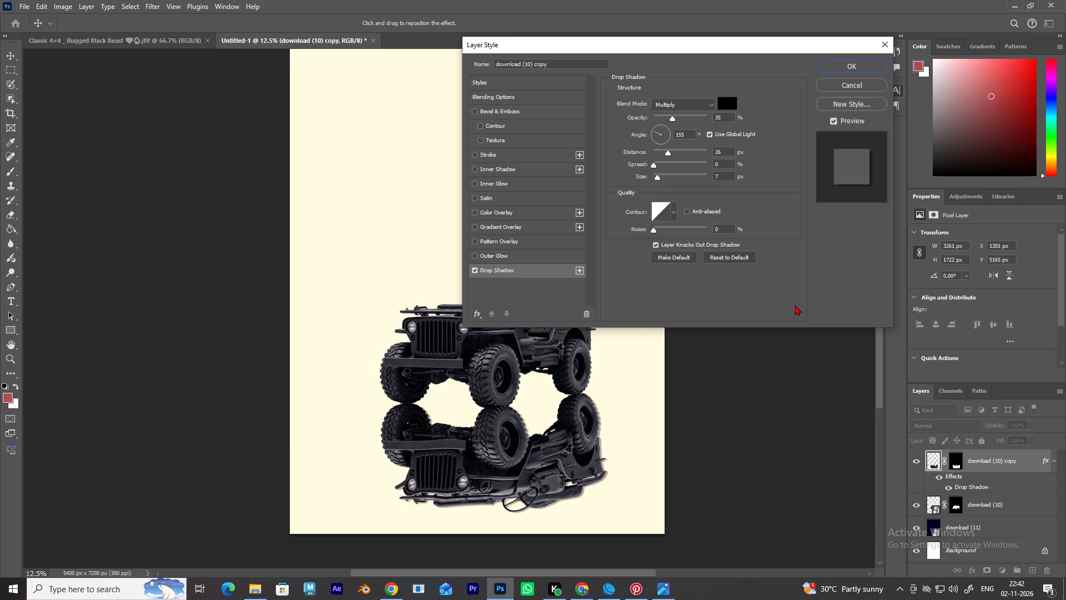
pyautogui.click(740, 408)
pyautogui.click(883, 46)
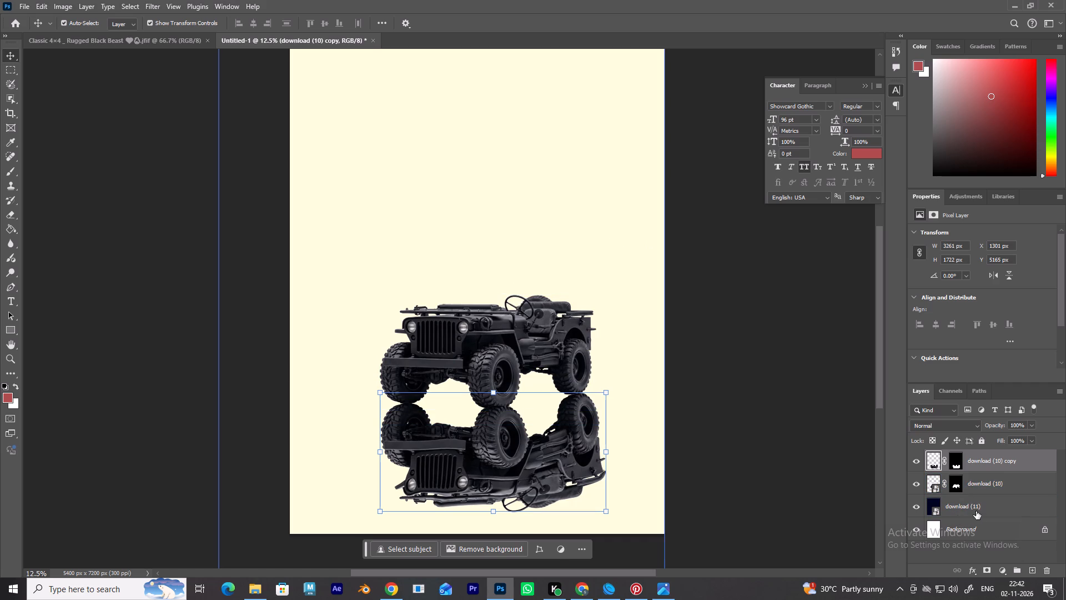
# Delete the mirrored jeep reflection layer, "download (10) copy".
pyautogui.press('Delete')
pyautogui.rightClick(990, 504)
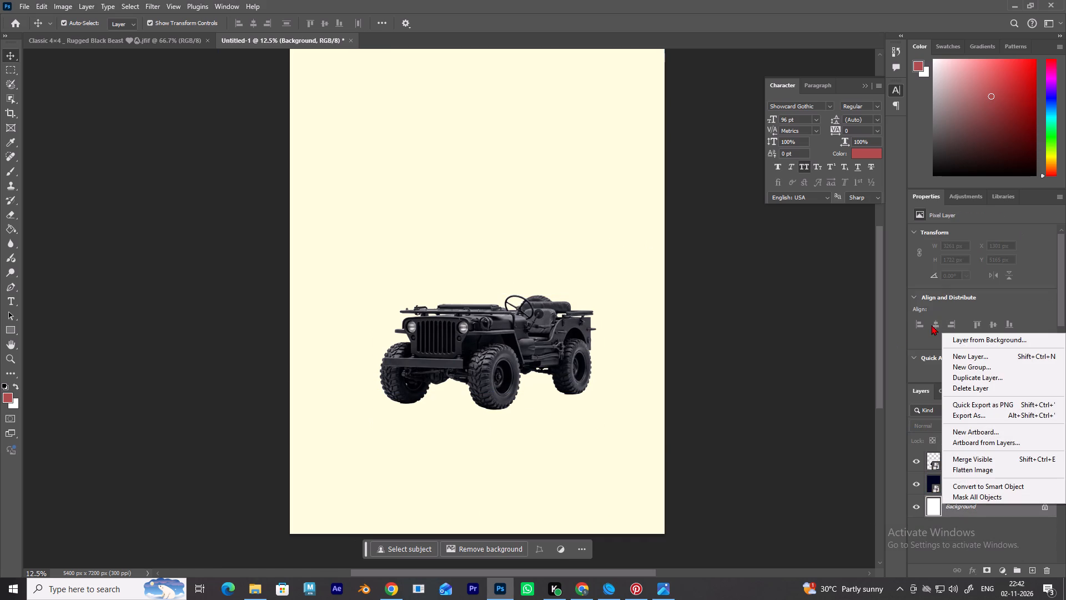
pyautogui.click(733, 336)
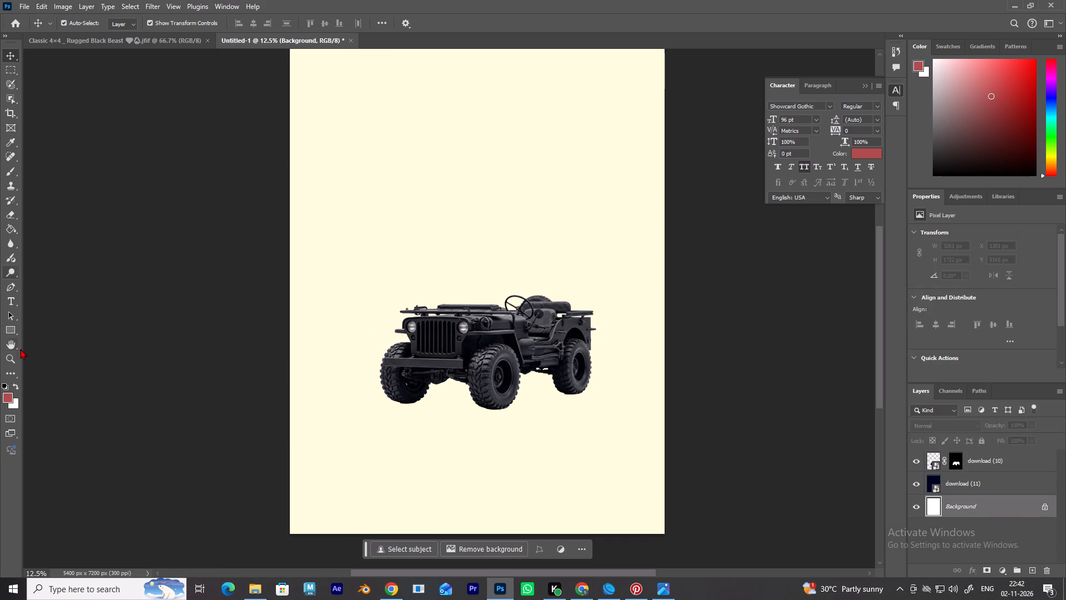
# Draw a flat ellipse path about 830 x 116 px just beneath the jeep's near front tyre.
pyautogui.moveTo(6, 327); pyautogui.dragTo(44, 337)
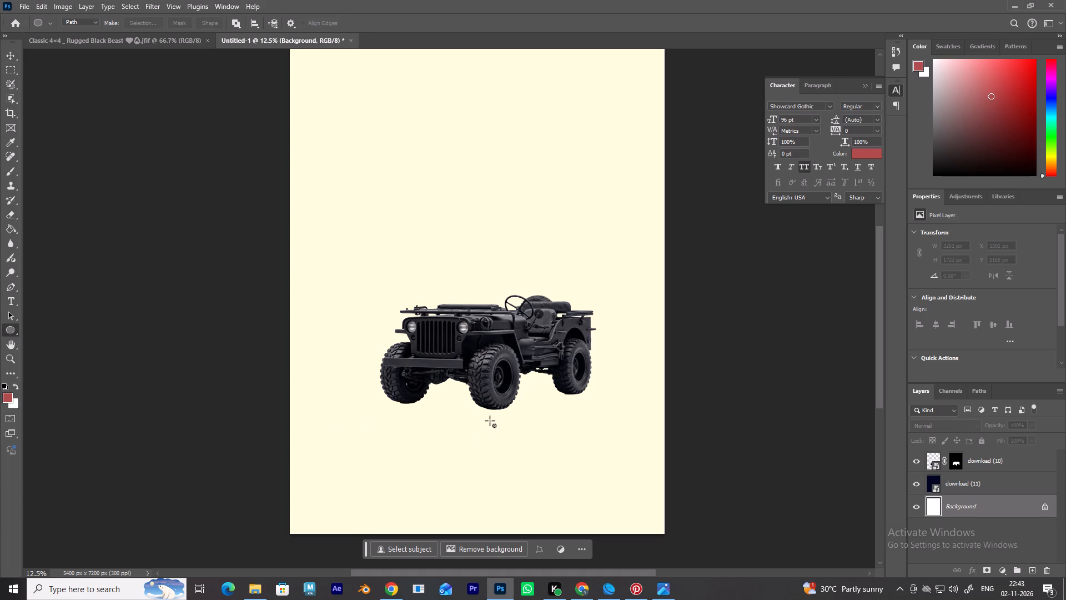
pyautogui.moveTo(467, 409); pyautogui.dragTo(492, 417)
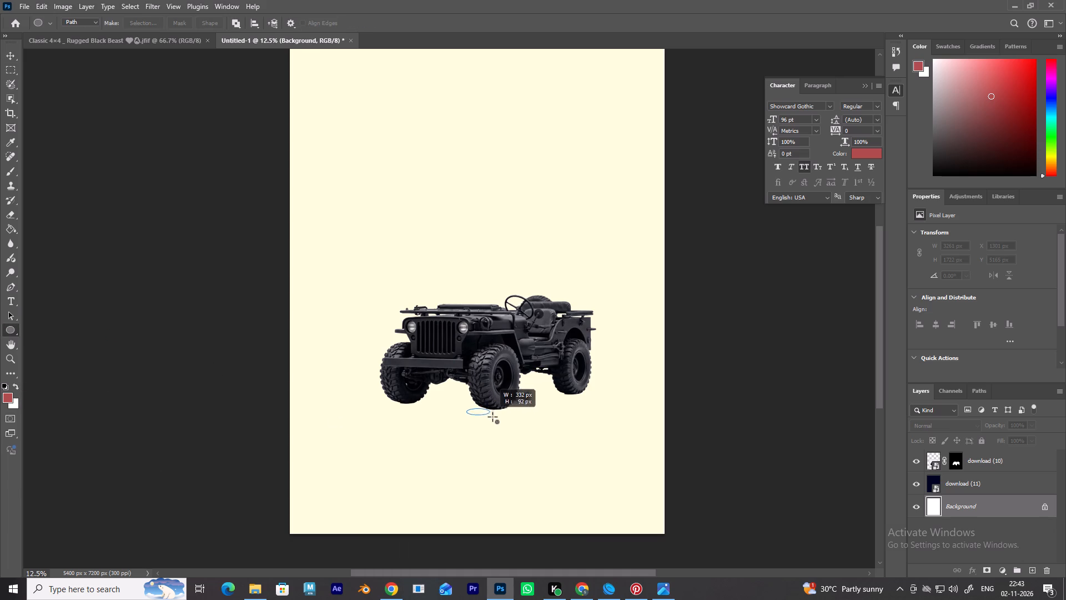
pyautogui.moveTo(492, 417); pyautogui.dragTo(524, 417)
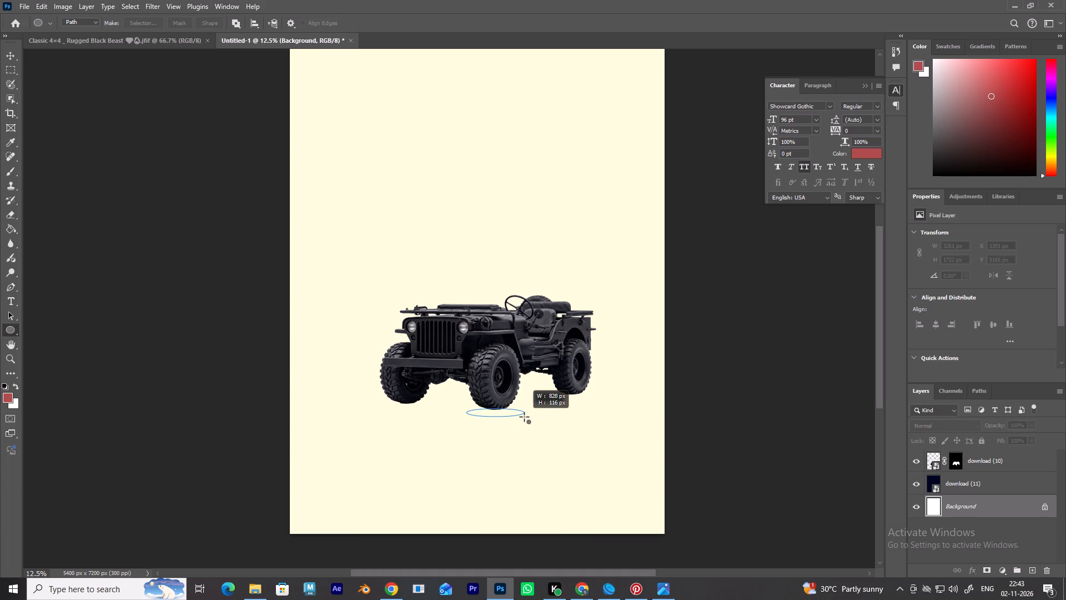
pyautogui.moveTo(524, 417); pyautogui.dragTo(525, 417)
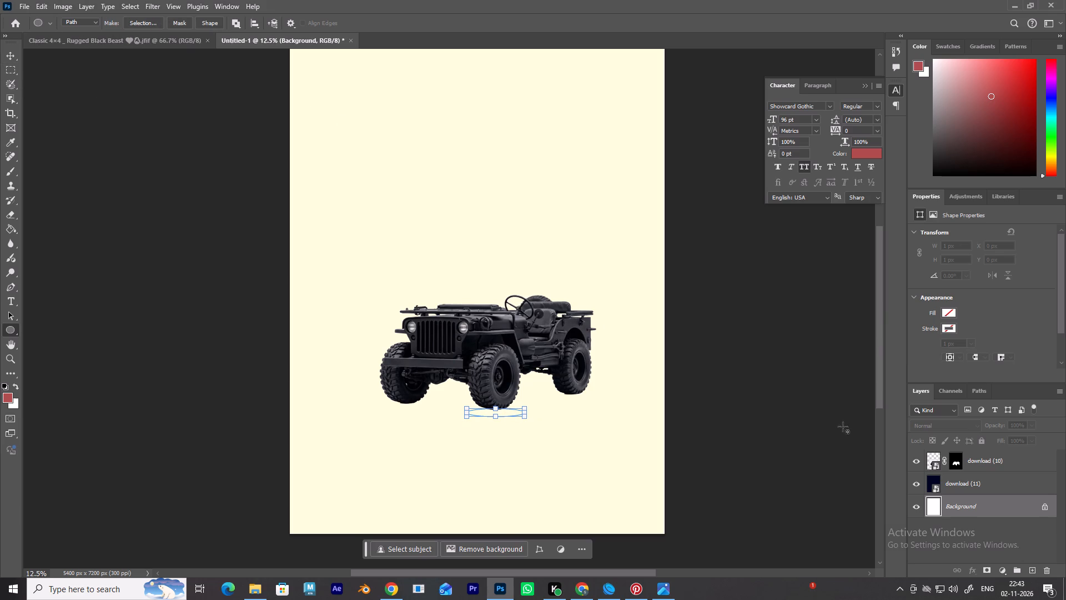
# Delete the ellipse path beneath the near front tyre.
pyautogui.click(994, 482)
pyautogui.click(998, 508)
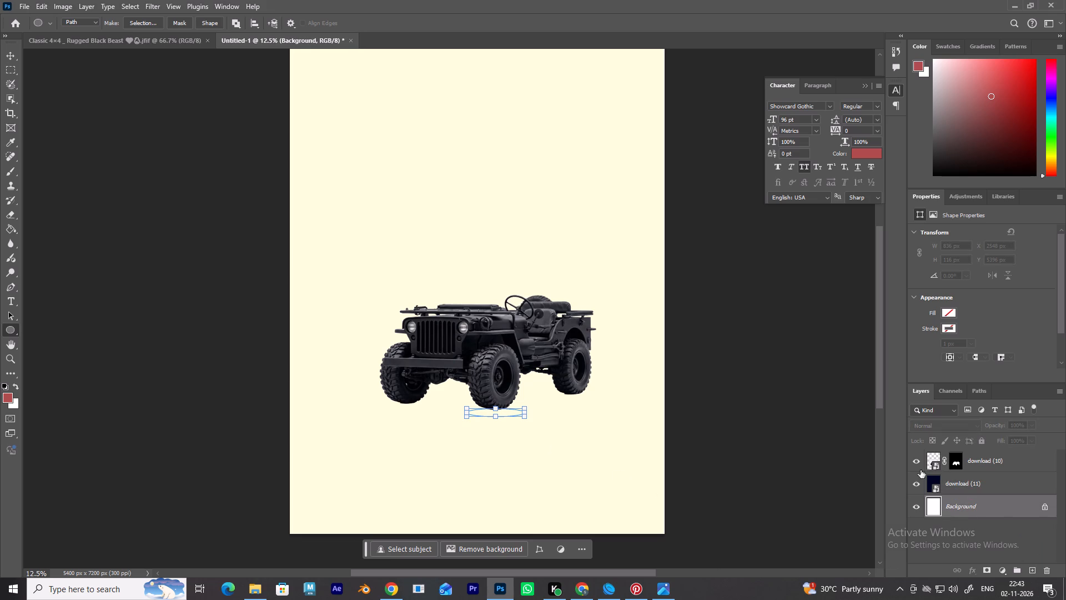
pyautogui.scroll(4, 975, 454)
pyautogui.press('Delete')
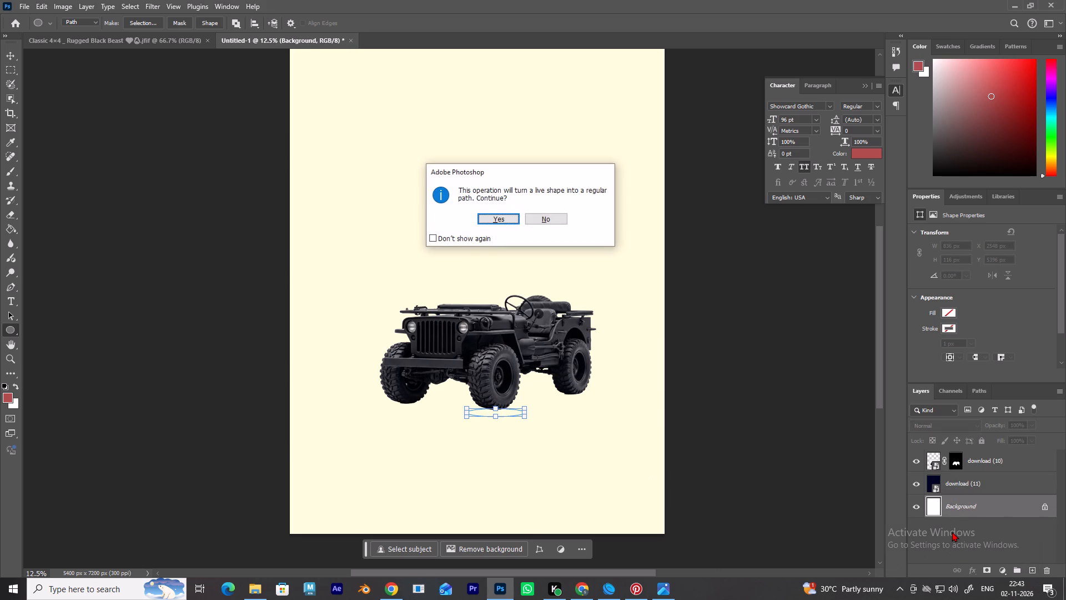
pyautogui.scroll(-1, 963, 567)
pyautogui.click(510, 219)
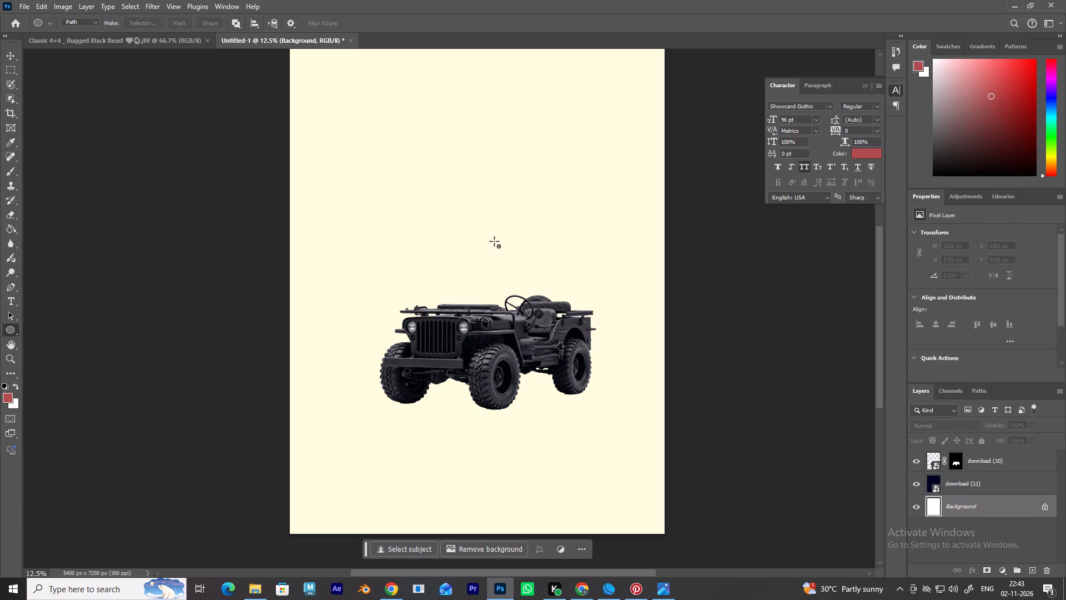
# Add a new layer above the Background and draw an ellipse path about 716 x 140 px beneath the near front tyre, undoing any stray ellipse.
pyautogui.click(1035, 572)
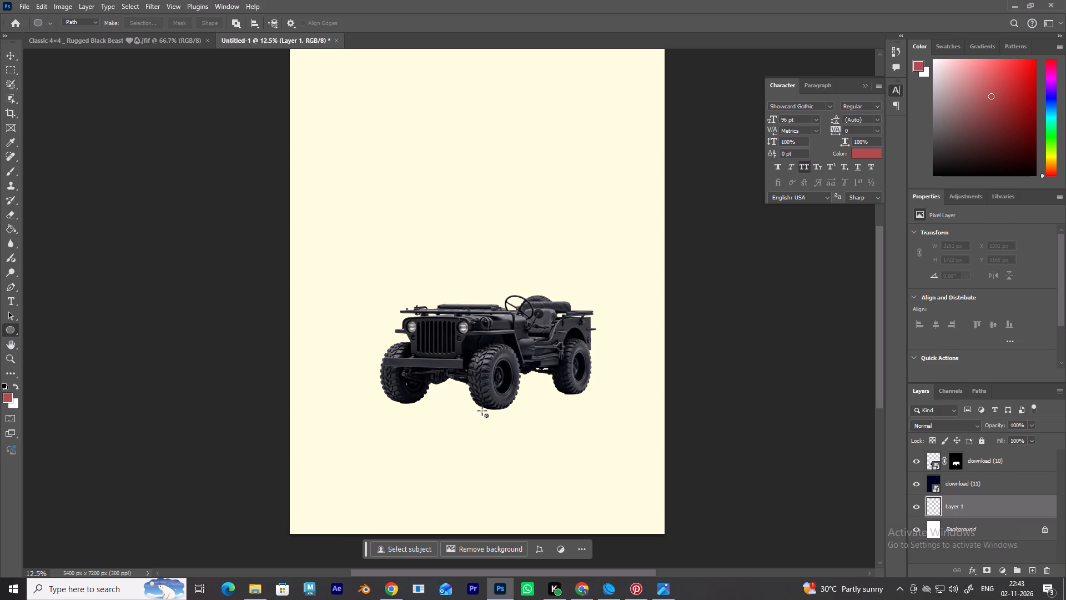
pyautogui.moveTo(482, 411); pyautogui.dragTo(532, 420)
pyautogui.click(517, 413)
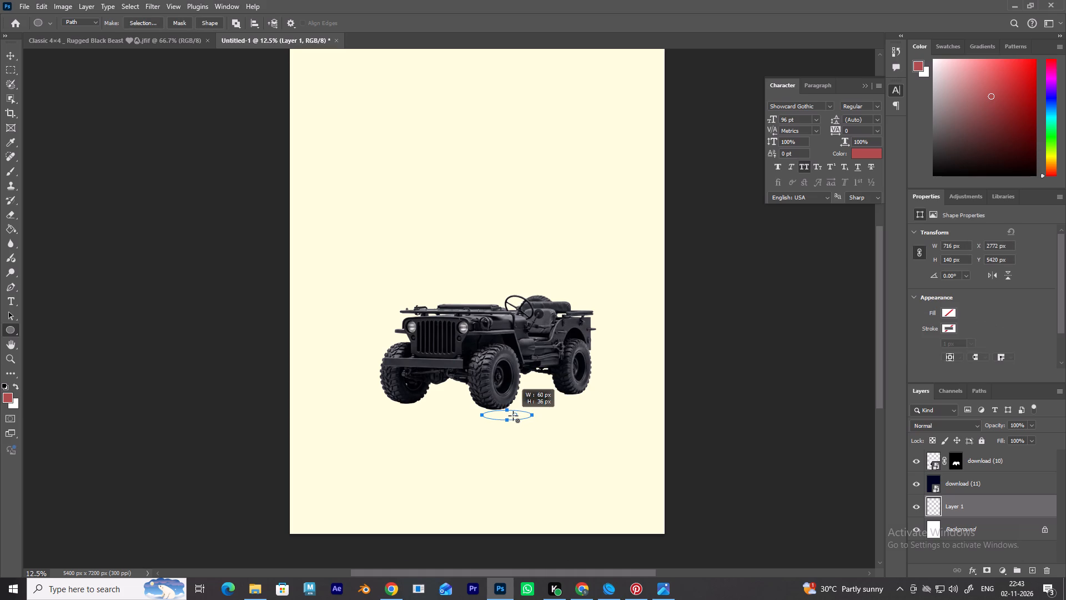
pyautogui.click(2, 53)
pyautogui.hotkey('ctrl', 'z')
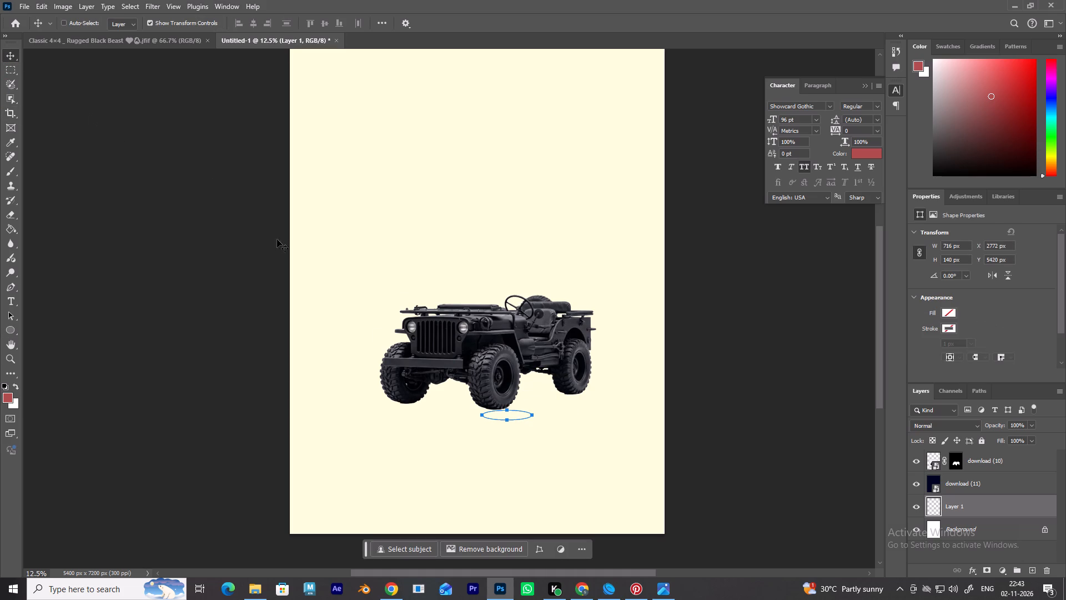
# Shift the ellipse path about 144 px sideways to sit under the near front tyre, and scale it to about 105.4%.
pyautogui.click(511, 415)
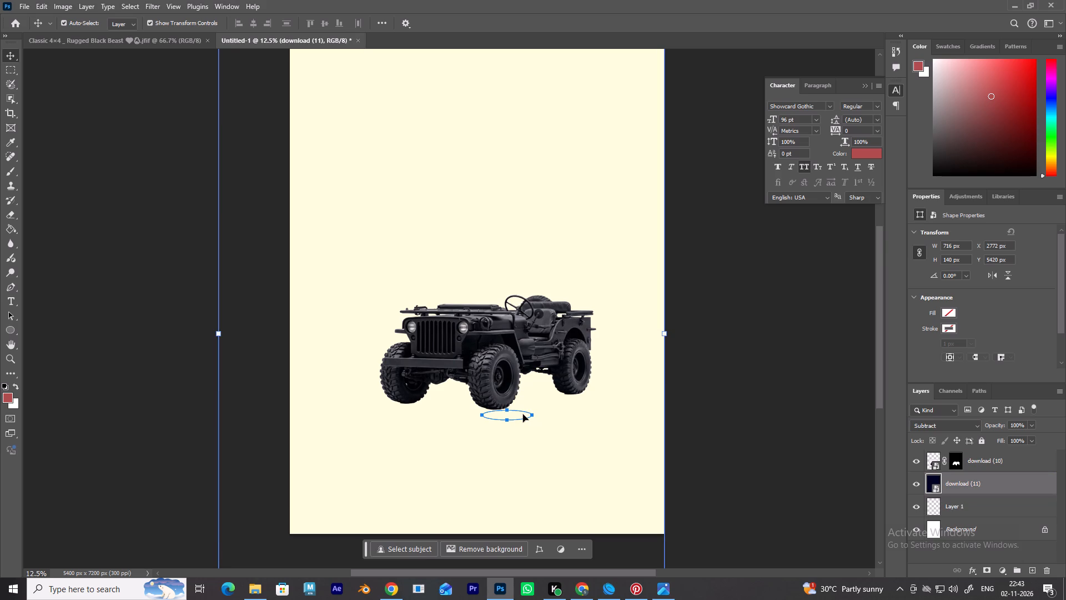
pyautogui.hotkey('ctrl', 't')
pyautogui.moveTo(521, 415); pyautogui.dragTo(512, 415)
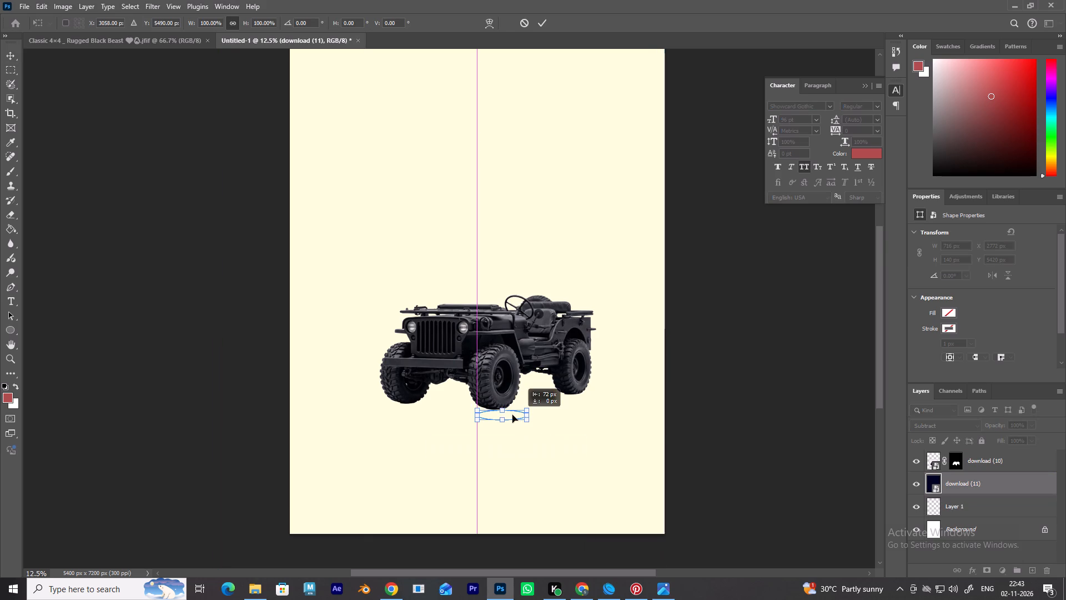
pyautogui.moveTo(512, 415); pyautogui.dragTo(511, 415)
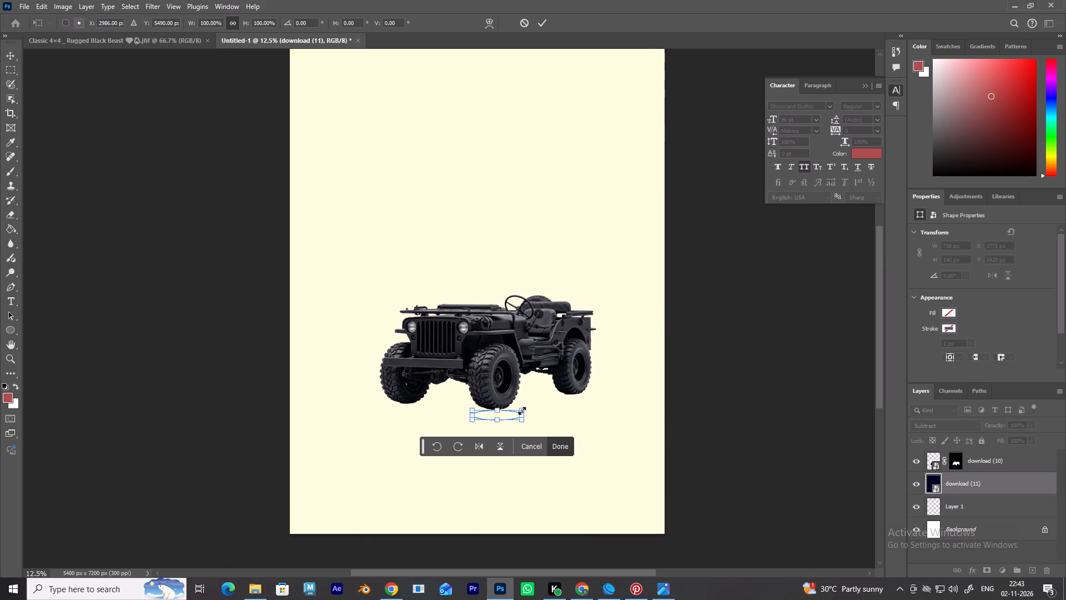
pyautogui.click(522, 406)
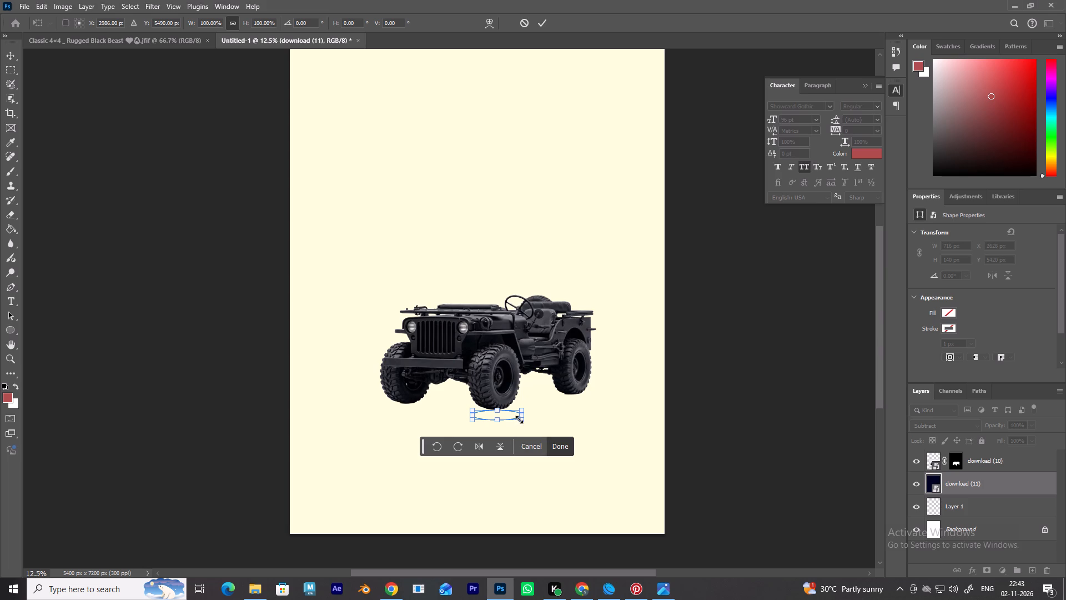
pyautogui.click(521, 419)
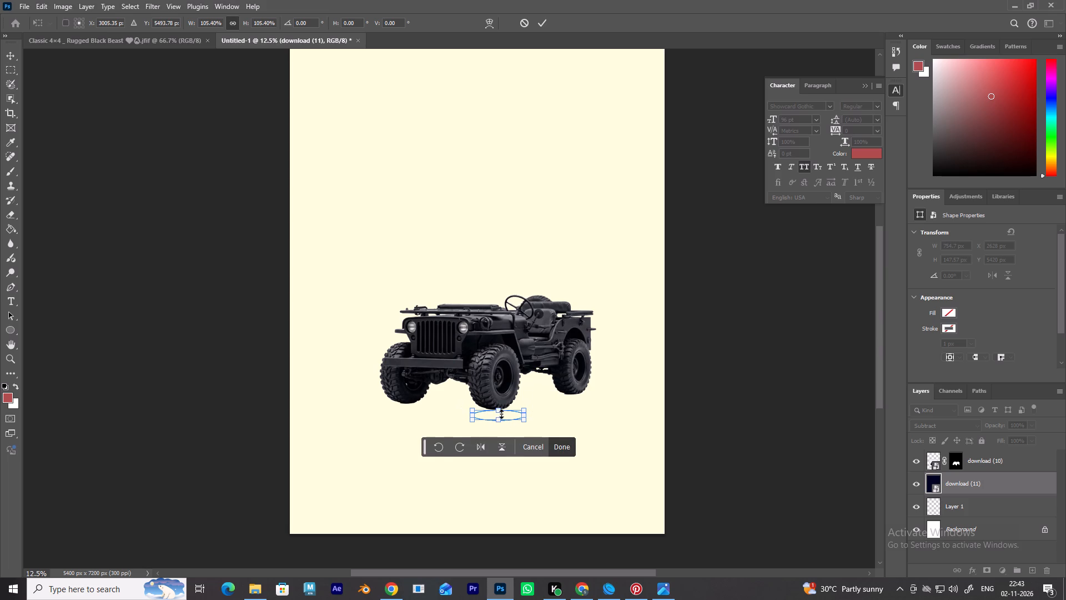
pyautogui.click(565, 442)
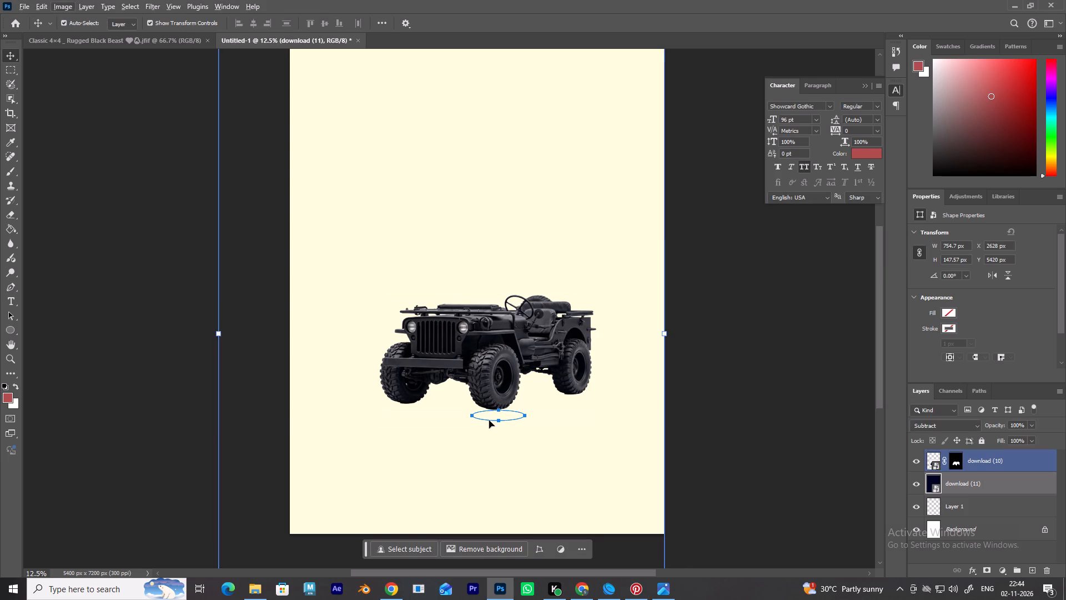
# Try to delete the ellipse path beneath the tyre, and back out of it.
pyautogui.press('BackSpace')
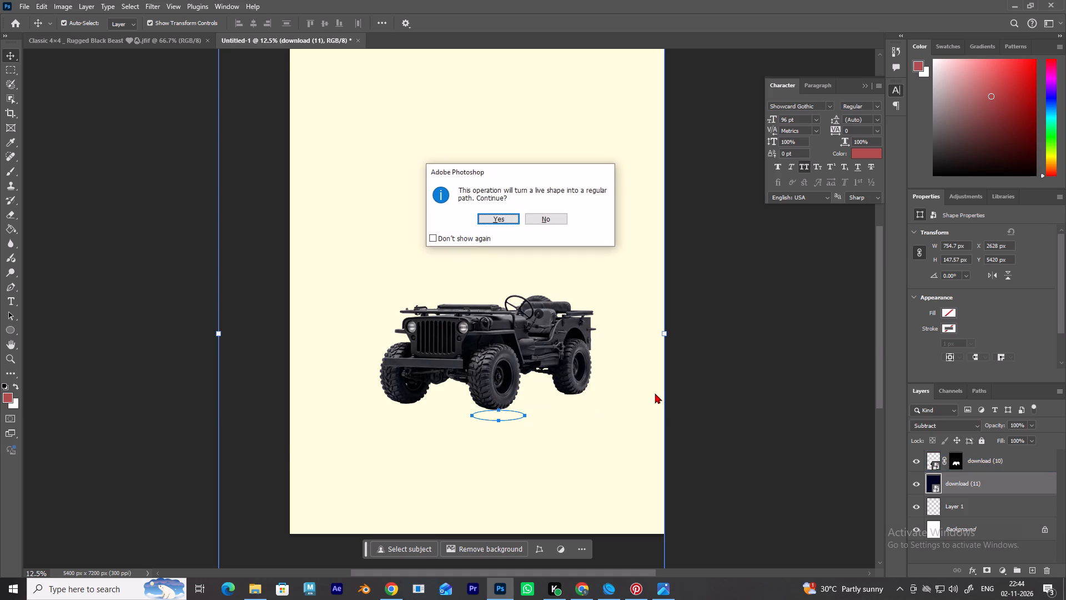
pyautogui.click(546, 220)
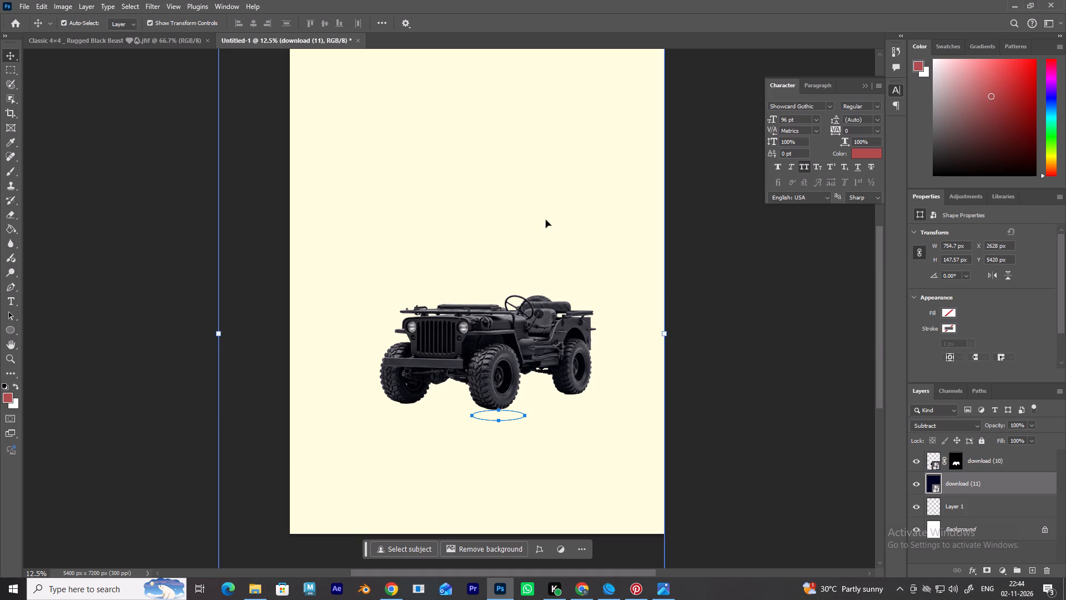
# Add a Drop Shadow effect to the jeep layer, download (10), and show its settings.
pyautogui.click(532, 355)
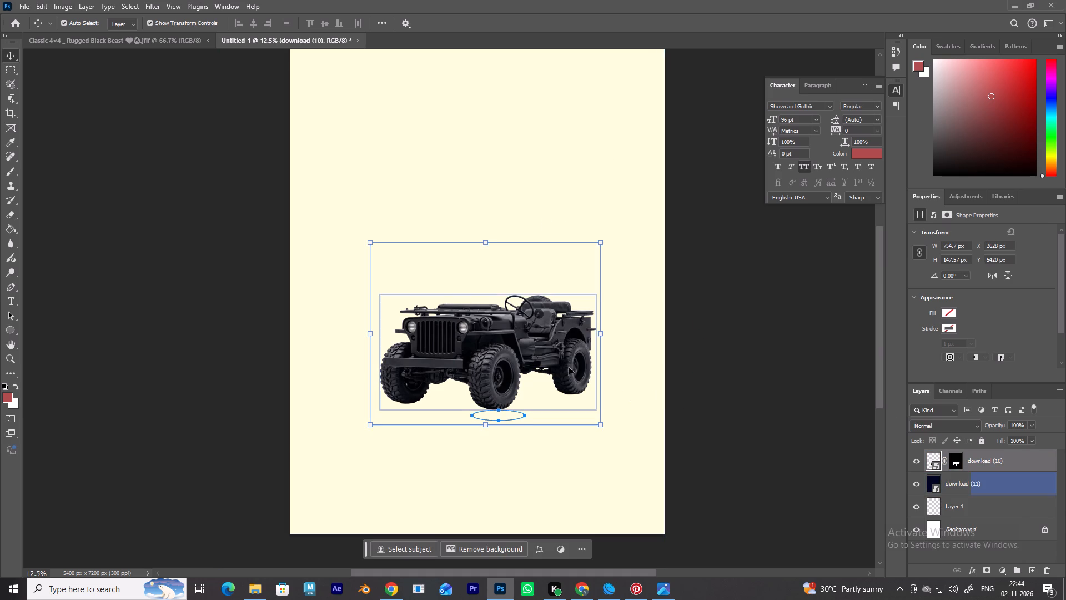
pyautogui.click(963, 491)
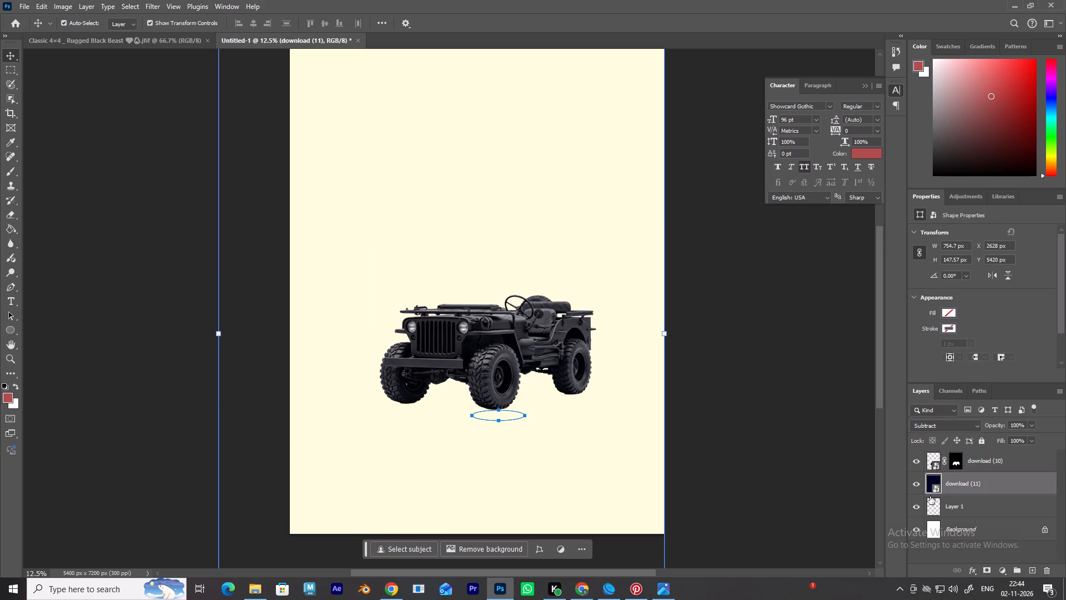
pyautogui.click(521, 361)
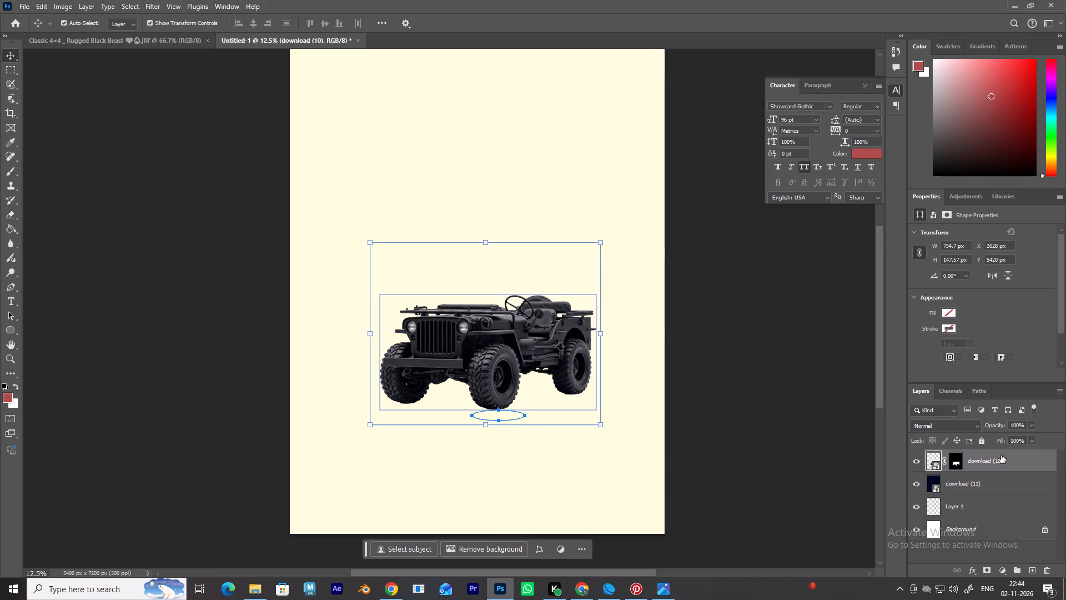
pyautogui.rightClick(1001, 455)
pyautogui.rightClick(994, 467)
pyautogui.rightClick(994, 467)
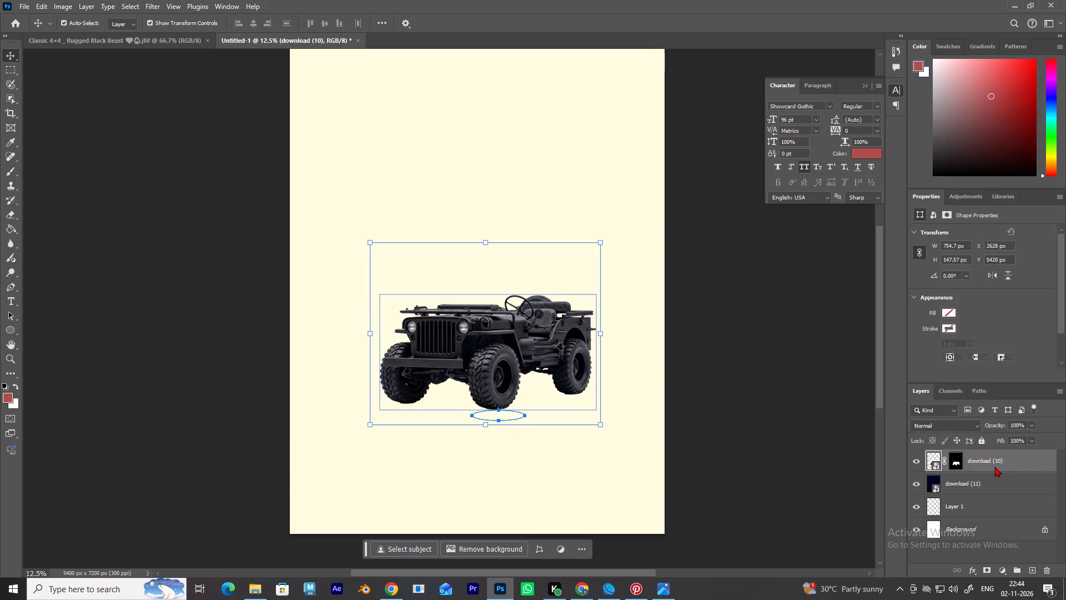
pyautogui.rightClick(994, 467)
pyautogui.doubleClick(993, 468)
pyautogui.doubleClick(993, 468)
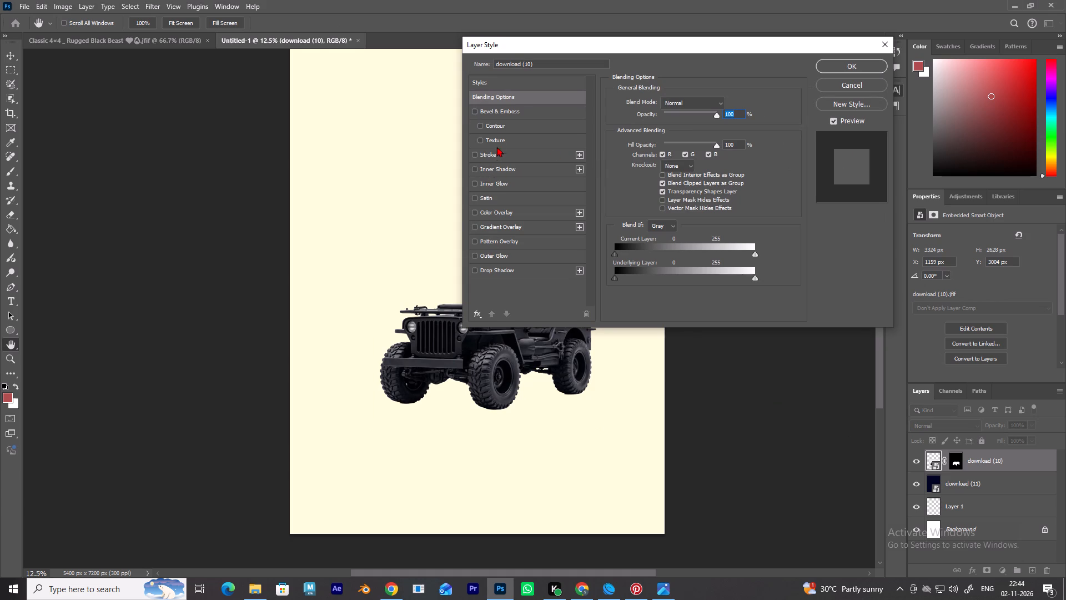
pyautogui.click(475, 271)
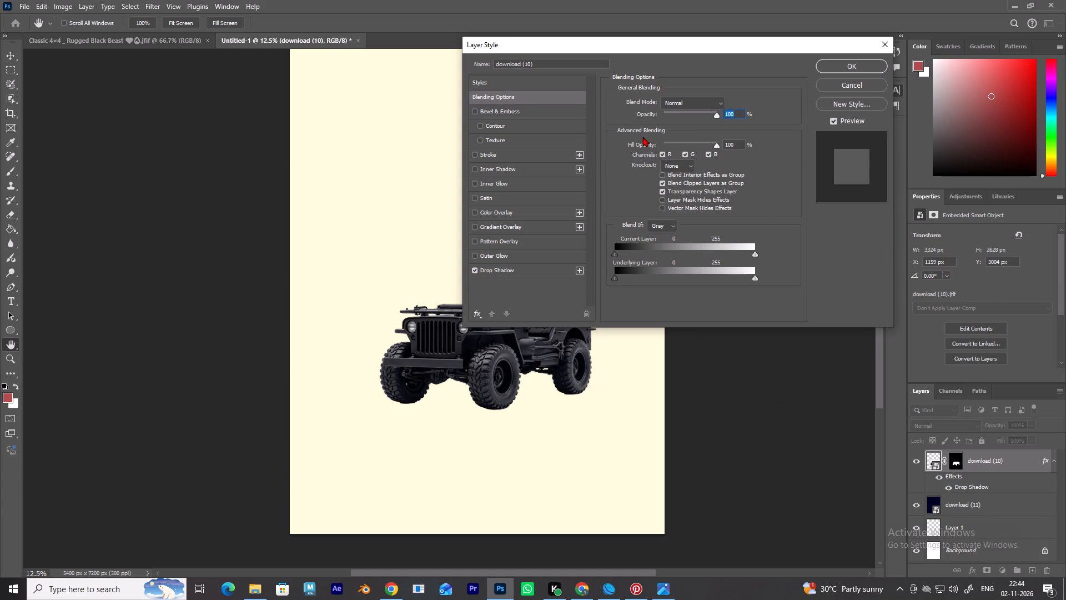
pyautogui.click(536, 273)
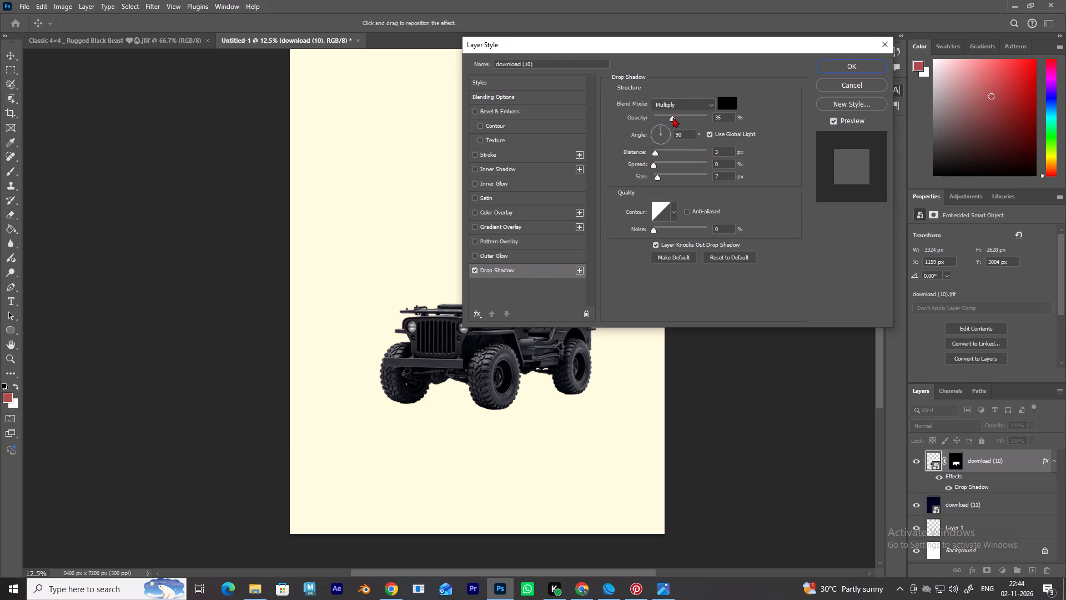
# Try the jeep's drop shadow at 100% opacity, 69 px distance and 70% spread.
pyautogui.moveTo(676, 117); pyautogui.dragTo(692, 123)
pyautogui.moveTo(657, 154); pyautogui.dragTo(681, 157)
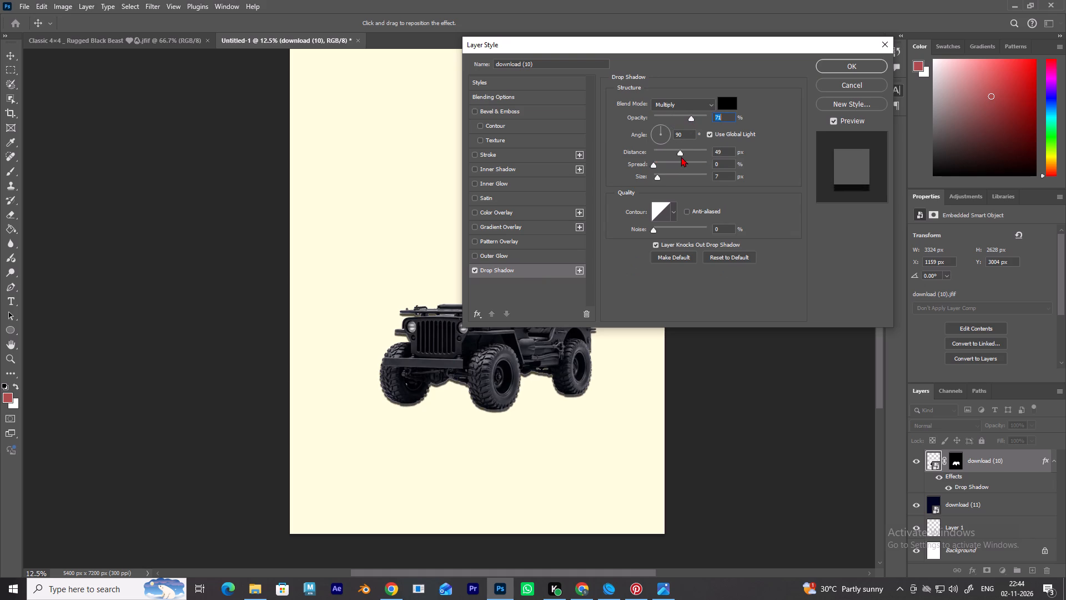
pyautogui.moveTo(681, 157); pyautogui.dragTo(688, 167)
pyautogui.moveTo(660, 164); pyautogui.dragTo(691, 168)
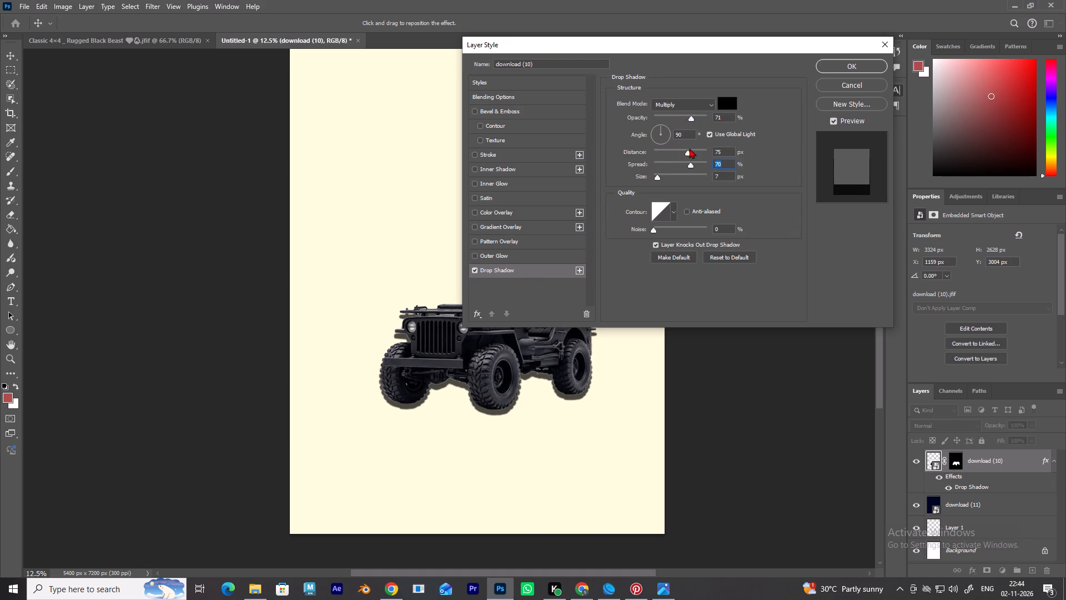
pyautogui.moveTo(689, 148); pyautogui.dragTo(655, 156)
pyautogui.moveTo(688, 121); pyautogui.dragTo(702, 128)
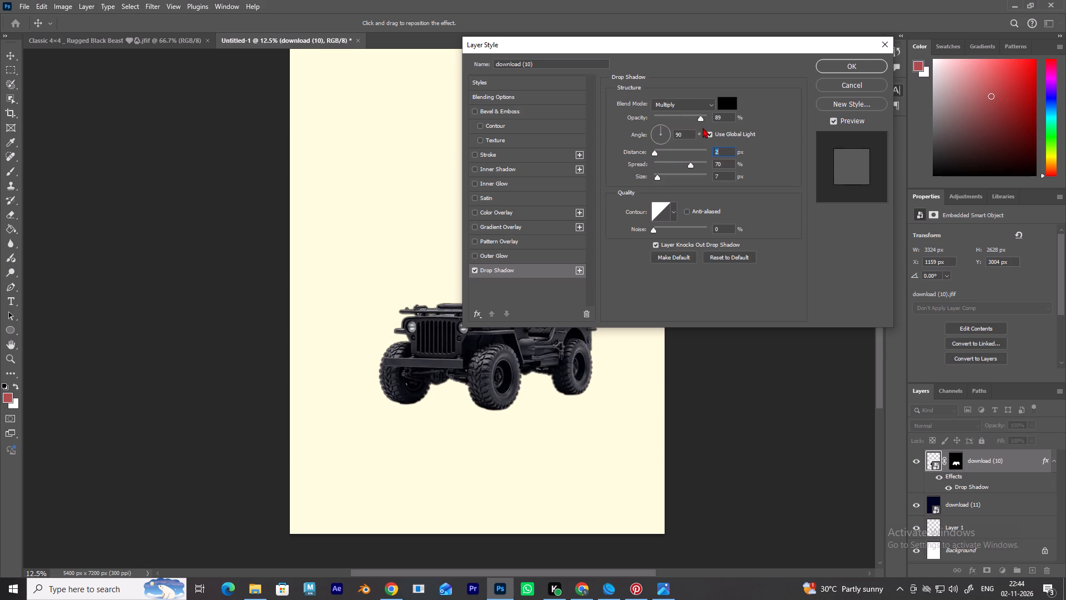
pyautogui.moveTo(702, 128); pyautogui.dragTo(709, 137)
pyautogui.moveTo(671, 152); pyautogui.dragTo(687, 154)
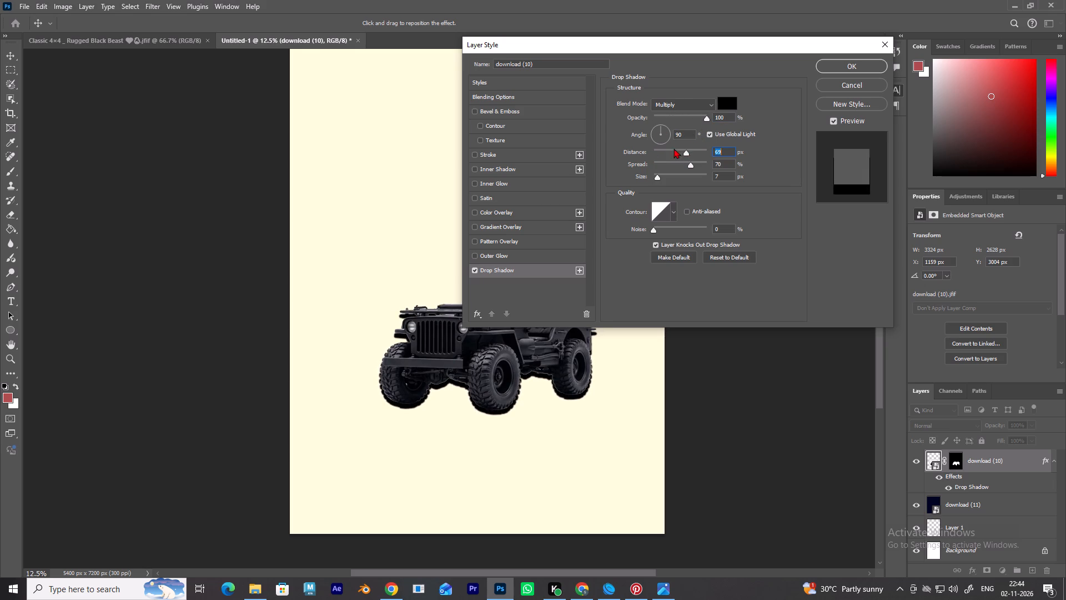
# Set the jeep's drop shadow to a 169° angle, 29% spread, 250 px size and 313 px distance.
pyautogui.moveTo(660, 124); pyautogui.dragTo(641, 173)
pyautogui.moveTo(641, 173); pyautogui.dragTo(641, 169)
pyautogui.moveTo(660, 127); pyautogui.dragTo(662, 122)
pyautogui.moveTo(662, 122); pyautogui.dragTo(640, 131)
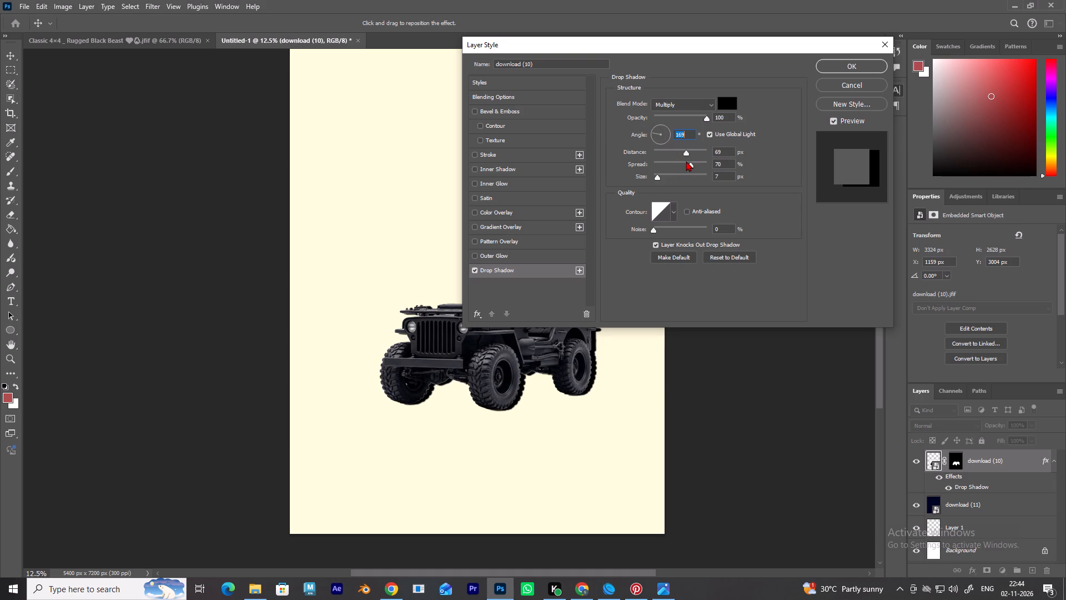
pyautogui.moveTo(688, 162); pyautogui.dragTo(670, 161)
pyautogui.moveTo(670, 179); pyautogui.dragTo(713, 190)
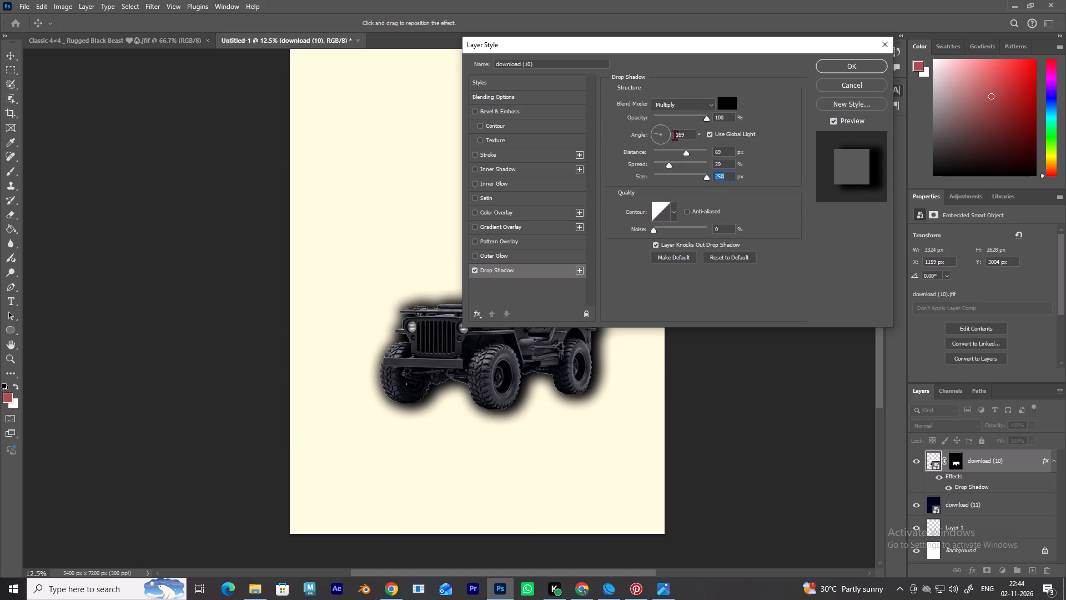
pyautogui.moveTo(684, 148); pyautogui.dragTo(696, 174)
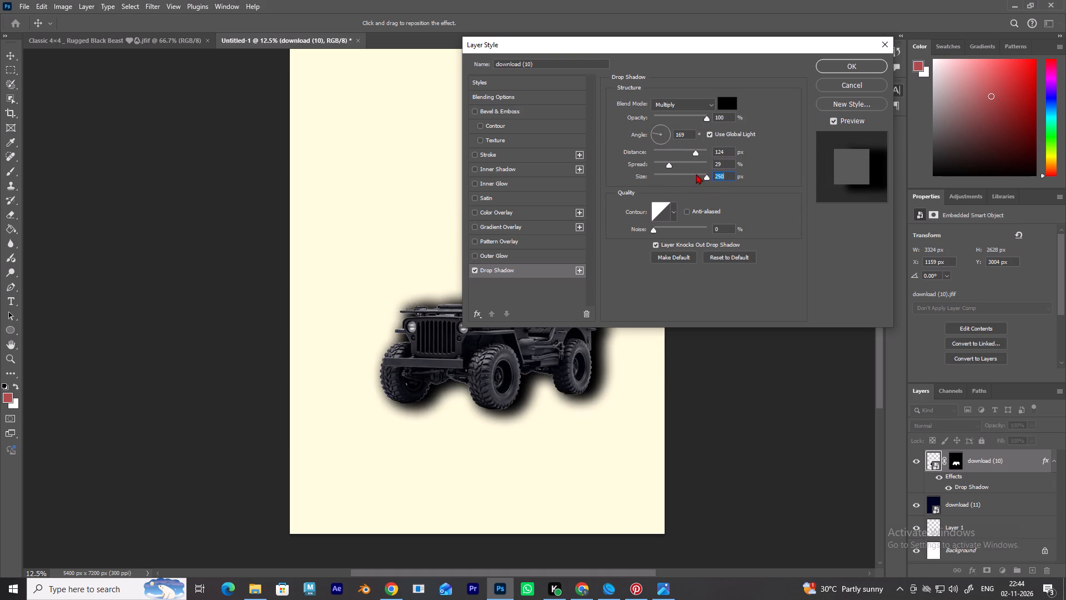
pyautogui.moveTo(696, 174); pyautogui.dragTo(704, 182)
# Swing the drop shadow's angle to 10° and reduce its opacity to 44%.
pyautogui.moveTo(660, 133); pyautogui.dragTo(668, 136)
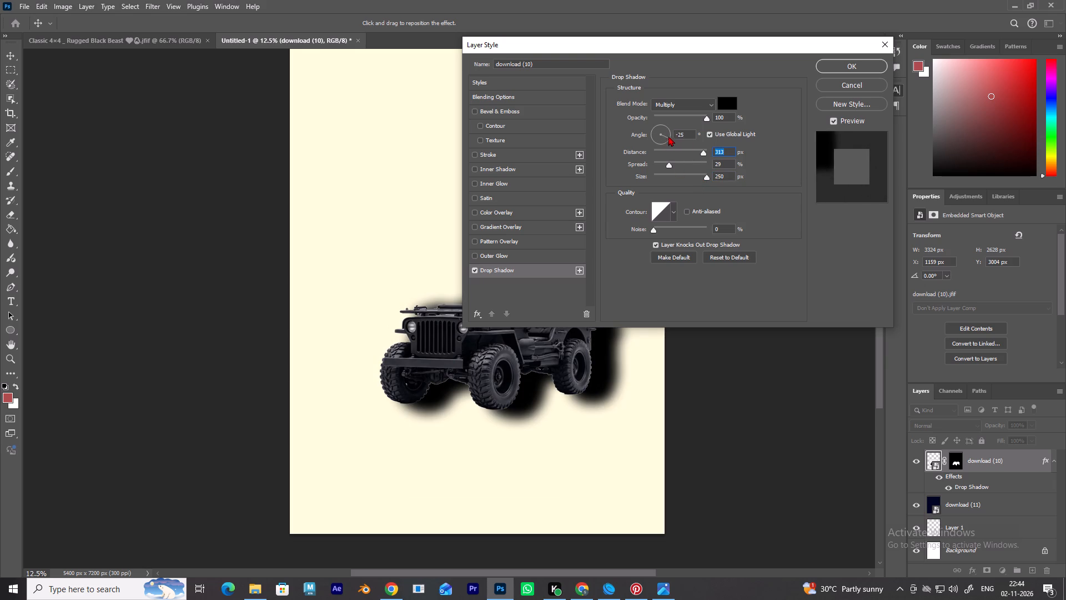
pyautogui.moveTo(668, 136); pyautogui.dragTo(667, 133)
pyautogui.click(681, 115)
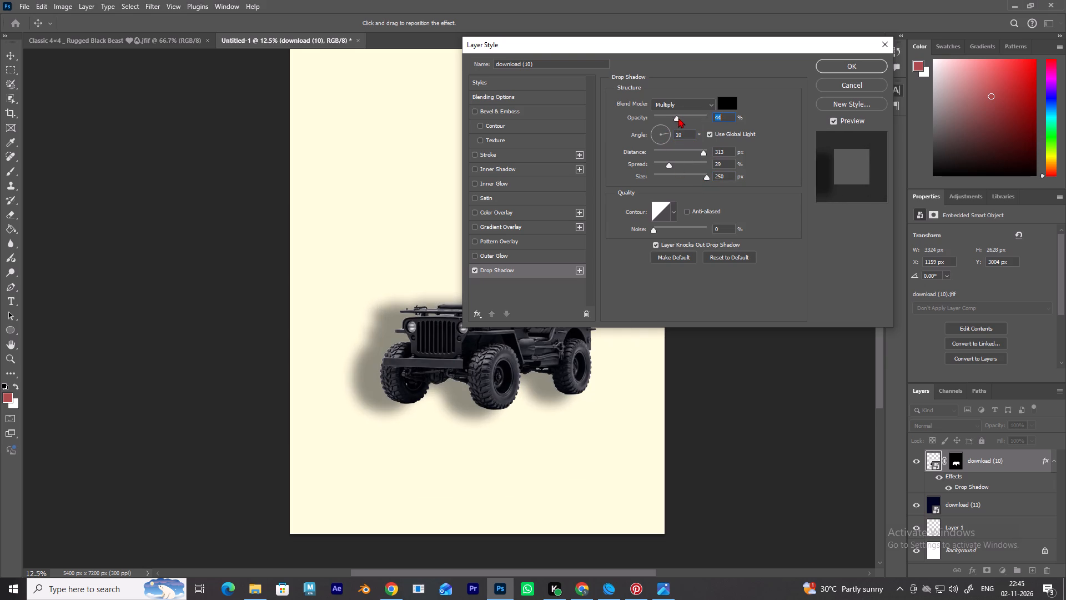
# Try the jeep's drop shadow at several different light angles, ending on 131°.
pyautogui.click(655, 131)
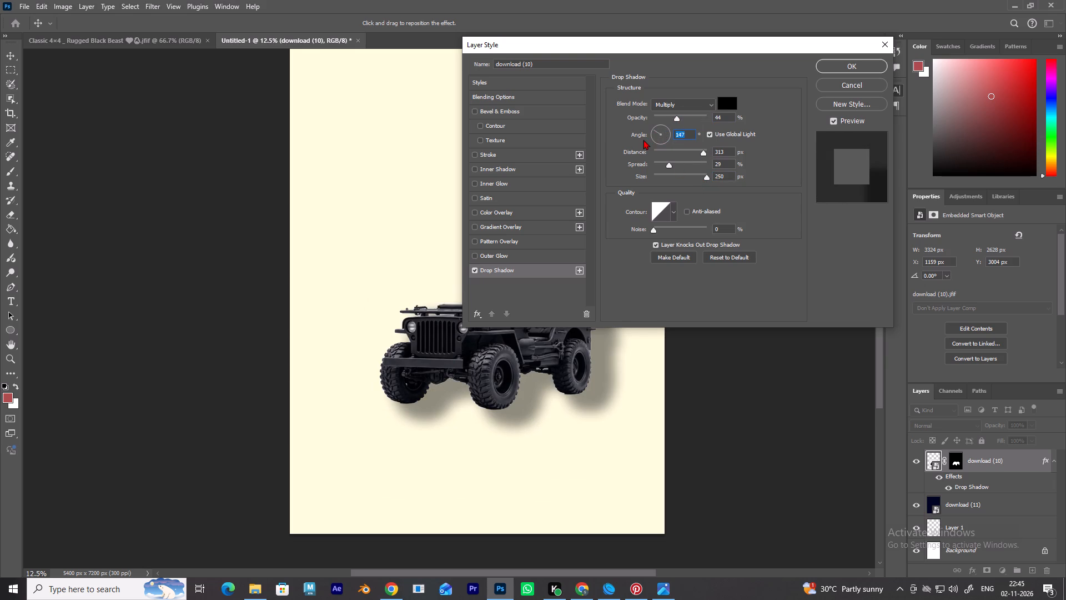
pyautogui.click(658, 126)
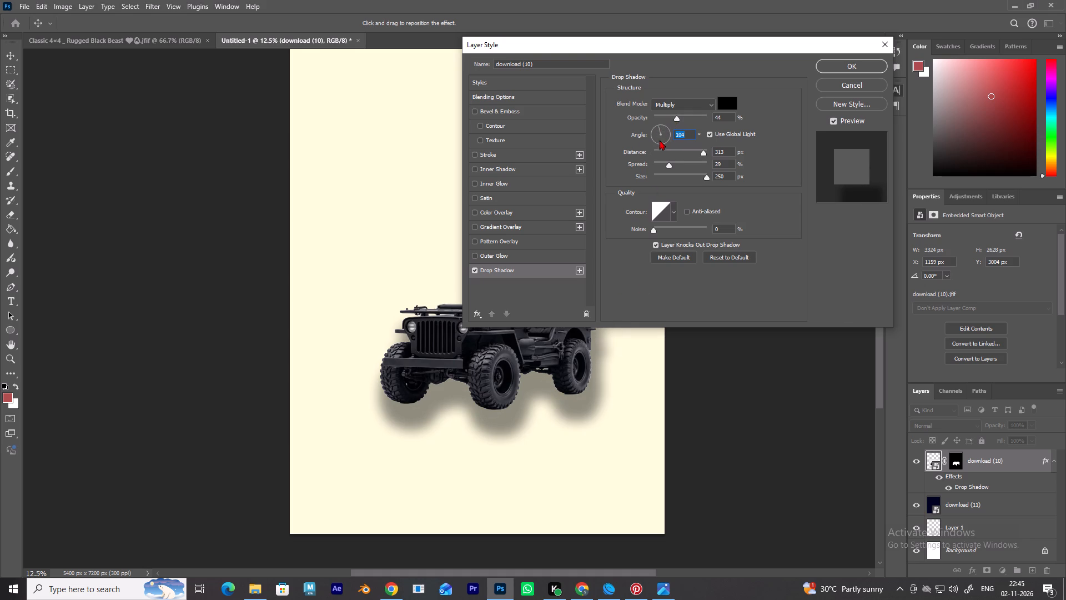
pyautogui.click(658, 142)
pyautogui.click(671, 141)
pyautogui.click(672, 136)
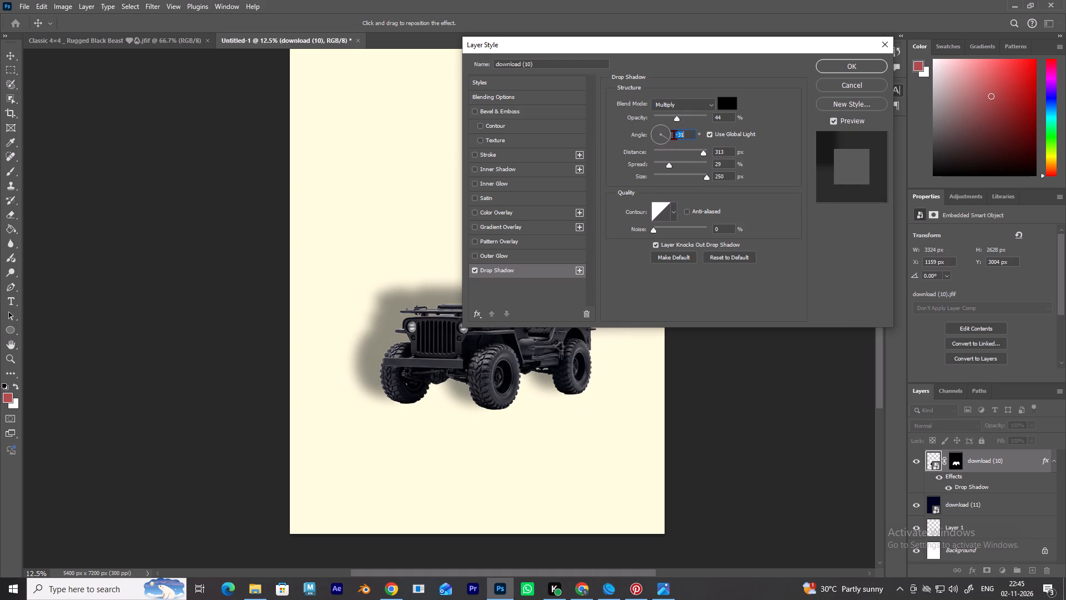
pyautogui.click(668, 132)
pyautogui.click(663, 123)
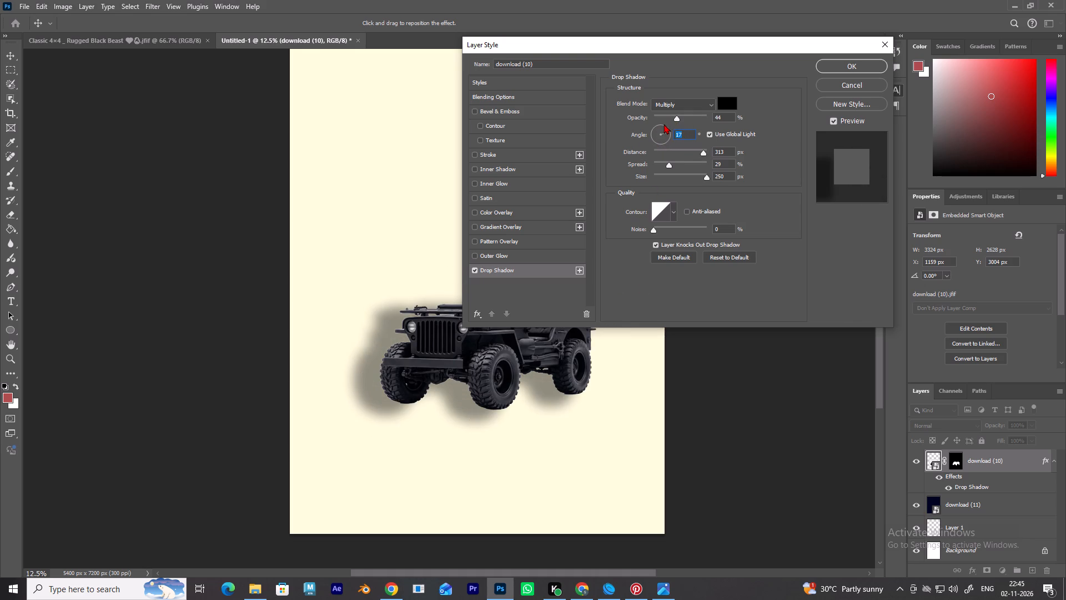
pyautogui.click(661, 128)
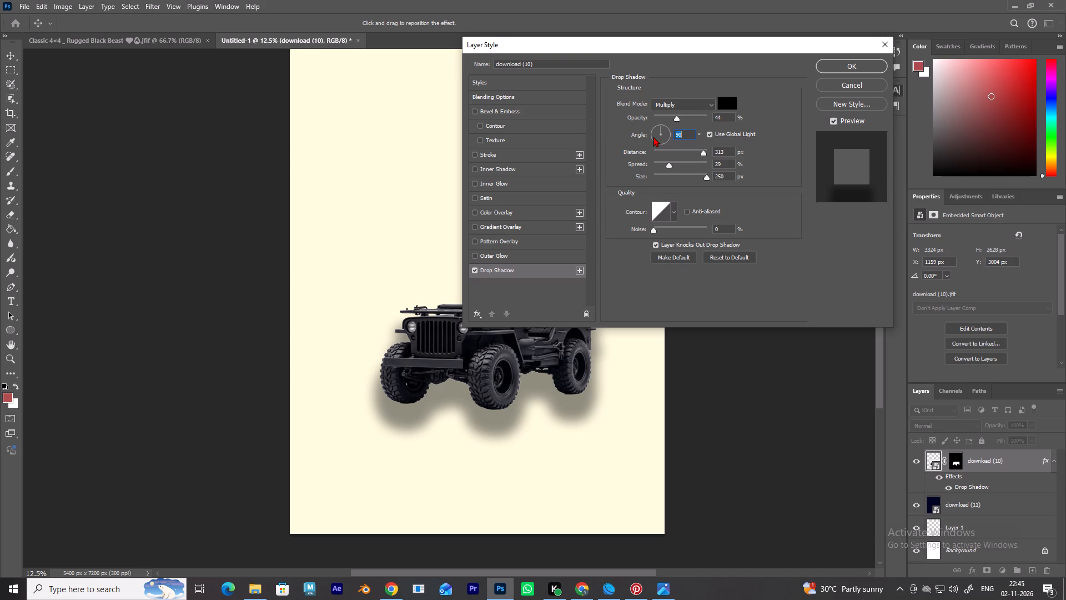
pyautogui.click(653, 137)
pyautogui.click(661, 138)
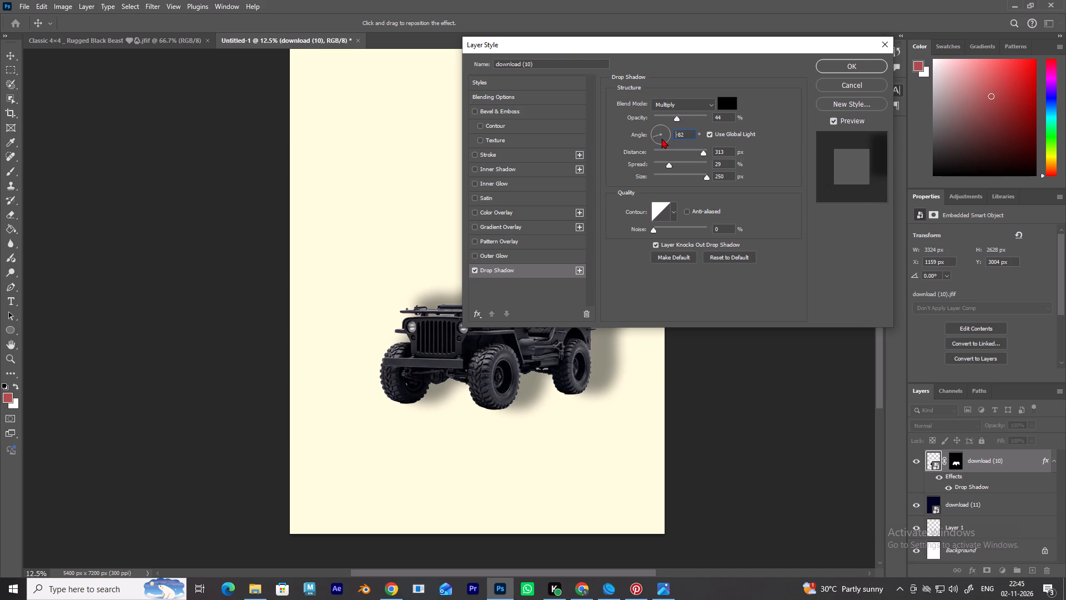
pyautogui.click(666, 138)
pyautogui.click(671, 134)
pyautogui.click(669, 127)
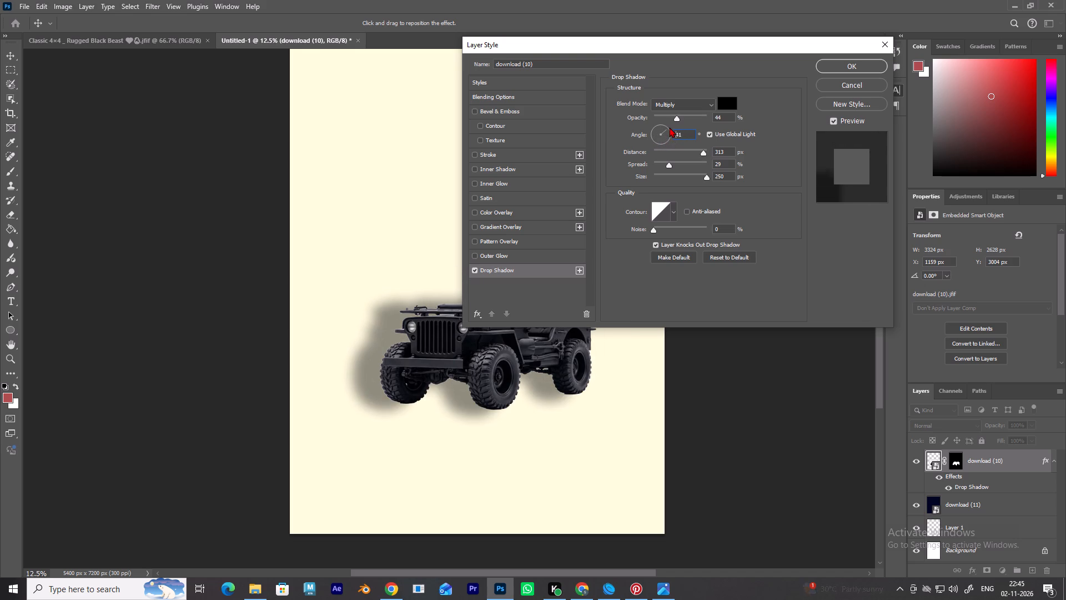
pyautogui.click(658, 131)
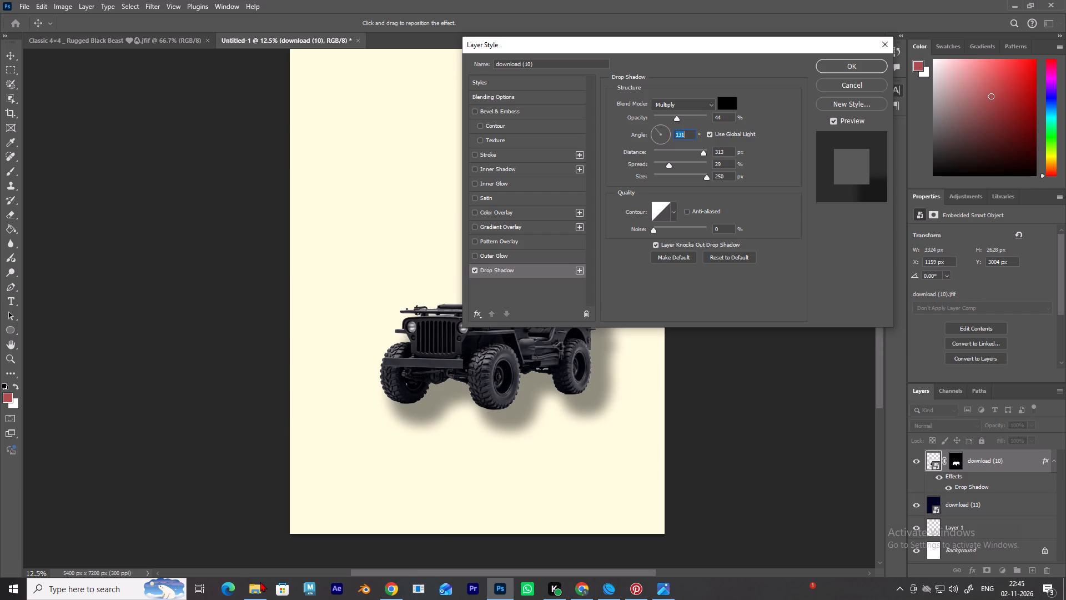
# Open the reference image TRAVELLING POSTER23.png from Downloads at full window size and examine the shadows beneath the taxi and signpost.
pyautogui.click(260, 582)
pyautogui.doubleClick(530, 270)
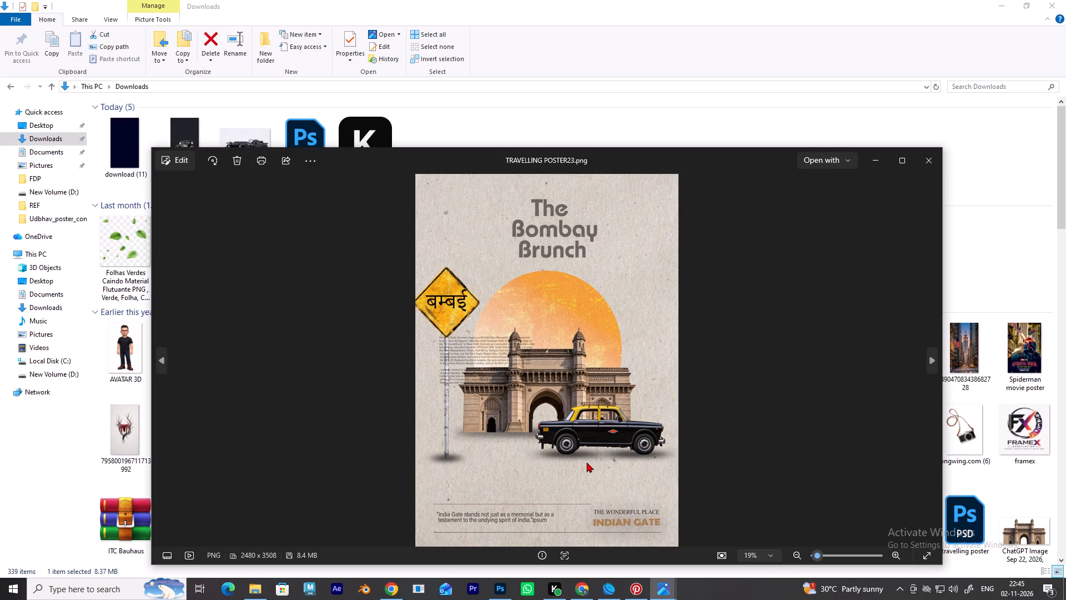
pyautogui.press('space')
pyautogui.press('space')
pyautogui.press('space')
pyautogui.press('space')
pyautogui.press('space')
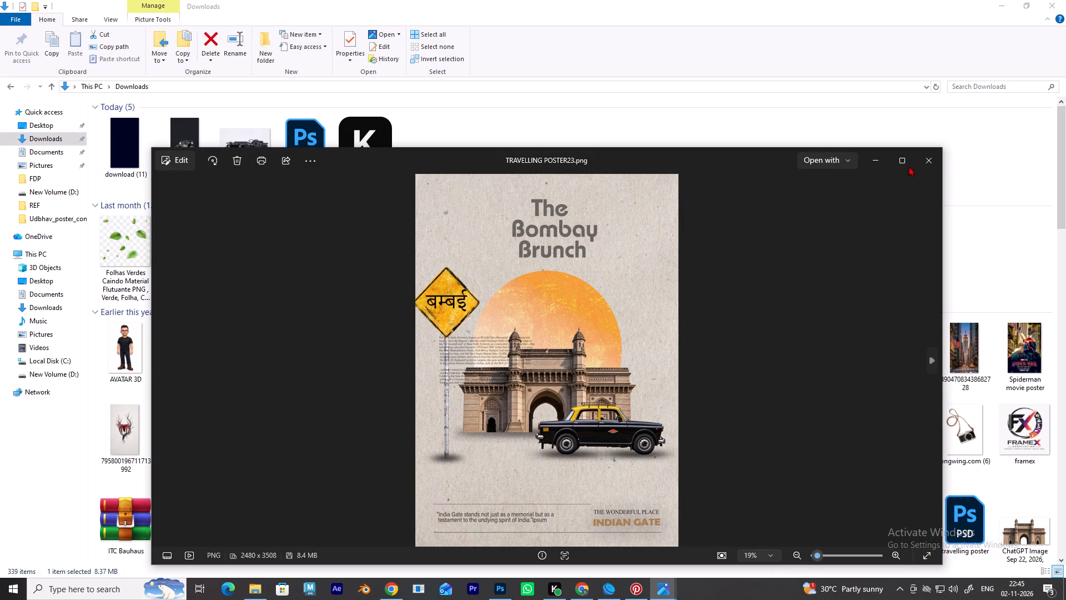
pyautogui.click(913, 158)
pyautogui.press('space')
pyautogui.press('space')
pyautogui.press('space')
pyautogui.press('space')
pyautogui.press('space')
pyautogui.press('space')
pyautogui.press('space')
pyautogui.press('space')
pyautogui.press('space')
pyautogui.press('space')
pyautogui.press('space')
pyautogui.press('space')
pyautogui.press('space')
pyautogui.press('space')
pyautogui.press('space')
pyautogui.press('space')
pyautogui.press('space')
pyautogui.press('space')
pyautogui.press('space')
pyautogui.press('space')
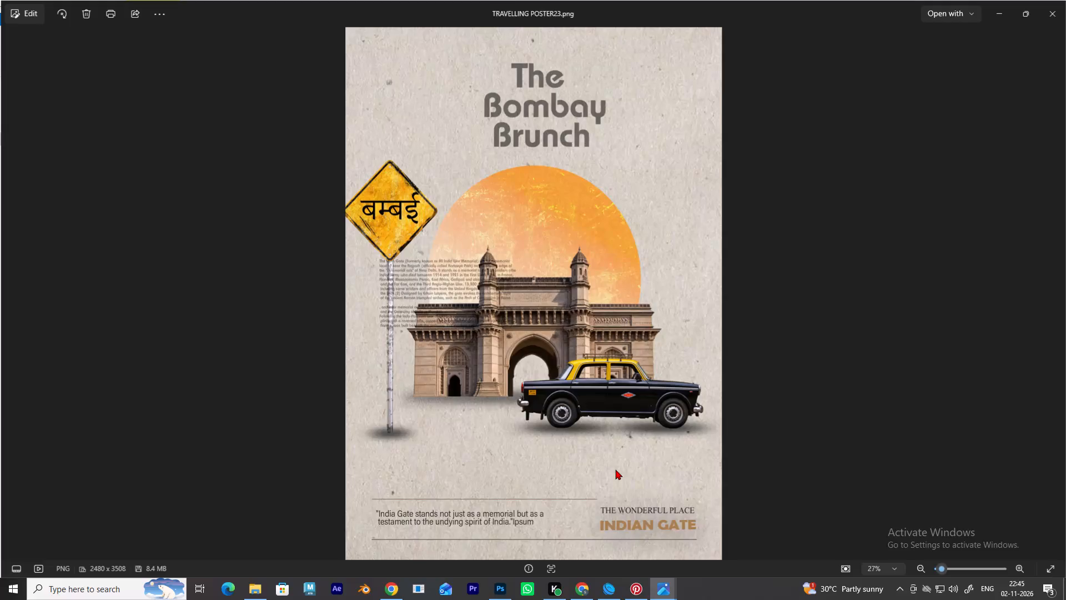
pyautogui.scroll(5, 615, 457)
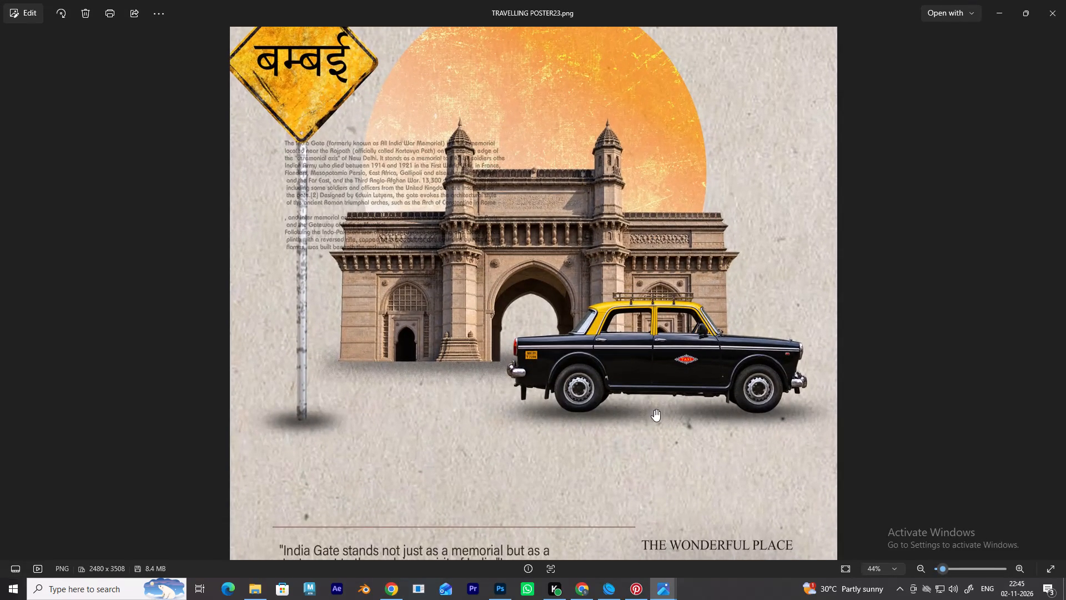
pyautogui.scroll(-4, 685, 424)
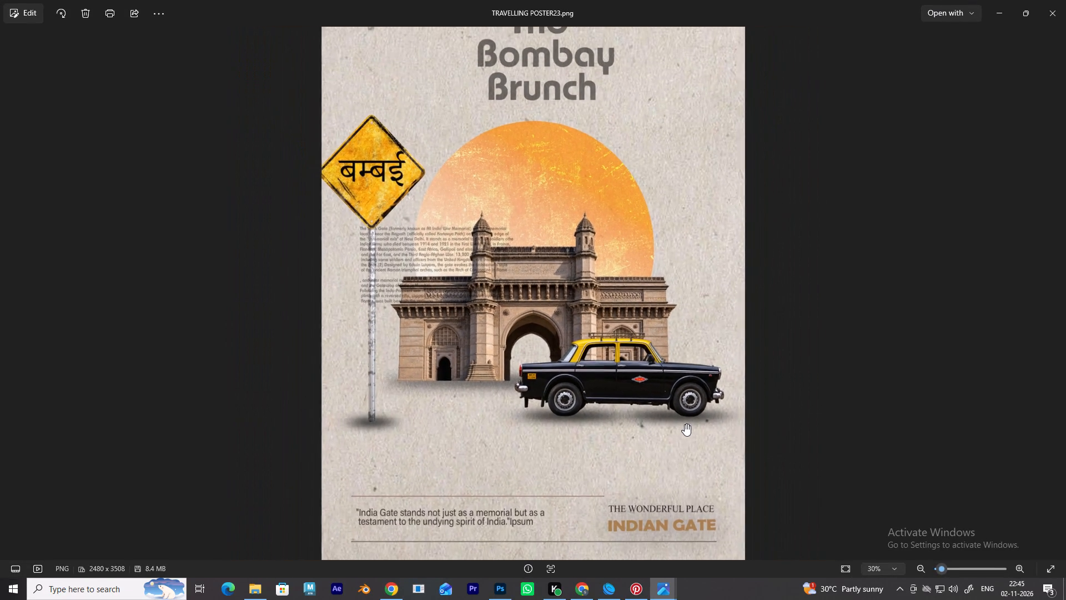
pyautogui.scroll(-4, 685, 424)
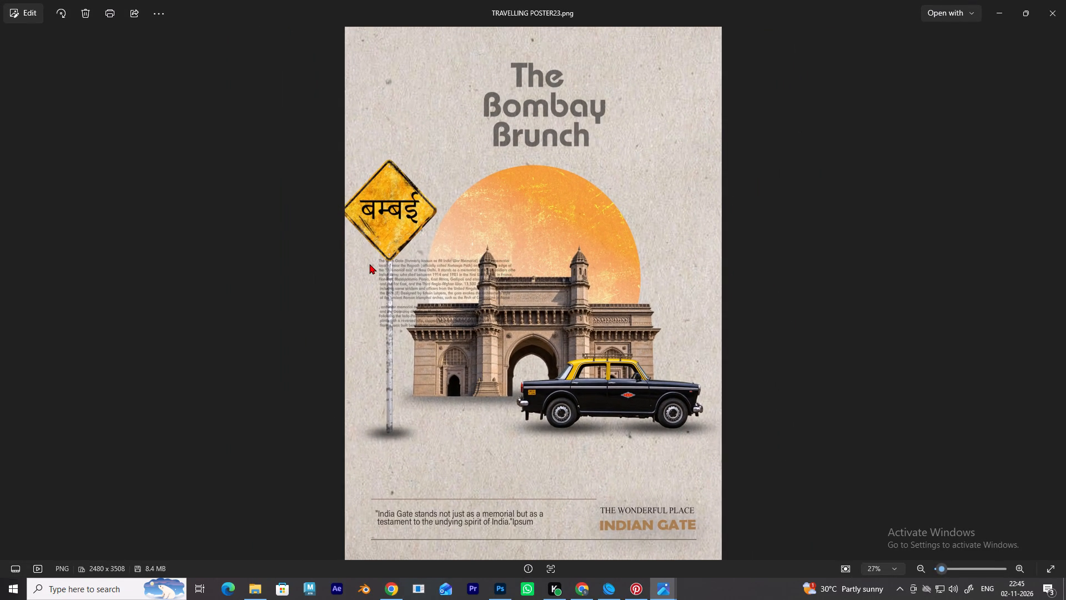
# Examine the text block and layered artwork around the monument in the reference poster, and return to Photoshop.
pyautogui.scroll(13, 488, 279)
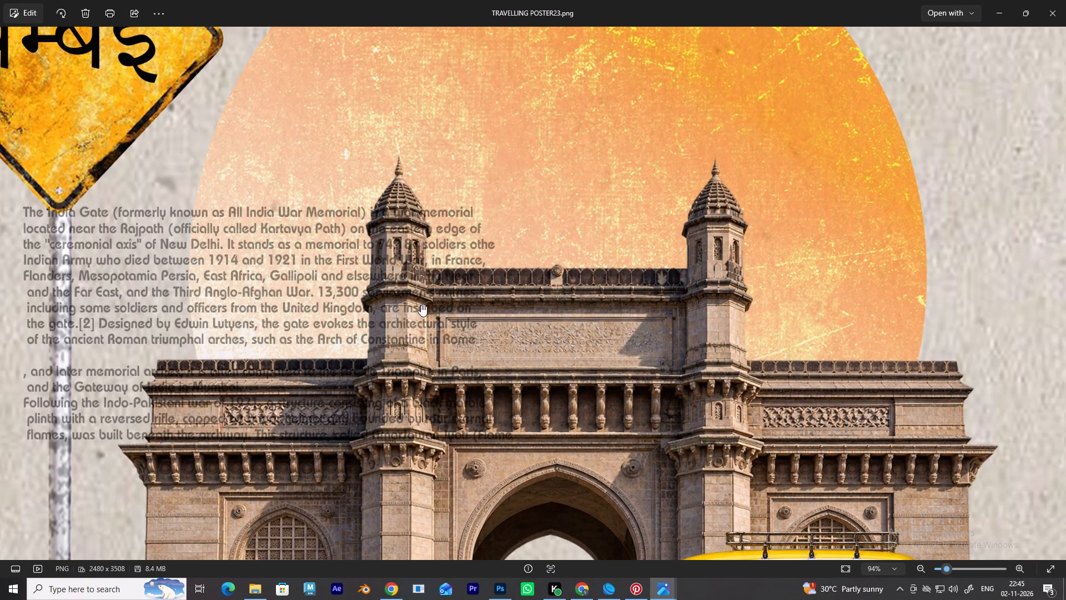
pyautogui.click(351, 306)
pyautogui.press('space')
pyautogui.press('space')
pyautogui.press('space')
pyautogui.press('space')
pyautogui.press('space')
pyautogui.press('space')
pyautogui.press('space')
pyautogui.press('space')
pyautogui.press('space')
pyautogui.press('space')
pyautogui.press('space')
pyautogui.press('space')
pyautogui.press('space')
pyautogui.press('space')
pyautogui.press('space')
pyautogui.press('space')
pyautogui.press('space')
pyautogui.press('space')
pyautogui.press('space')
pyautogui.press('space')
pyautogui.scroll(-8, 621, 377)
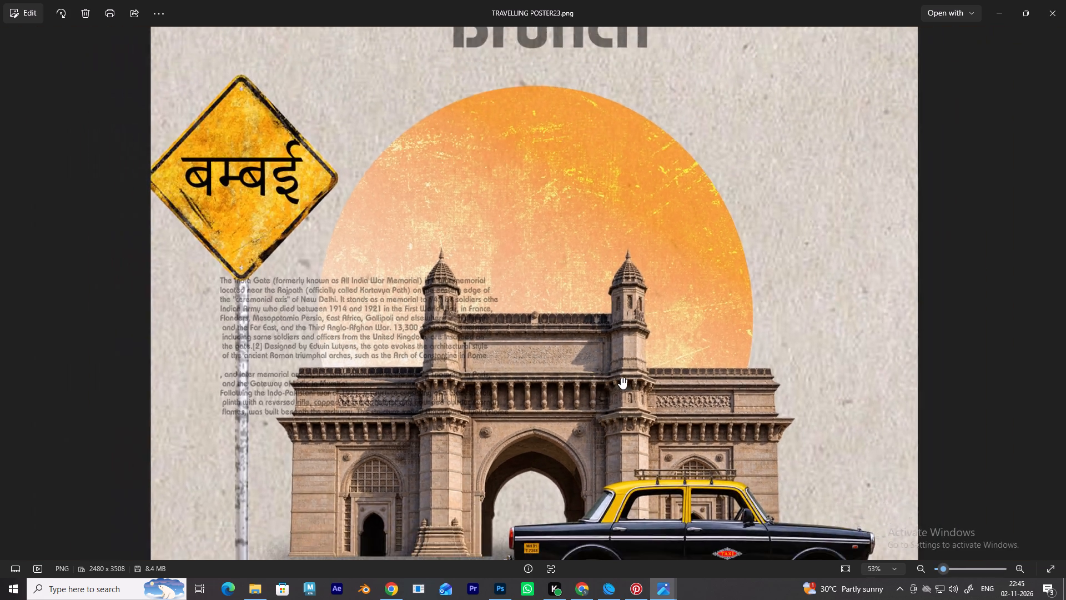
pyautogui.scroll(-3, 621, 377)
pyautogui.scroll(-4, 559, 342)
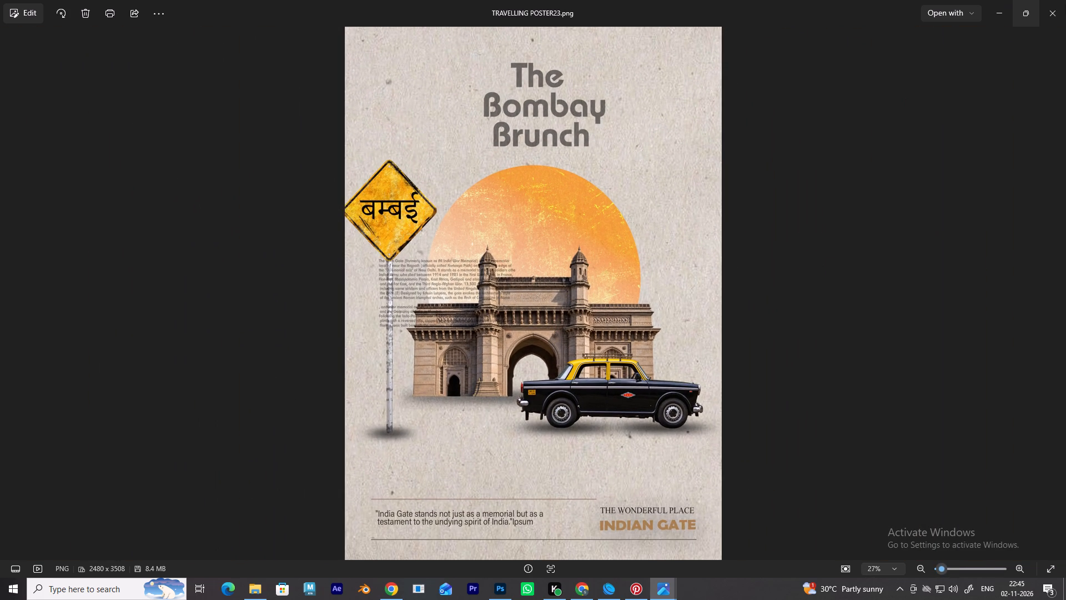
pyautogui.click(500, 590)
pyautogui.click(981, 258)
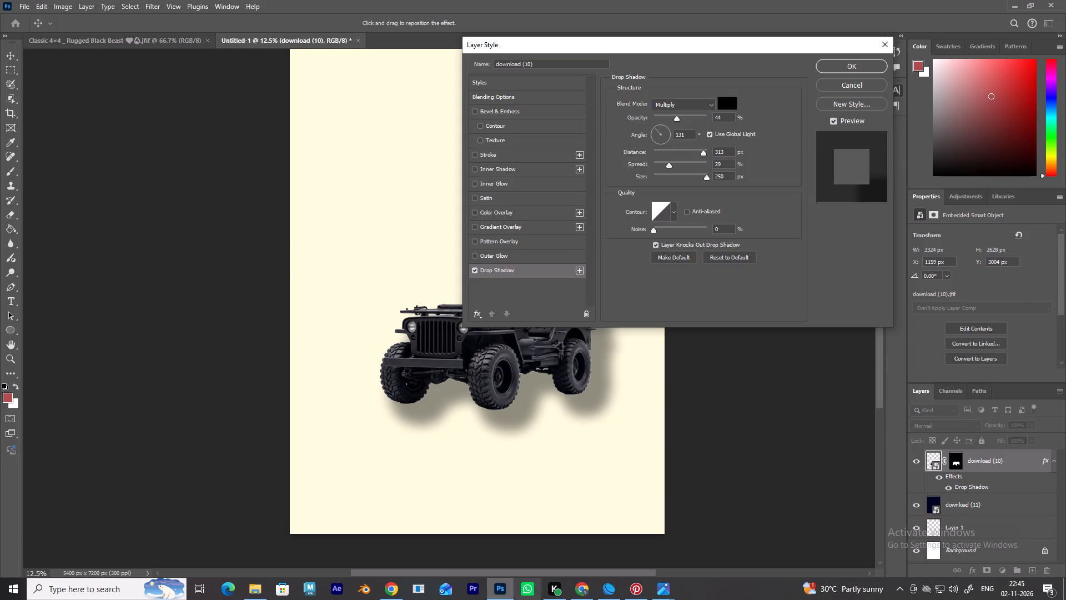
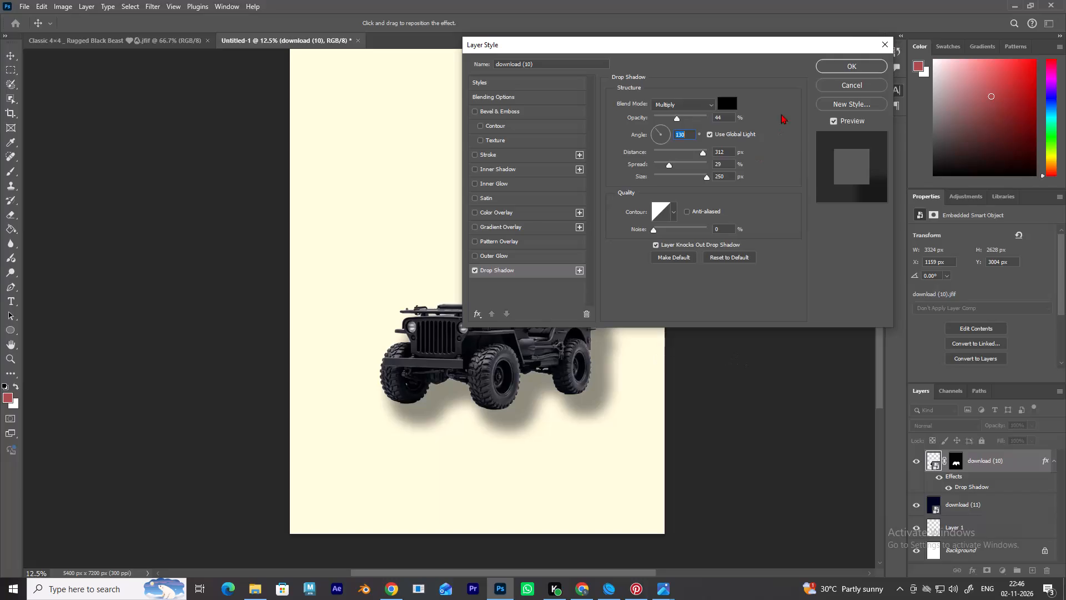
# Discard the jeep's drop shadow by cancelling its layer style settings.
pyautogui.click(884, 41)
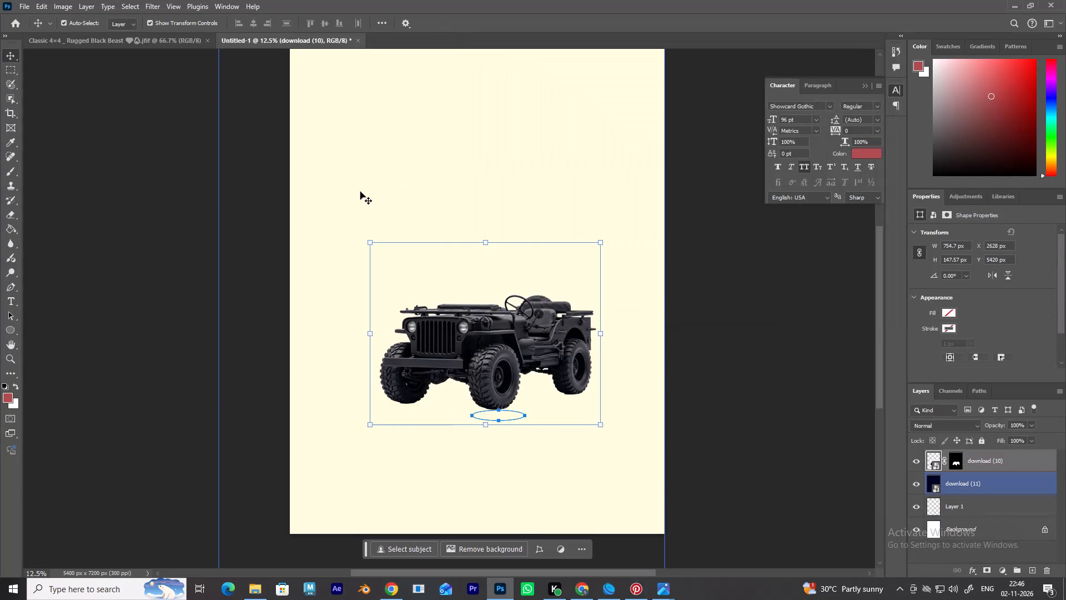
pyautogui.click(763, 263)
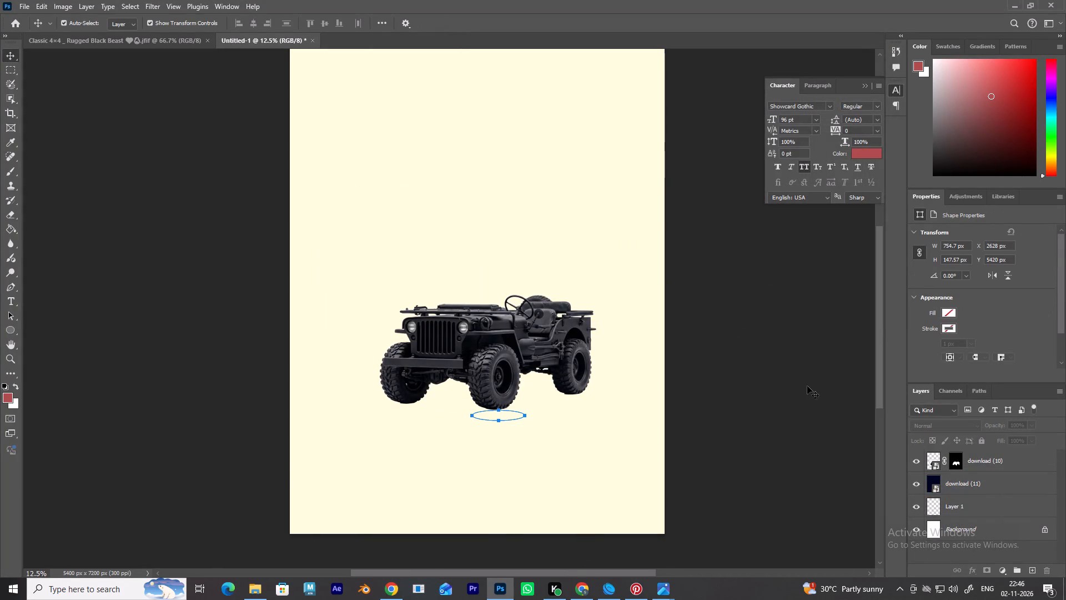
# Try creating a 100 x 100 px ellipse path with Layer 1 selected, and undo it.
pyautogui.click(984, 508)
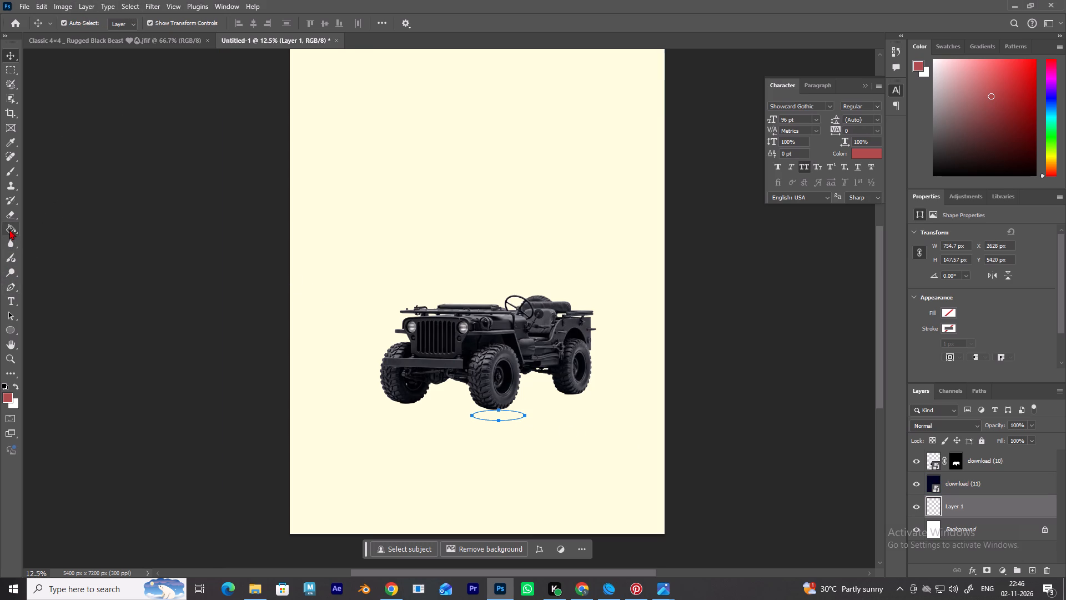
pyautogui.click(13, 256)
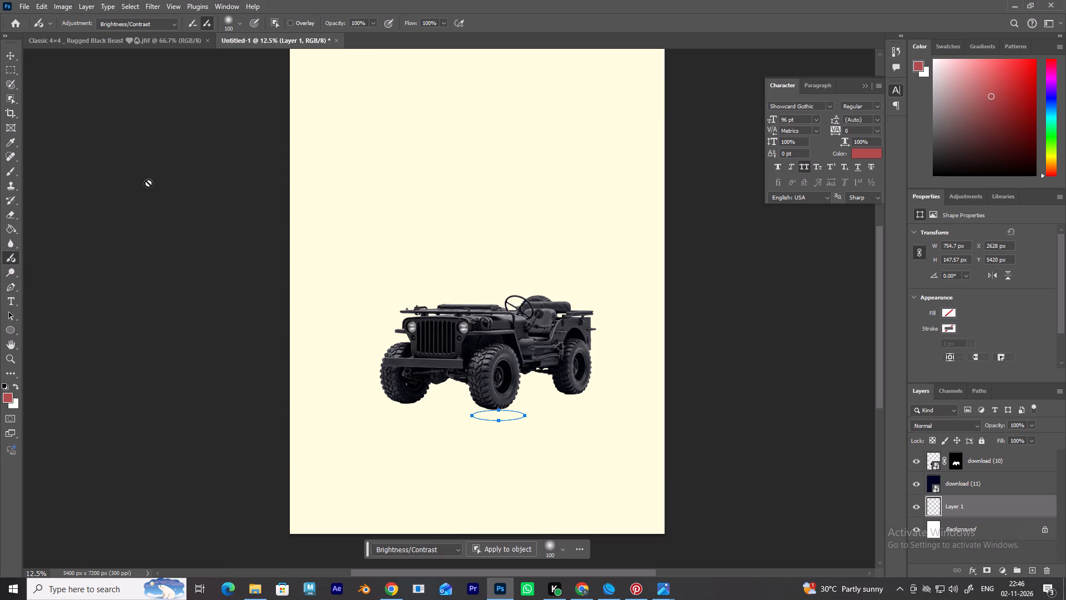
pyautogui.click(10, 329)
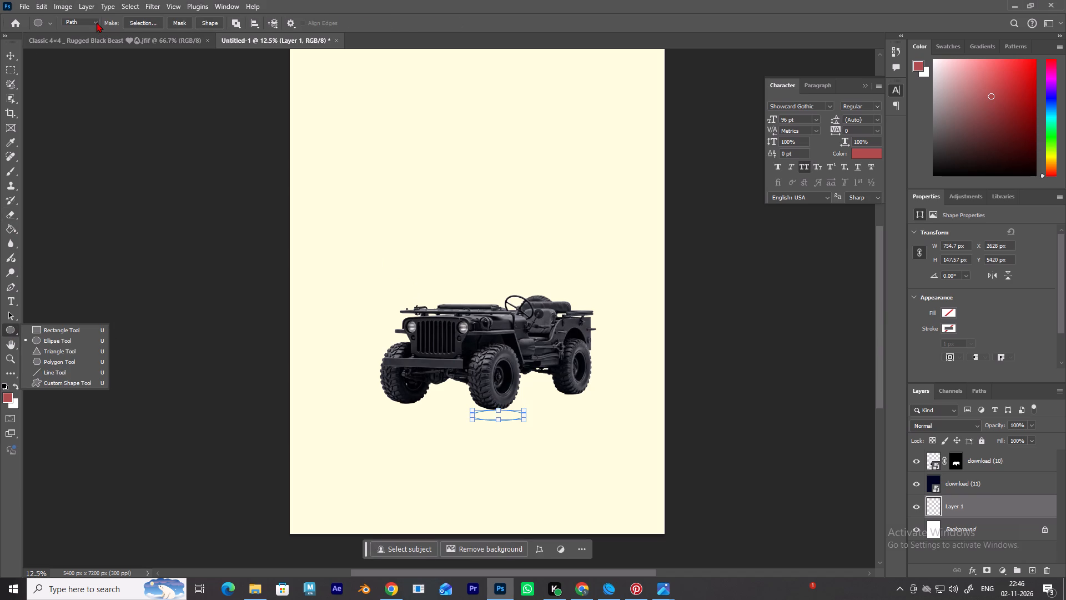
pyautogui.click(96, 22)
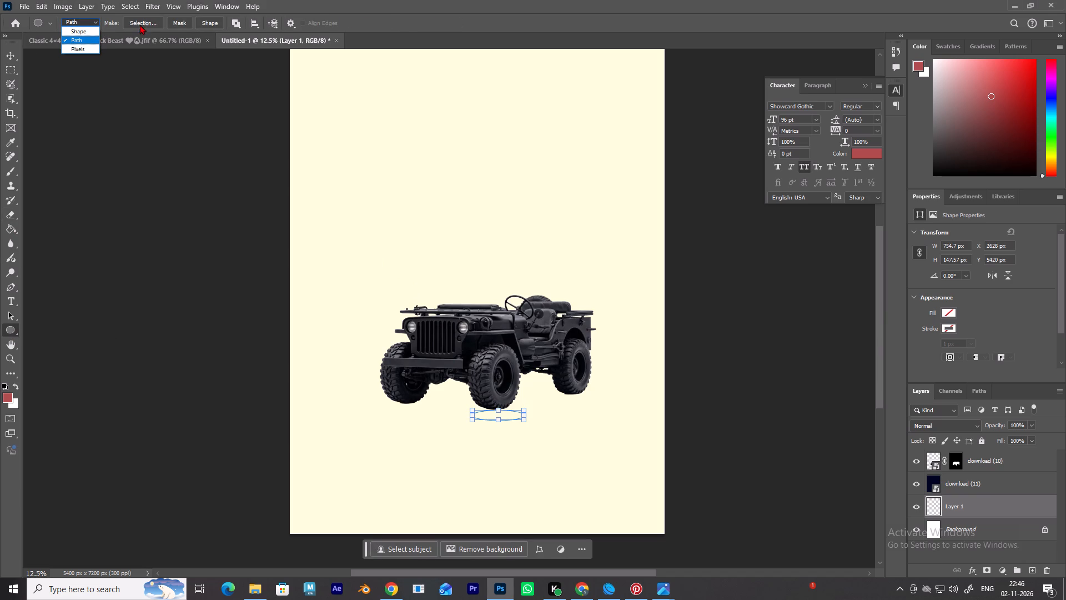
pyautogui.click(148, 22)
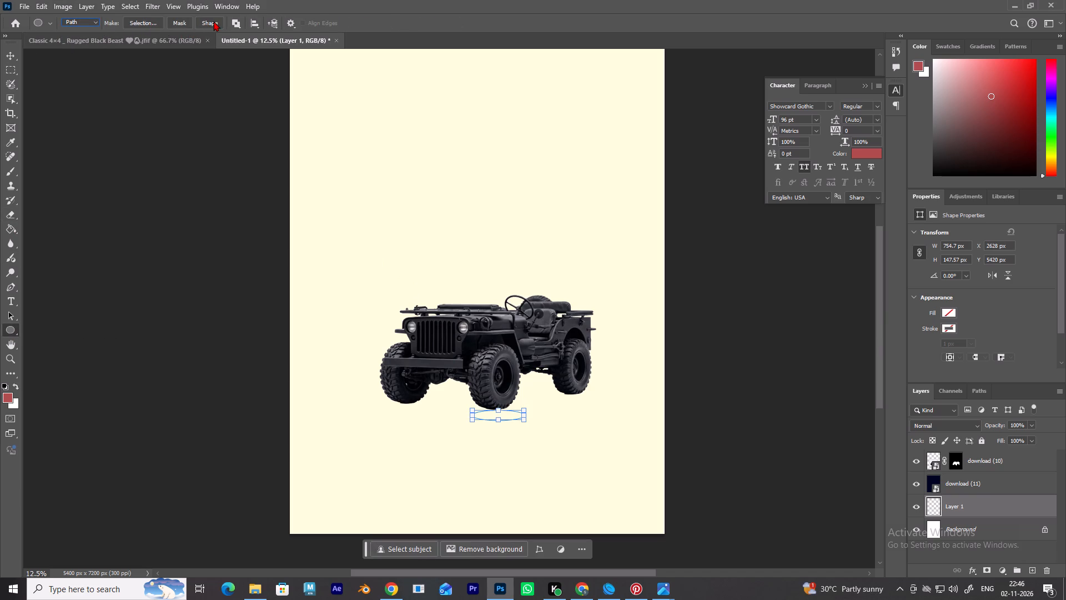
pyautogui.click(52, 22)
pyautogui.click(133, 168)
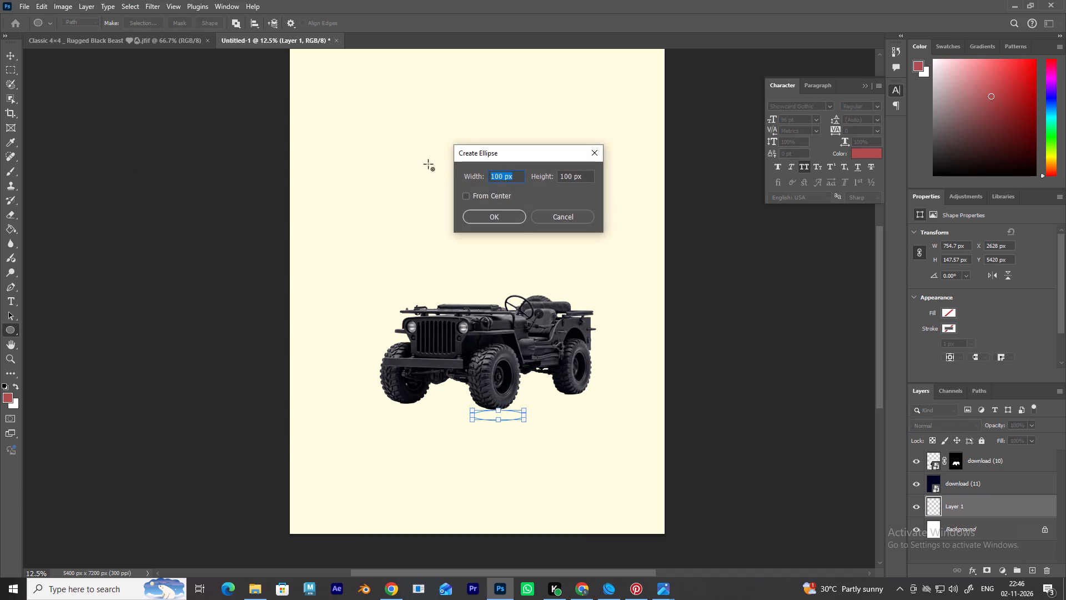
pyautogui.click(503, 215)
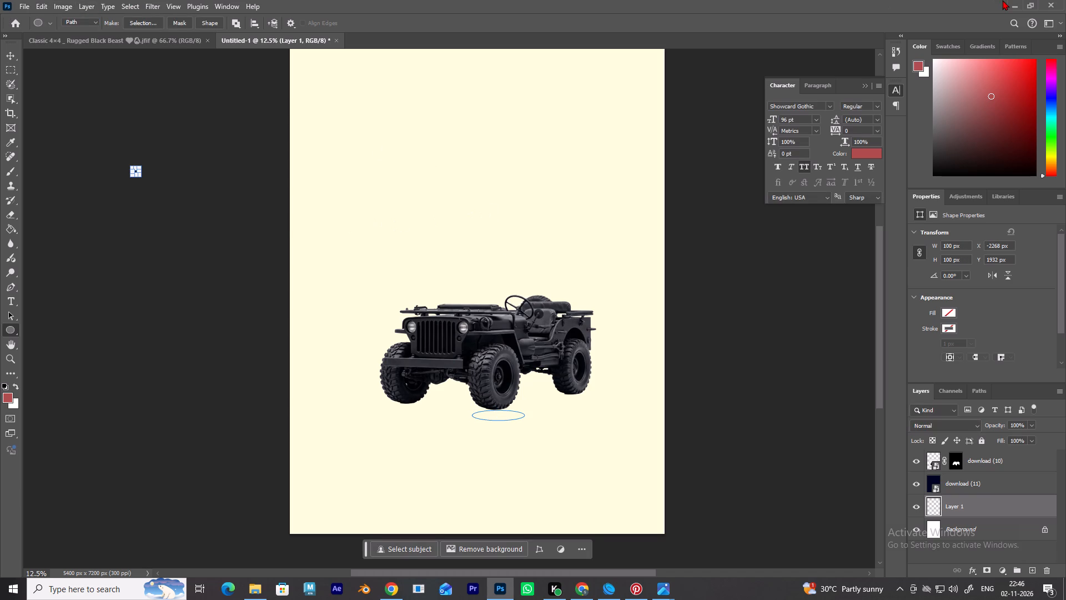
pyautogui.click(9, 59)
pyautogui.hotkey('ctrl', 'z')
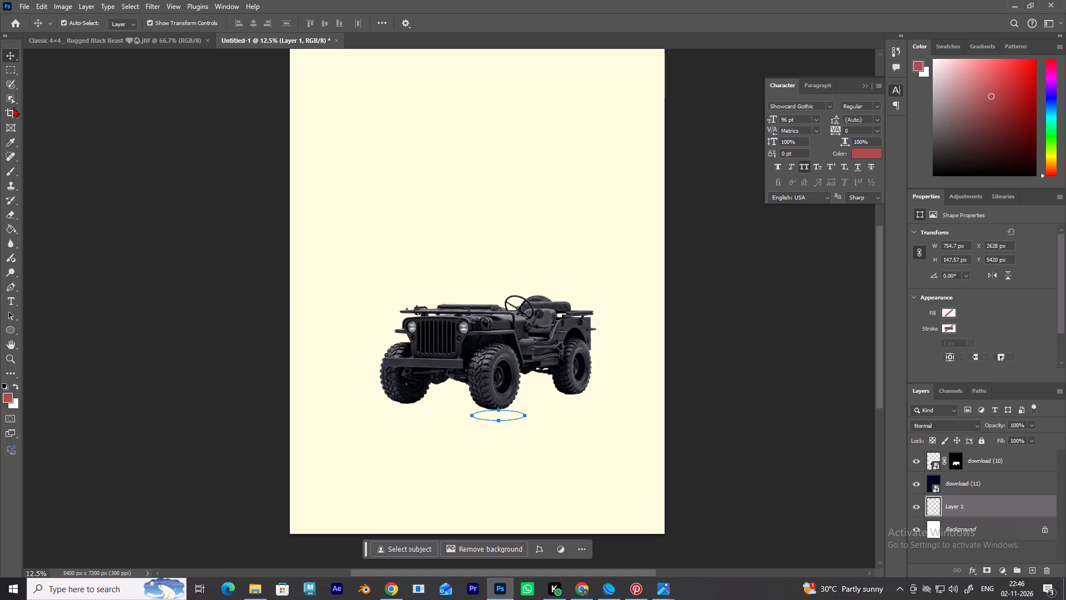
# Set the background colour to red, #ba1d1d.
pyautogui.click(153, 399)
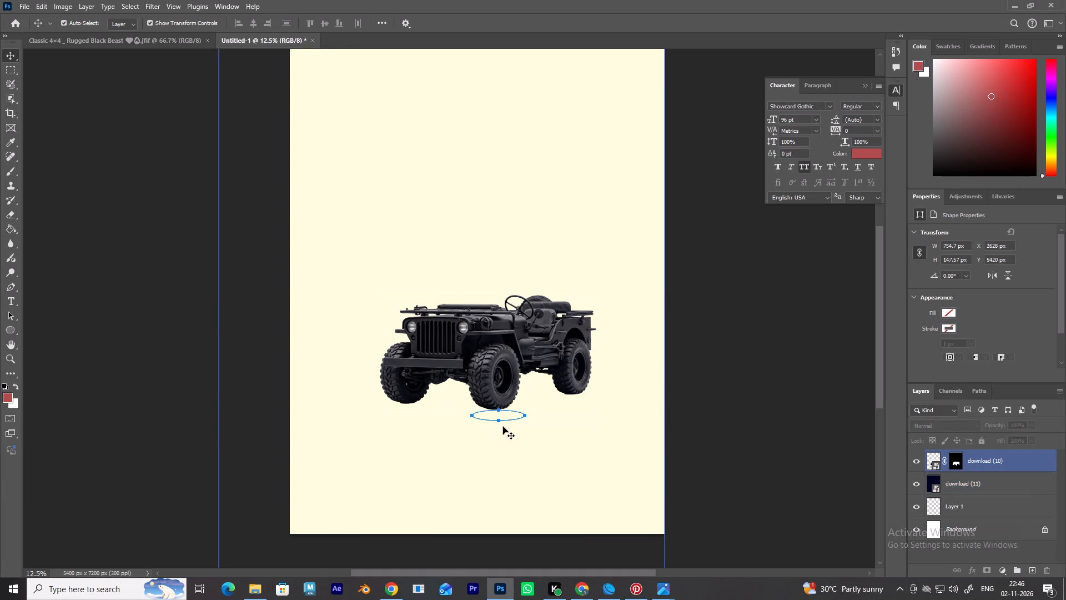
pyautogui.click(504, 421)
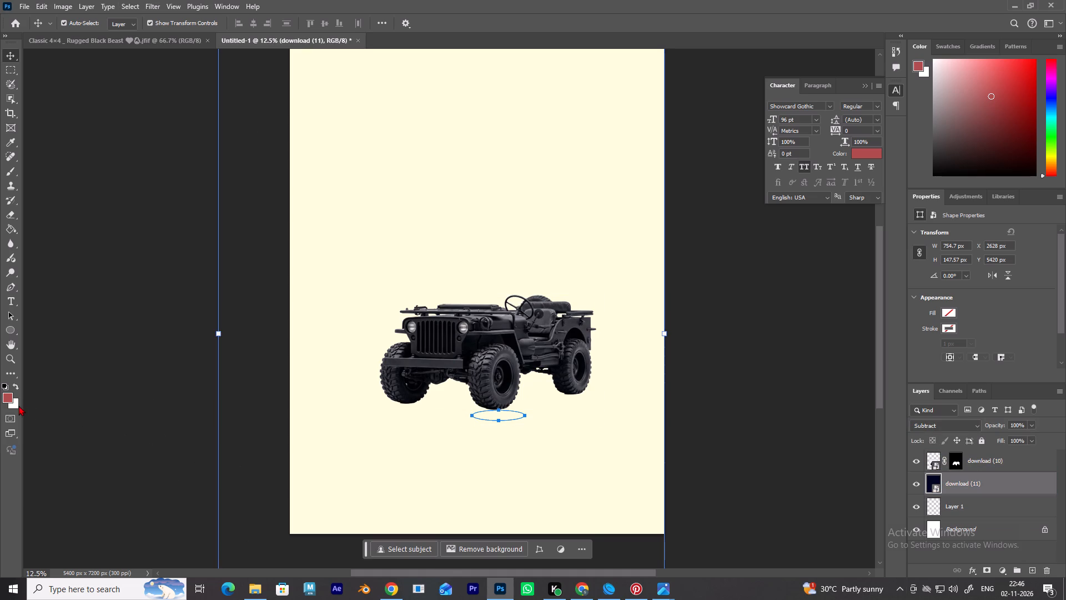
pyautogui.click(12, 407)
pyautogui.moveTo(457, 221); pyautogui.dragTo(510, 172)
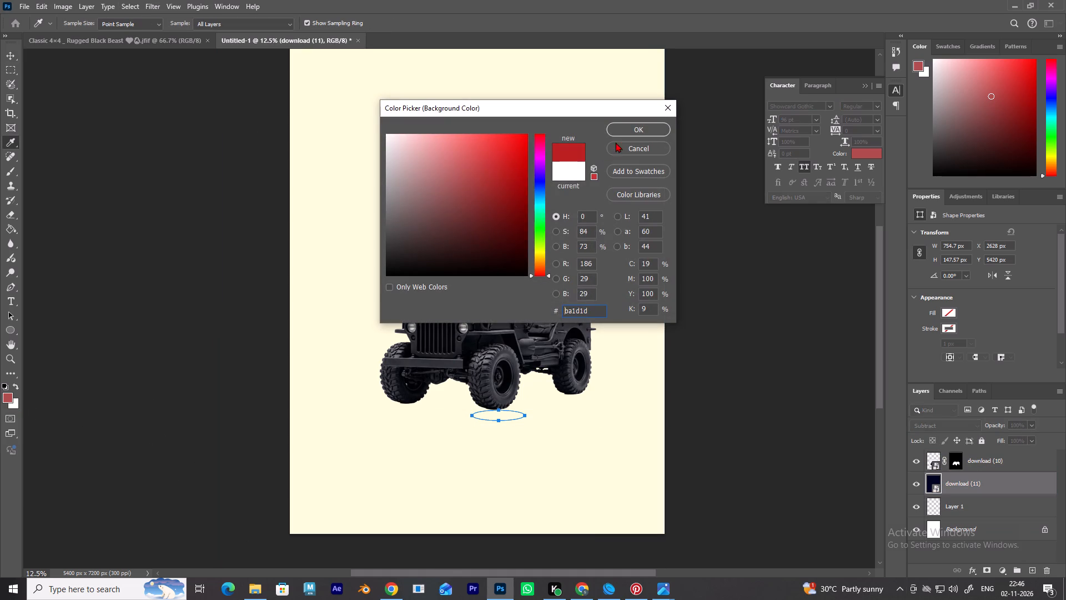
pyautogui.click(639, 128)
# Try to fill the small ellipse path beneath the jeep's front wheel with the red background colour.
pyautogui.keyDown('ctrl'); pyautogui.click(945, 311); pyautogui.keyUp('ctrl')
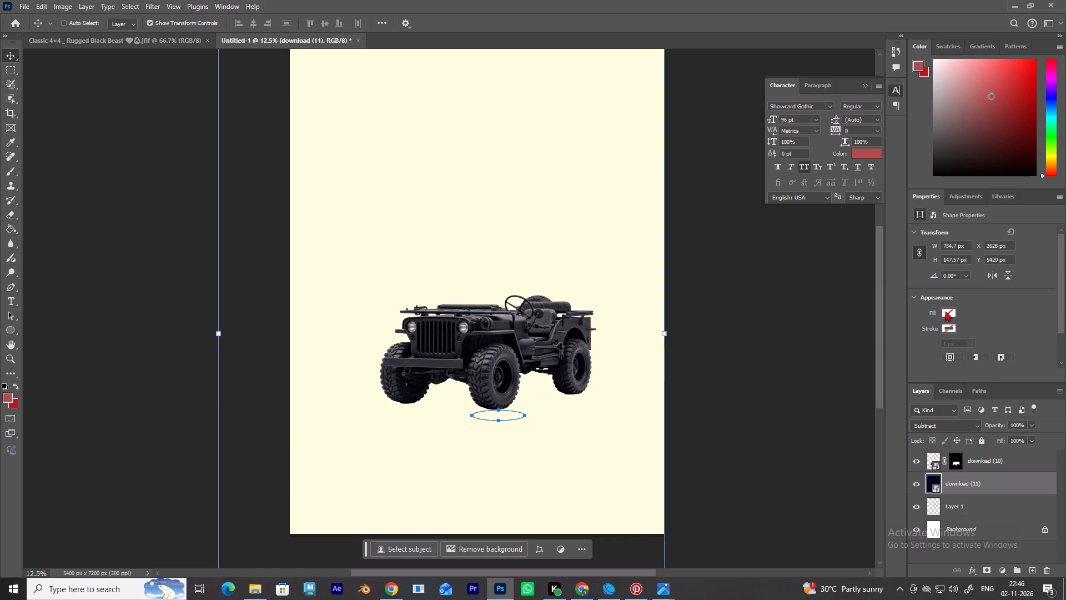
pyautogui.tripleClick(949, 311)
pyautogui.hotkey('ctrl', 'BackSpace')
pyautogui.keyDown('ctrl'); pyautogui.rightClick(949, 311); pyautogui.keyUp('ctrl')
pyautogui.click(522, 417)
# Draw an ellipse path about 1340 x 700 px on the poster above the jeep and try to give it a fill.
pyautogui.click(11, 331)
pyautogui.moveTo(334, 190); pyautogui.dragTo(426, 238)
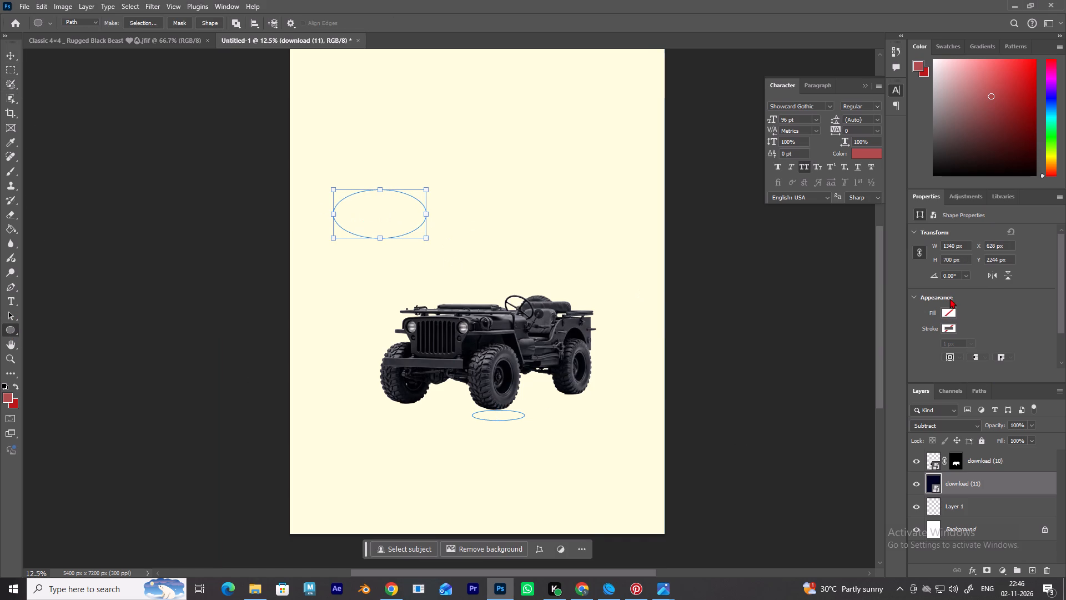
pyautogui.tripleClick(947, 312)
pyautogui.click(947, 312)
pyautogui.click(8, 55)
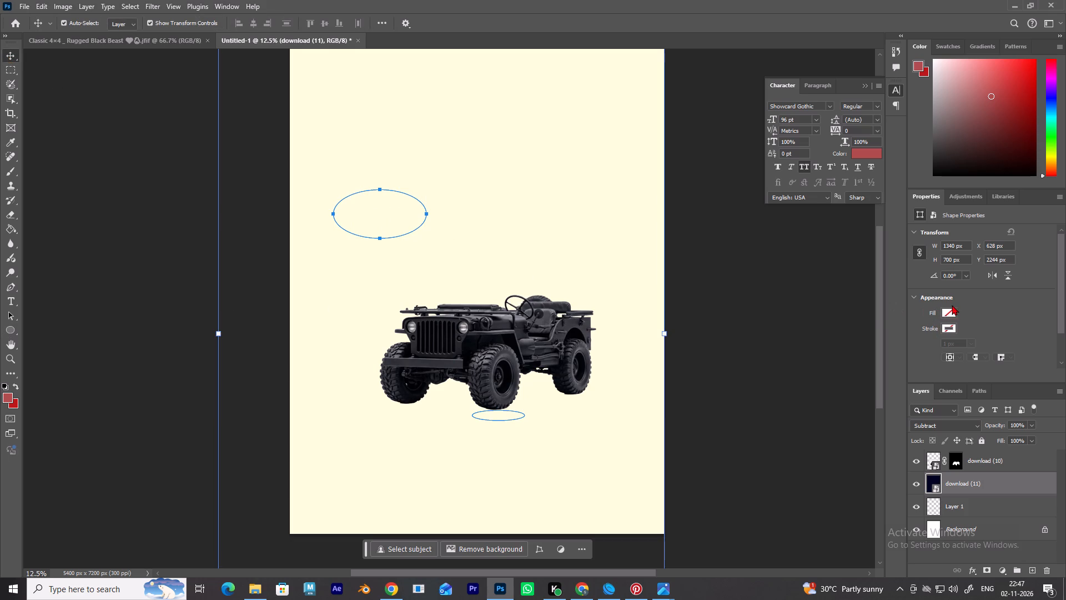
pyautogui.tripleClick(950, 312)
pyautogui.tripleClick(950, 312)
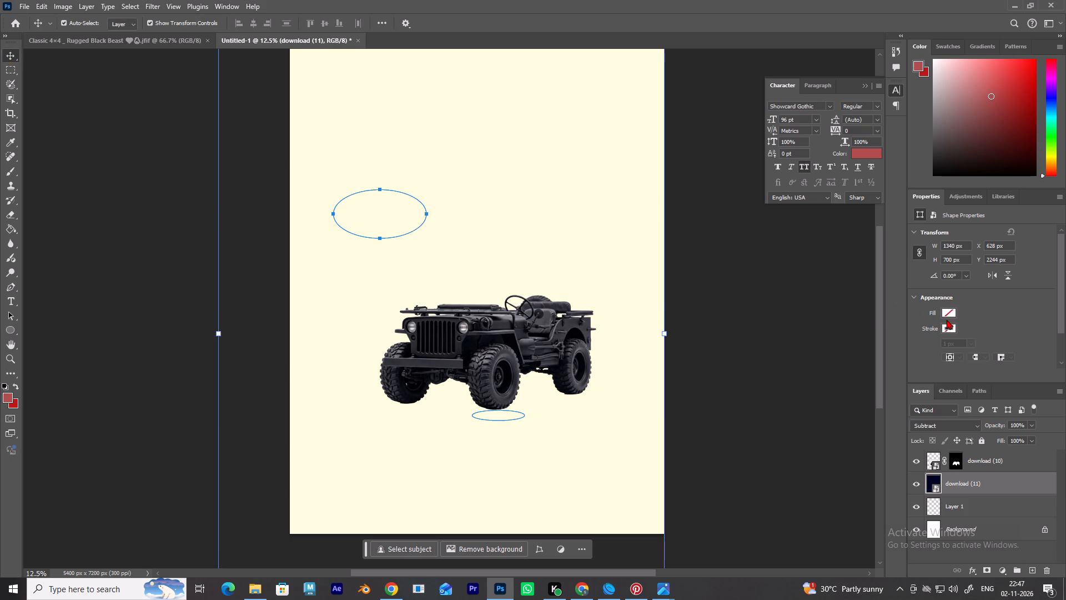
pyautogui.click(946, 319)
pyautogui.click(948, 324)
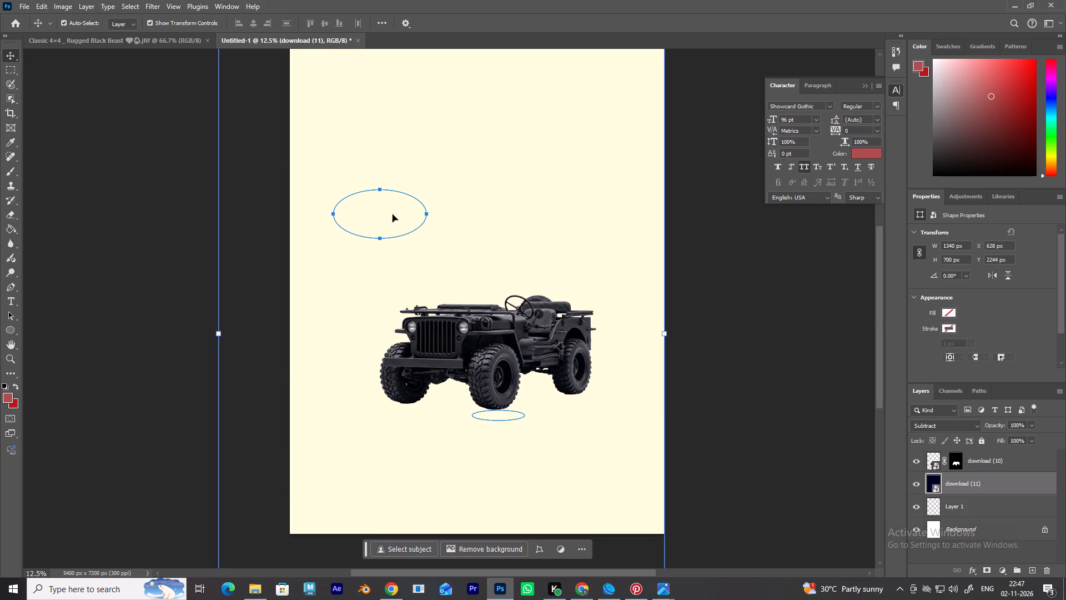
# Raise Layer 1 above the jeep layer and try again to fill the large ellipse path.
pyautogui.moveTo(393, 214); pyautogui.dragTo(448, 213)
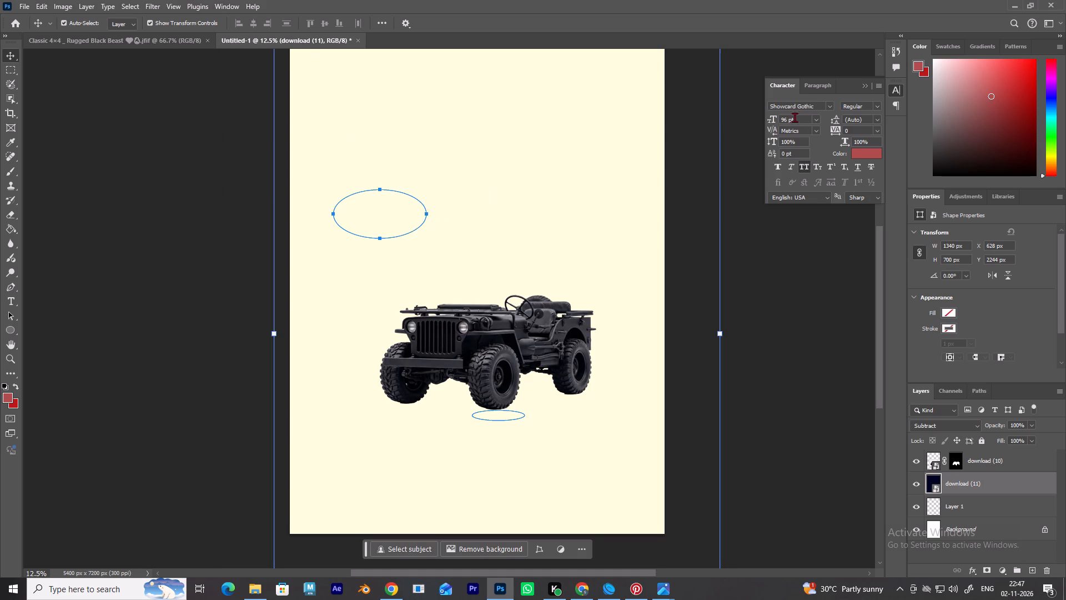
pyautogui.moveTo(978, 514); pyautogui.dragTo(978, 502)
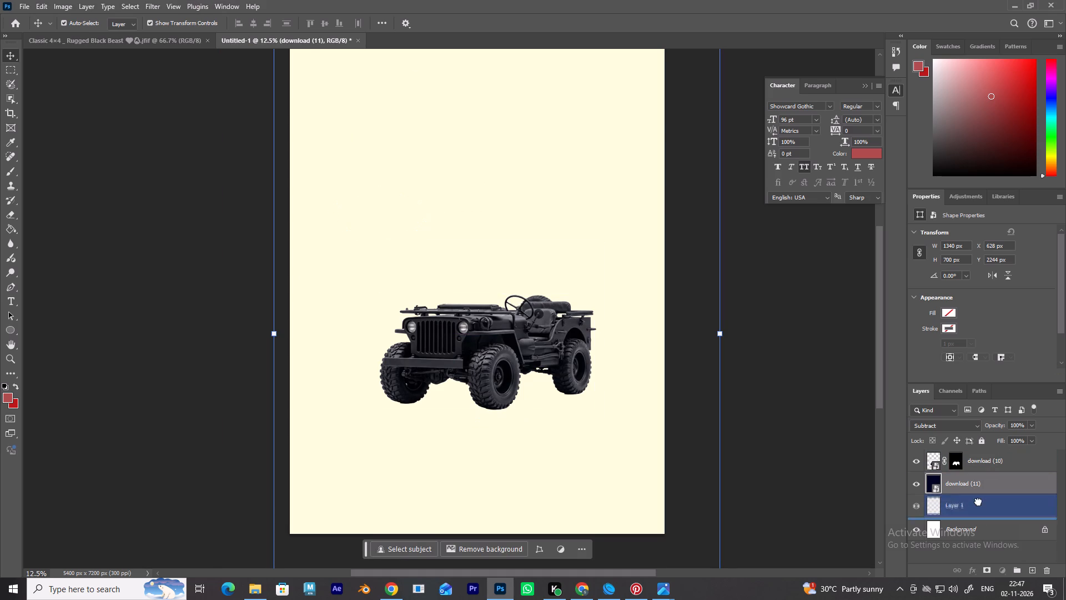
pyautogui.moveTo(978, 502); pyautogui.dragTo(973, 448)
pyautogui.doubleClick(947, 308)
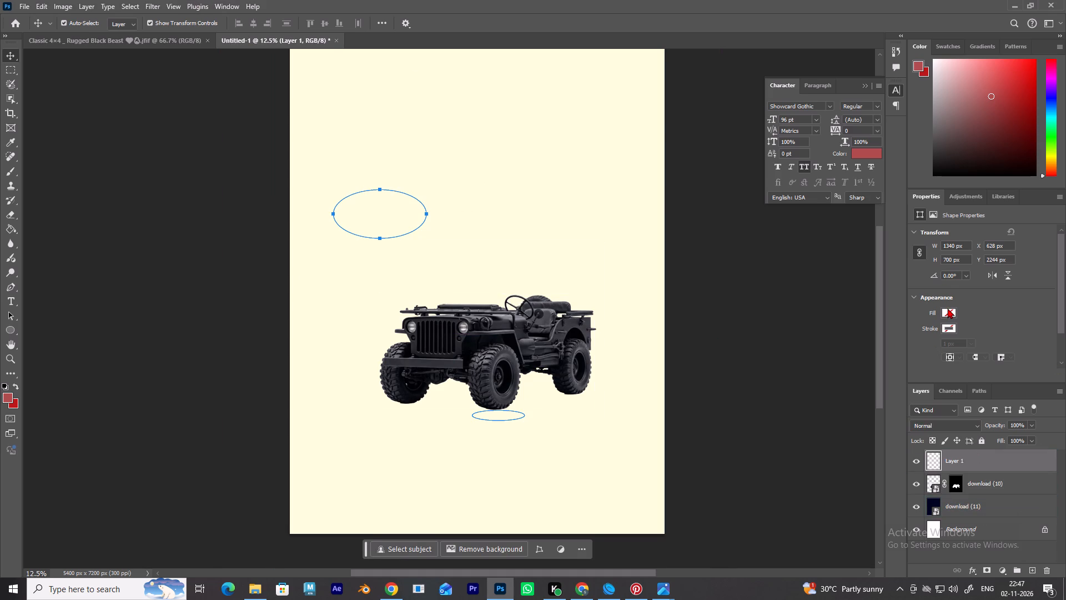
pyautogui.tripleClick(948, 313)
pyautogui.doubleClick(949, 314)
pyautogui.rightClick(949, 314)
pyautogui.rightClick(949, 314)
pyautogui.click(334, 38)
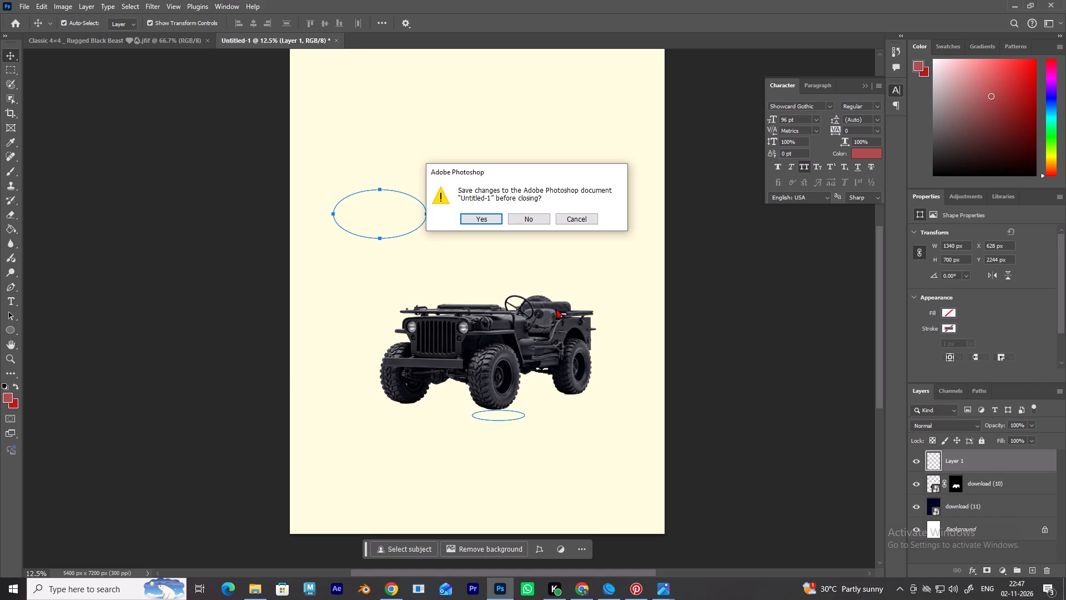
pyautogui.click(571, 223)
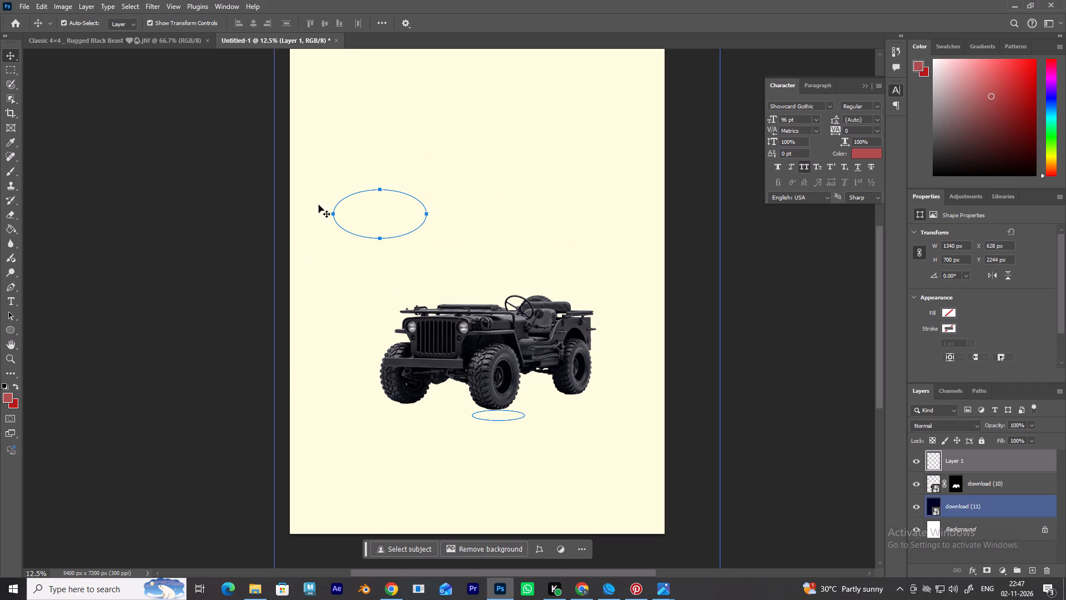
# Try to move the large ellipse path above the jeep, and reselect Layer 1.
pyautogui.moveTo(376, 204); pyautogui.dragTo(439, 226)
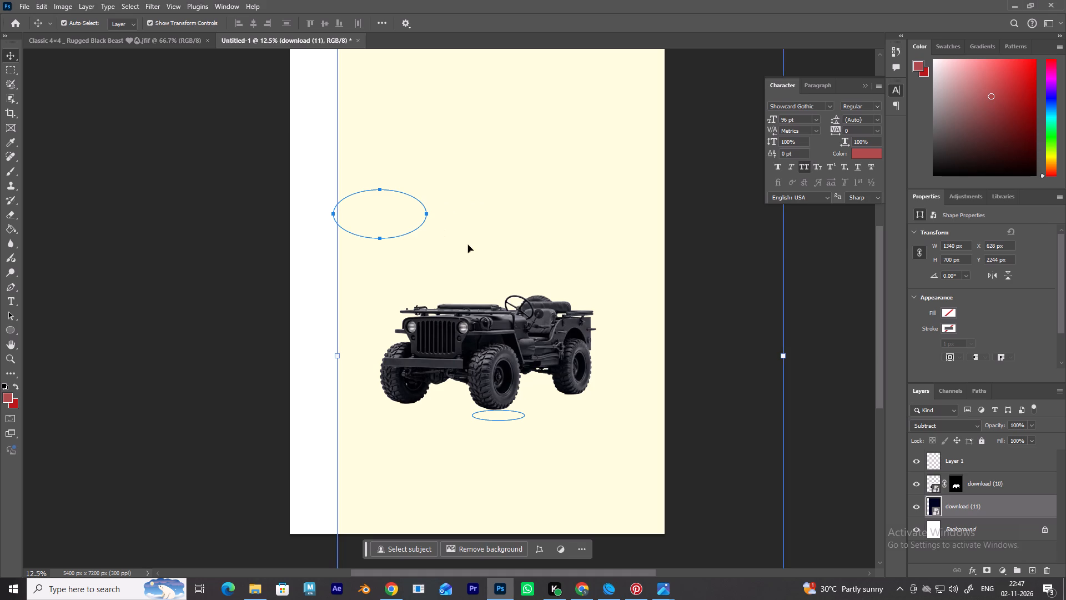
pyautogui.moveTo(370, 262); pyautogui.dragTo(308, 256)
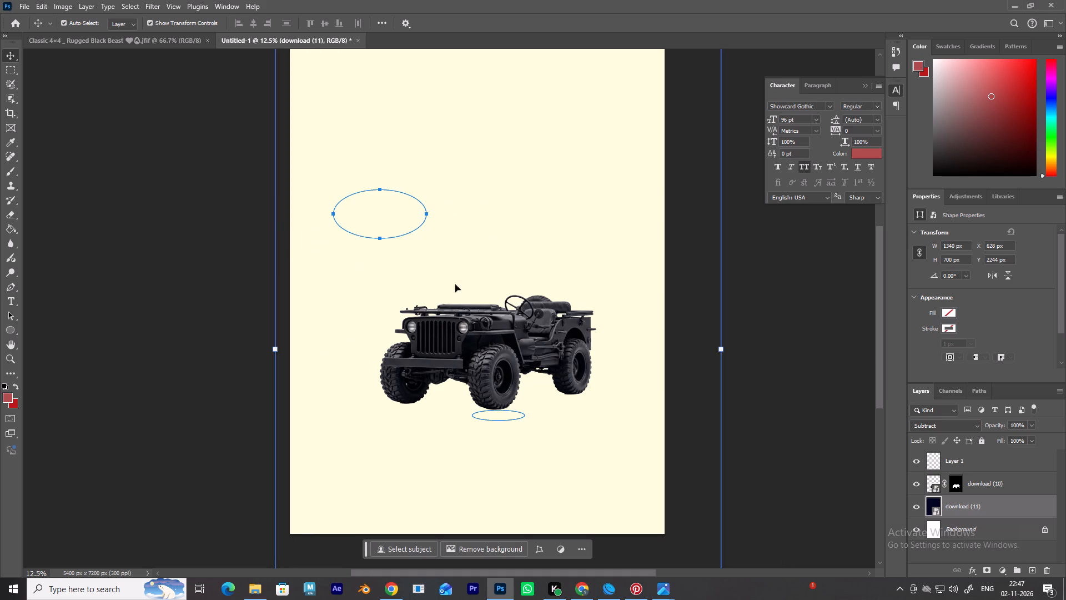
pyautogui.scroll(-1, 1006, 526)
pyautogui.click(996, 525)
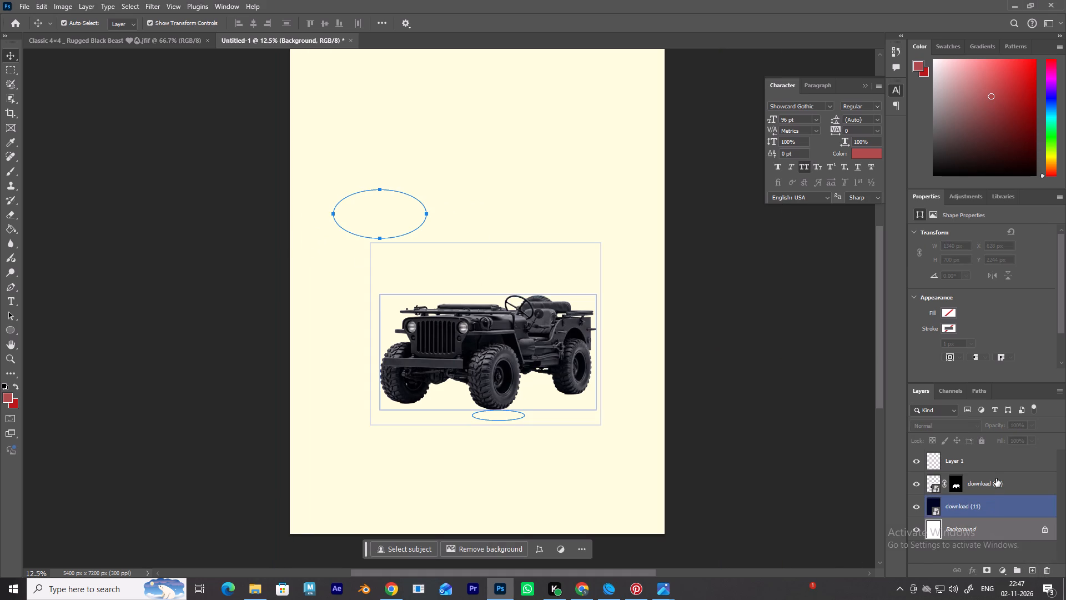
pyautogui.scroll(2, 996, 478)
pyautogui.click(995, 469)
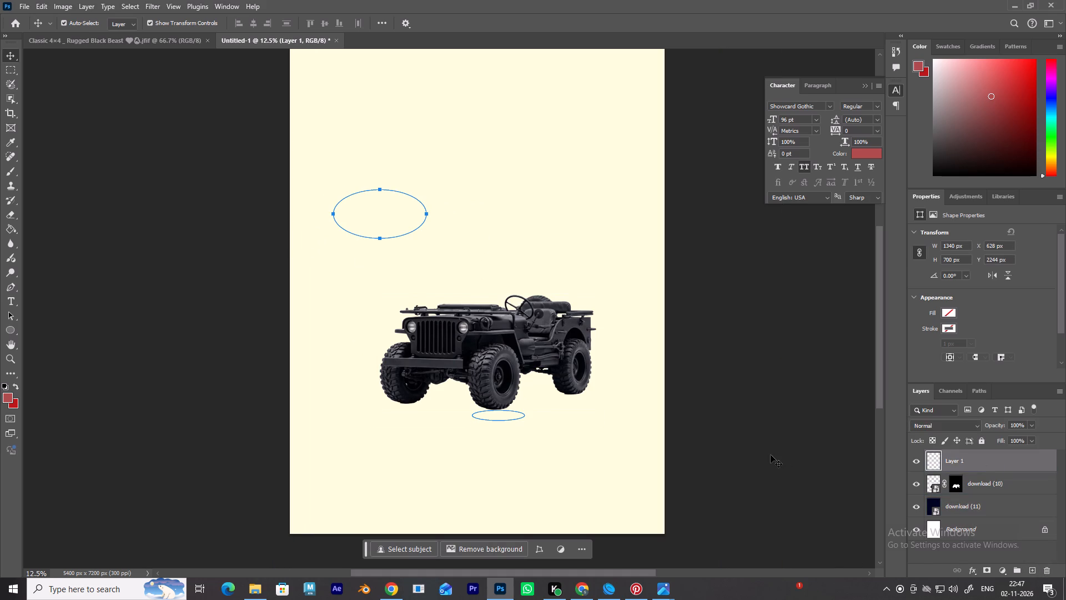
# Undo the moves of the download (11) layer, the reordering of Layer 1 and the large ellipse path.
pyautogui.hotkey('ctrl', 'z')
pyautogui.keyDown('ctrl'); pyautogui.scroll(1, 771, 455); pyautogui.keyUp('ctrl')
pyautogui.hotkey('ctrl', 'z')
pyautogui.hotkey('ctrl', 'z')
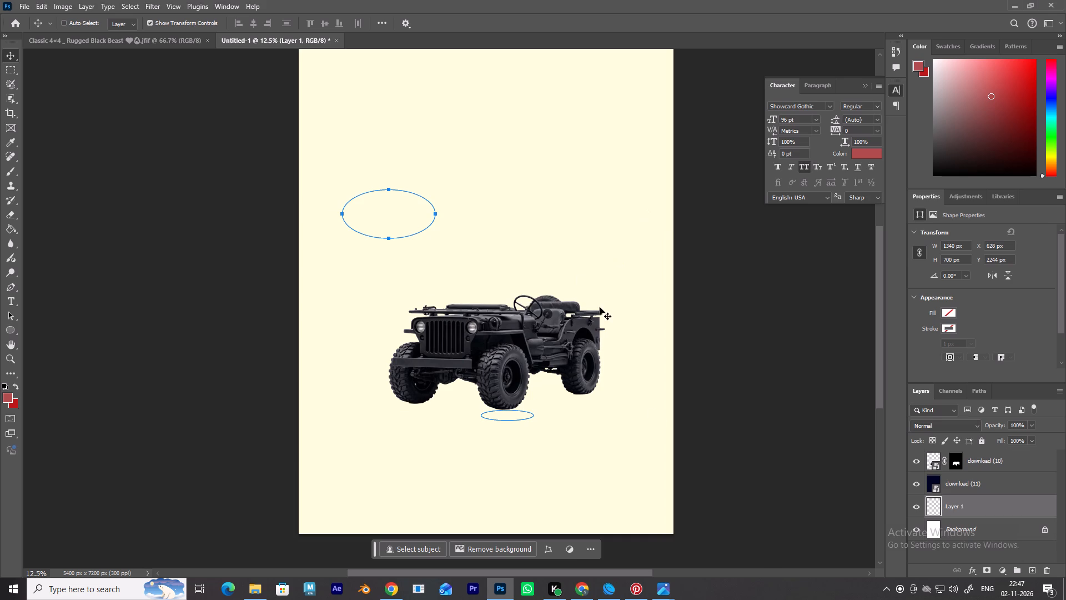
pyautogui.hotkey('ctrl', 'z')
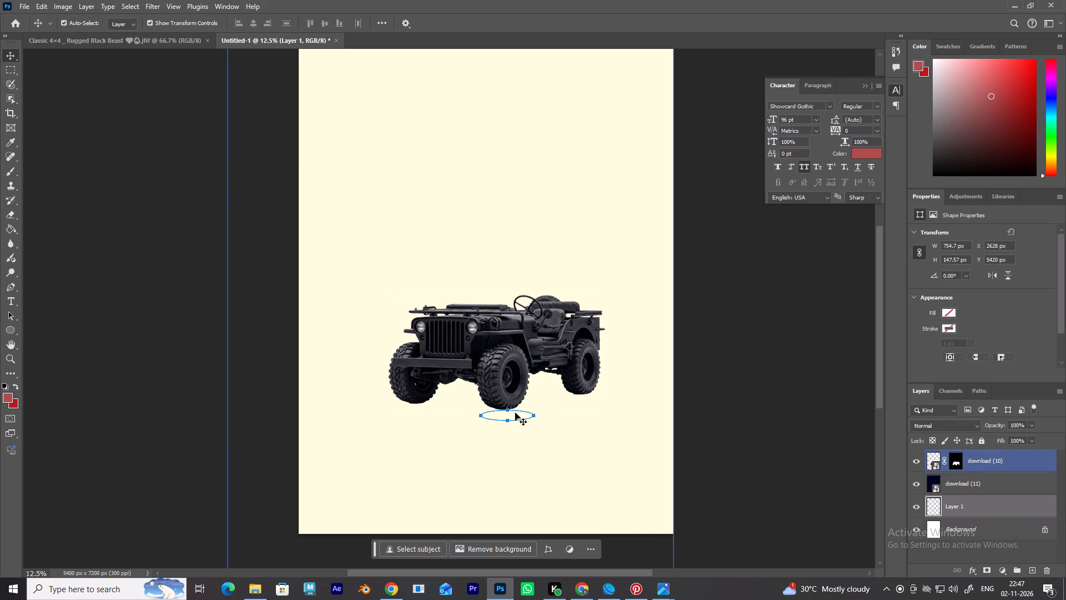
# Convert the small ellipse path below the jeep's front wheel into a filled shape.
pyautogui.click(515, 413)
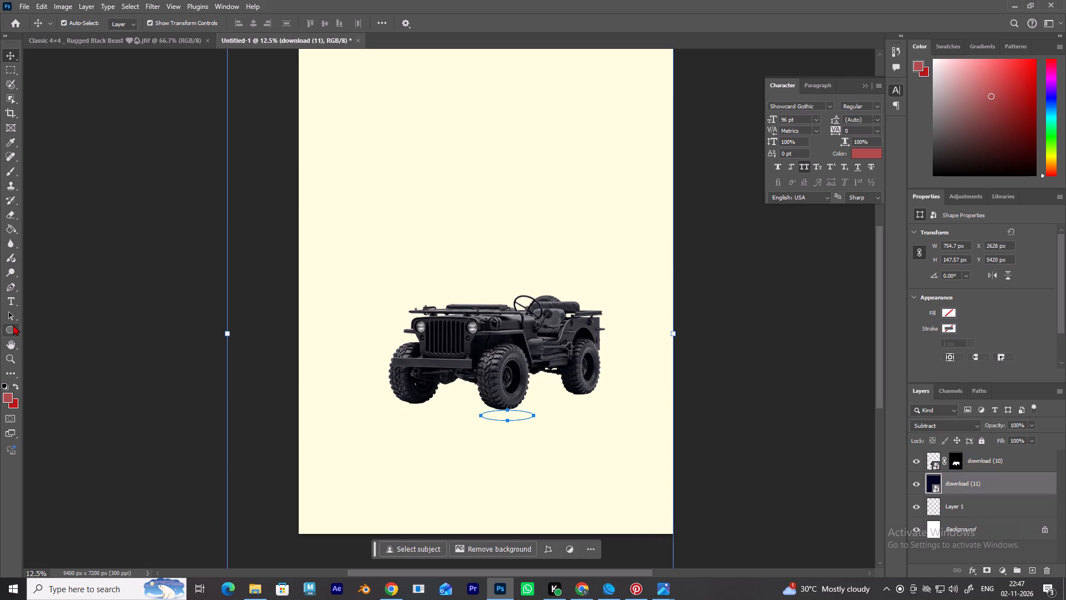
pyautogui.click(13, 325)
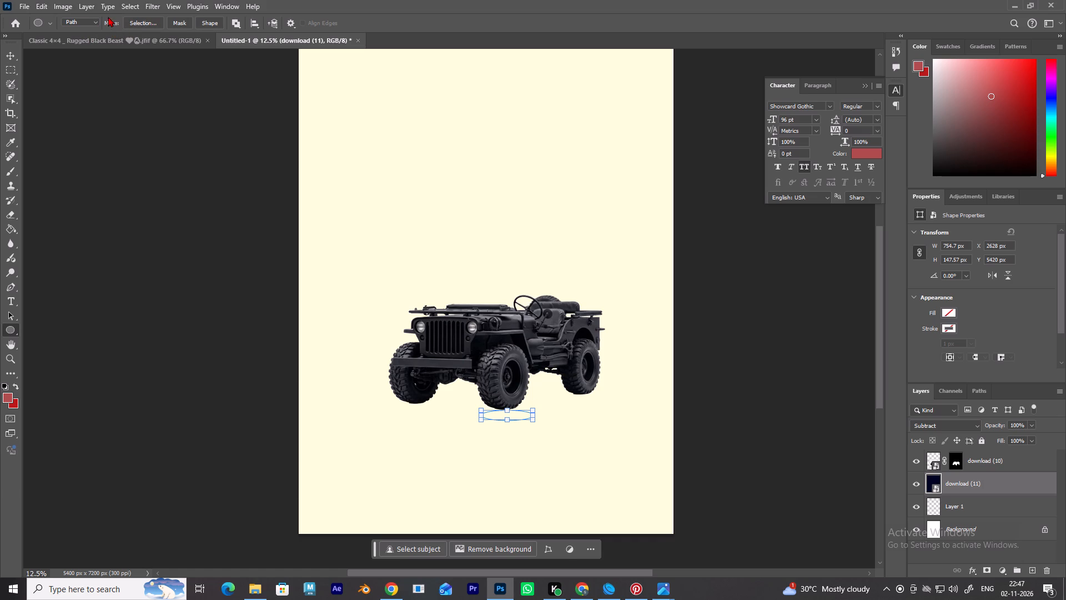
pyautogui.click(211, 23)
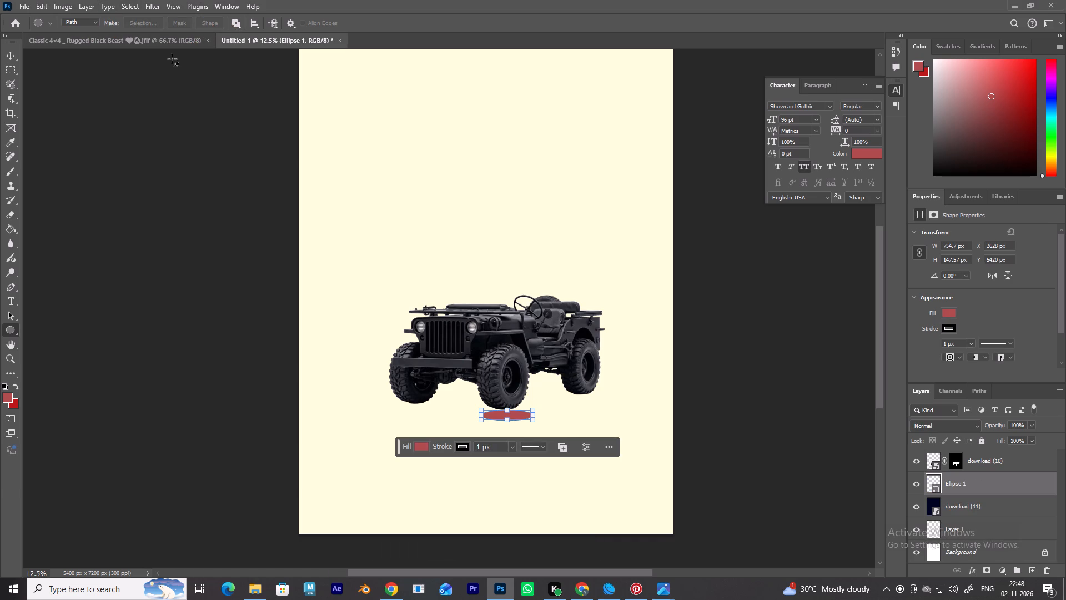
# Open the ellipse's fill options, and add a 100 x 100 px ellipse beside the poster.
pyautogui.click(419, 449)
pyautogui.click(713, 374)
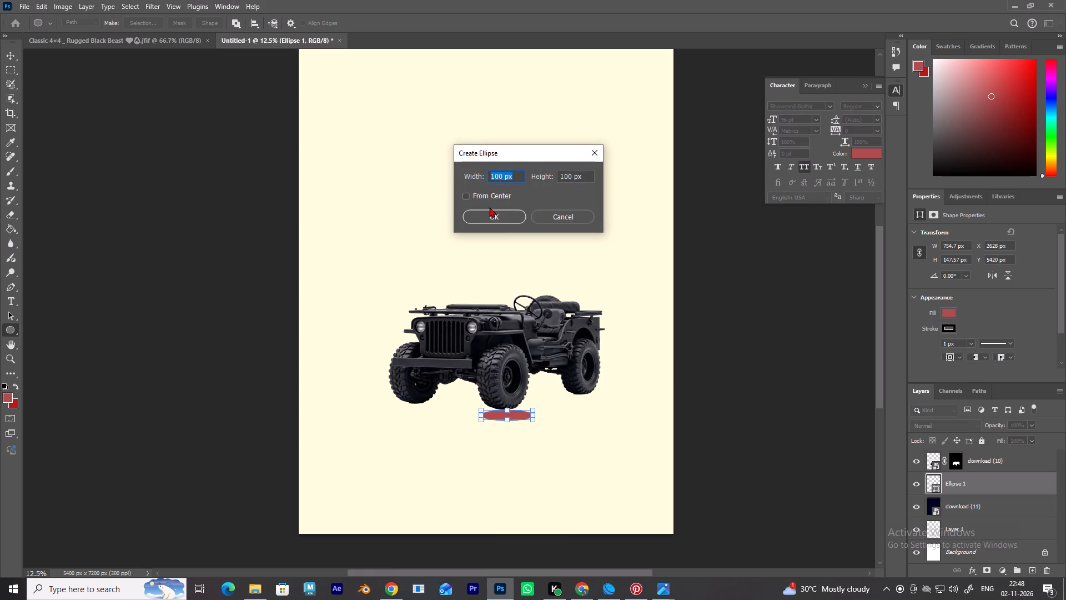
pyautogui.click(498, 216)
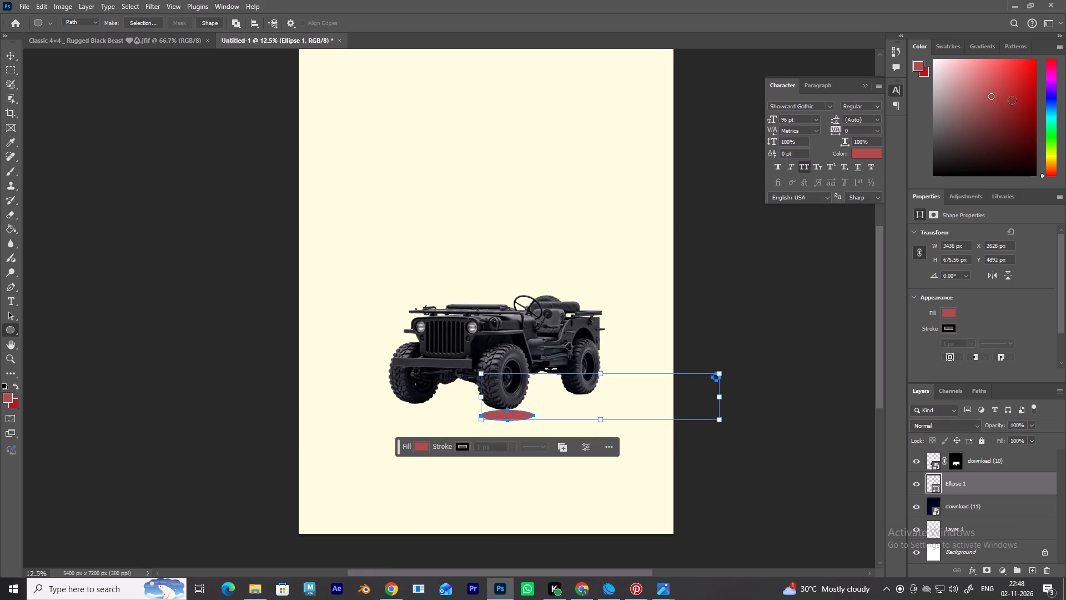
# Set the foreground colour to black.
pyautogui.moveTo(993, 99); pyautogui.dragTo(957, 237)
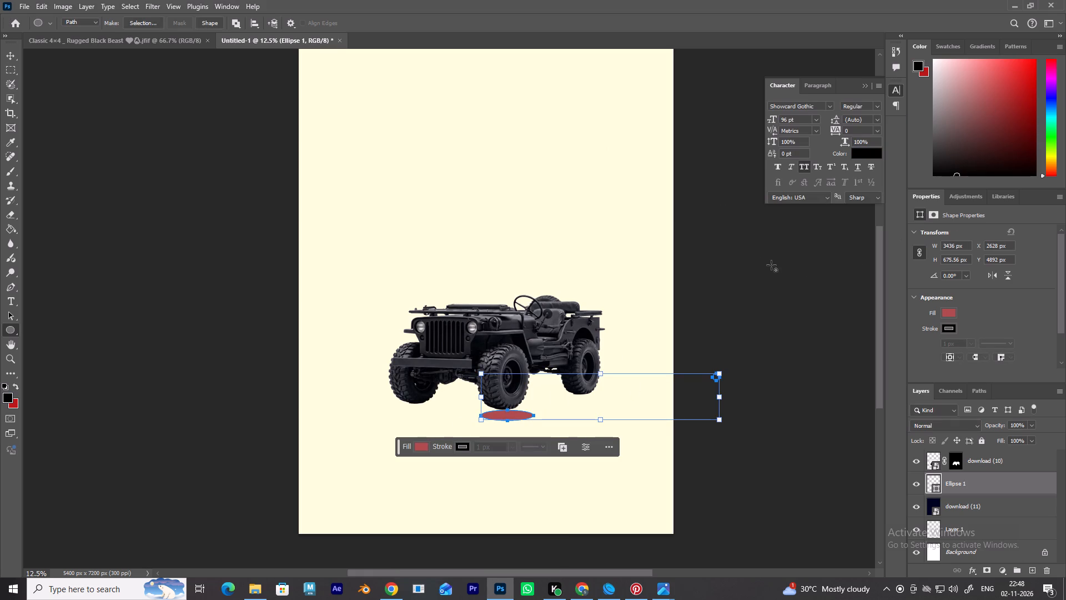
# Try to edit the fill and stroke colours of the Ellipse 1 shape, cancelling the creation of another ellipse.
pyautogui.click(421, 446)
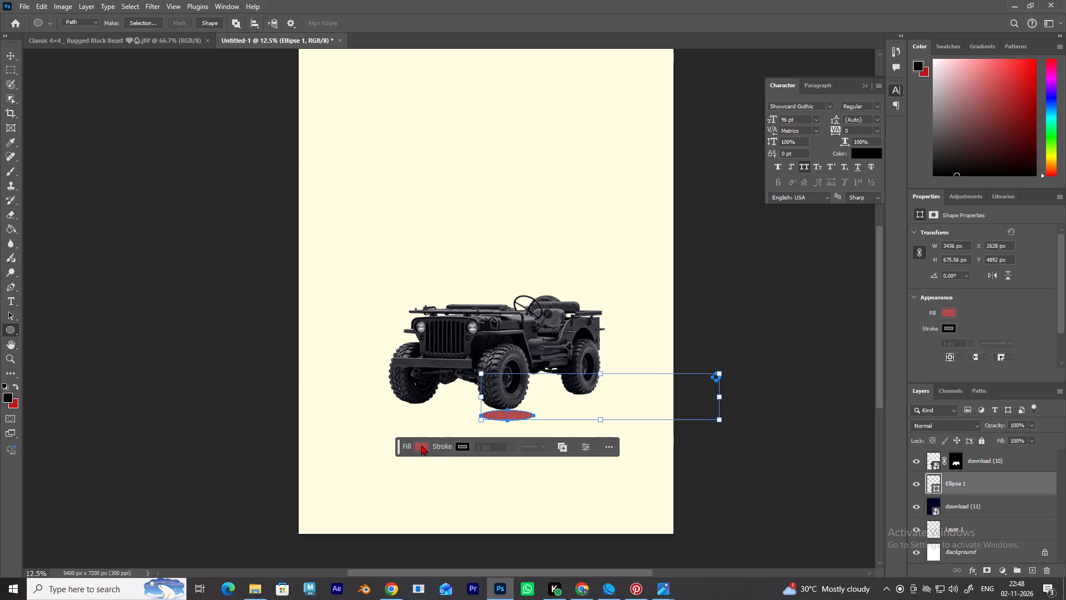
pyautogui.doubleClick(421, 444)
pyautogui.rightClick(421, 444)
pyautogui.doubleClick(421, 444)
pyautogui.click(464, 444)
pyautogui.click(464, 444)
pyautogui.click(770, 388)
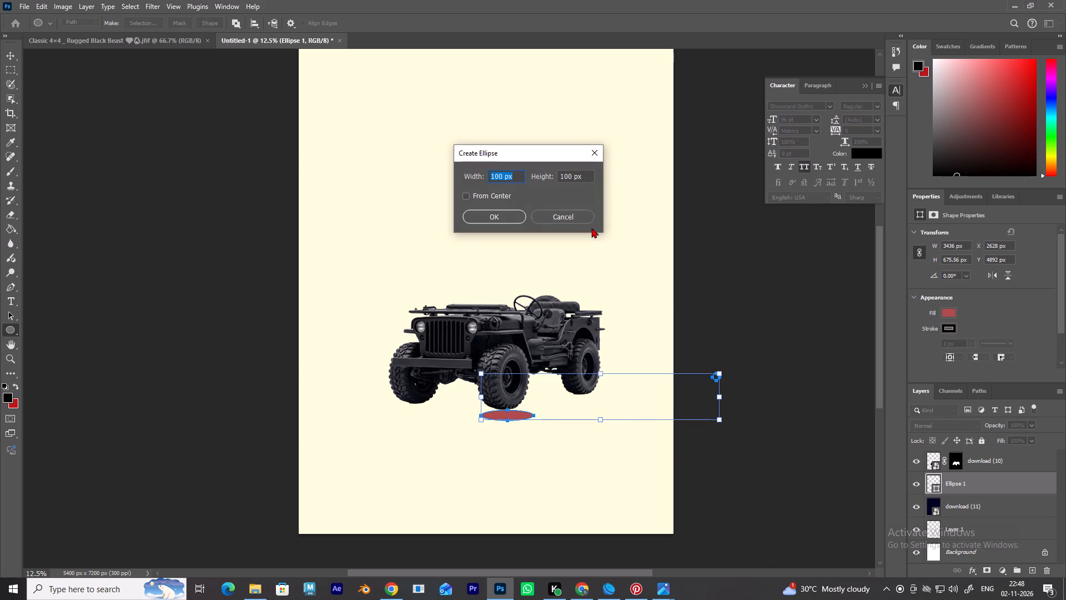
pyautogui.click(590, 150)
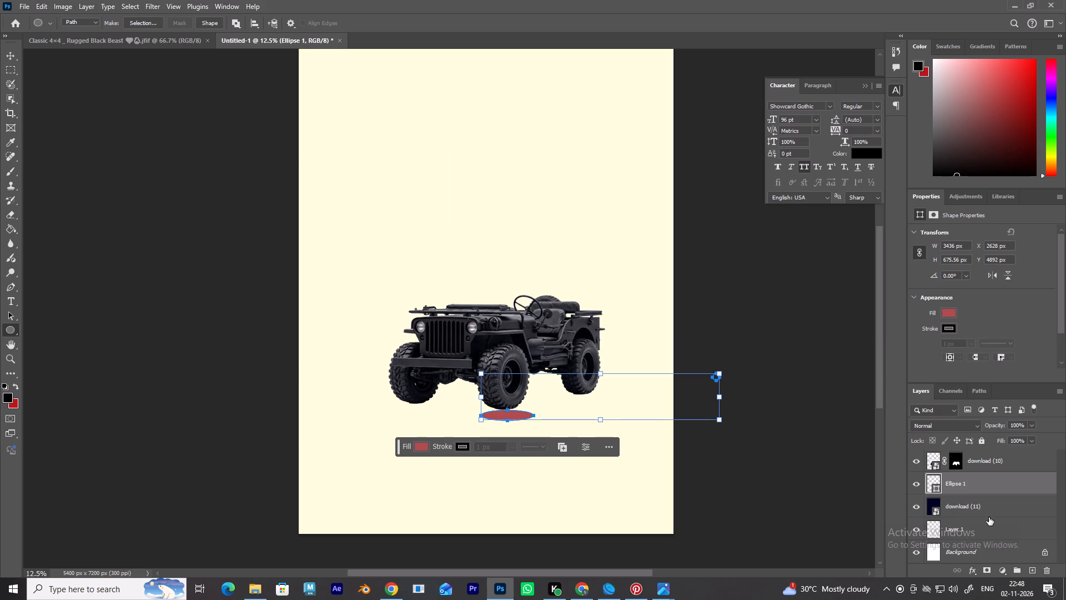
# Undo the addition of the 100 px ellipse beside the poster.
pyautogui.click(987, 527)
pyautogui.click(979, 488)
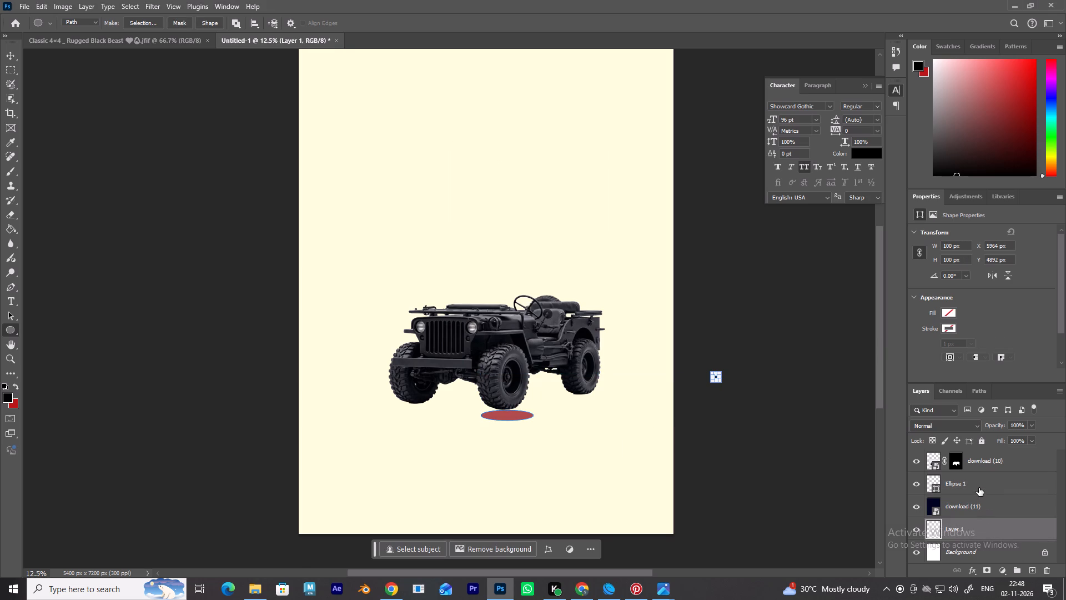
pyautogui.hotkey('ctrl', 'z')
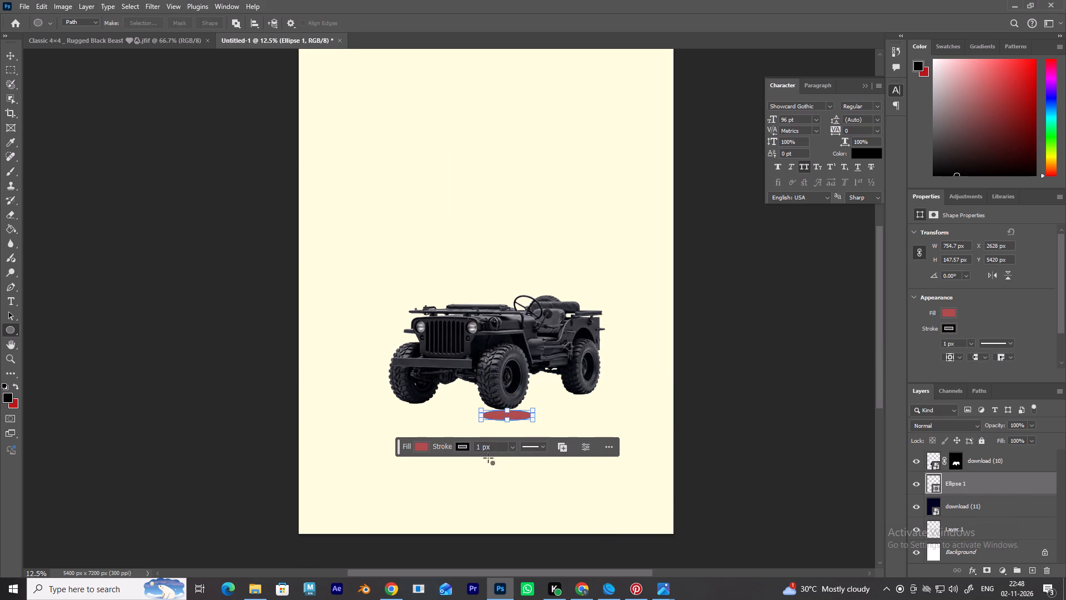
# Set the fill of the ellipse below the front wheel to black (#000000).
pyautogui.click(420, 444)
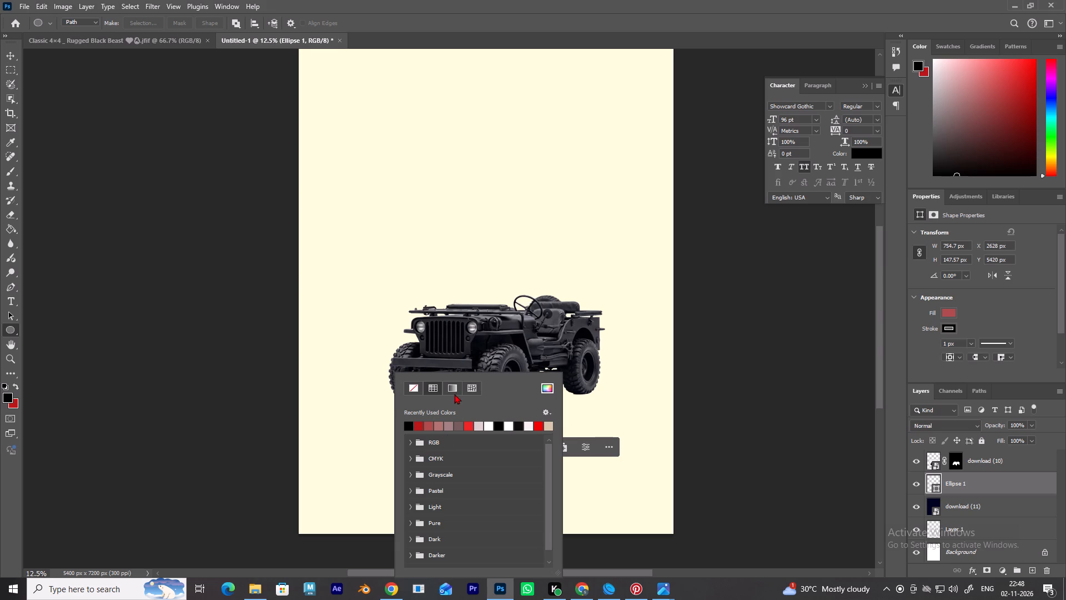
pyautogui.click(551, 387)
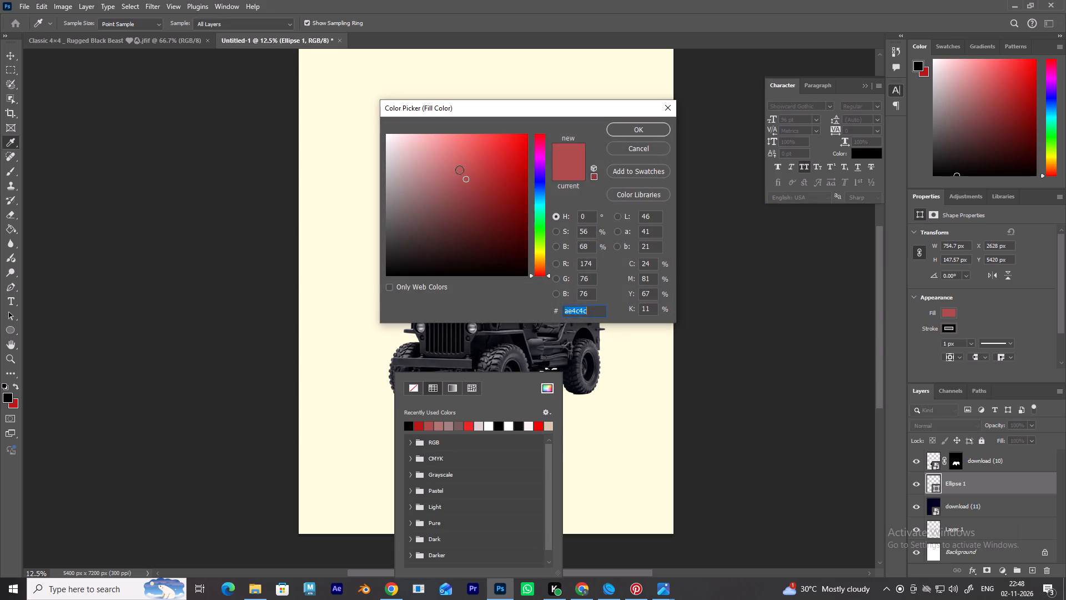
pyautogui.moveTo(459, 169); pyautogui.dragTo(274, 435)
pyautogui.click(645, 127)
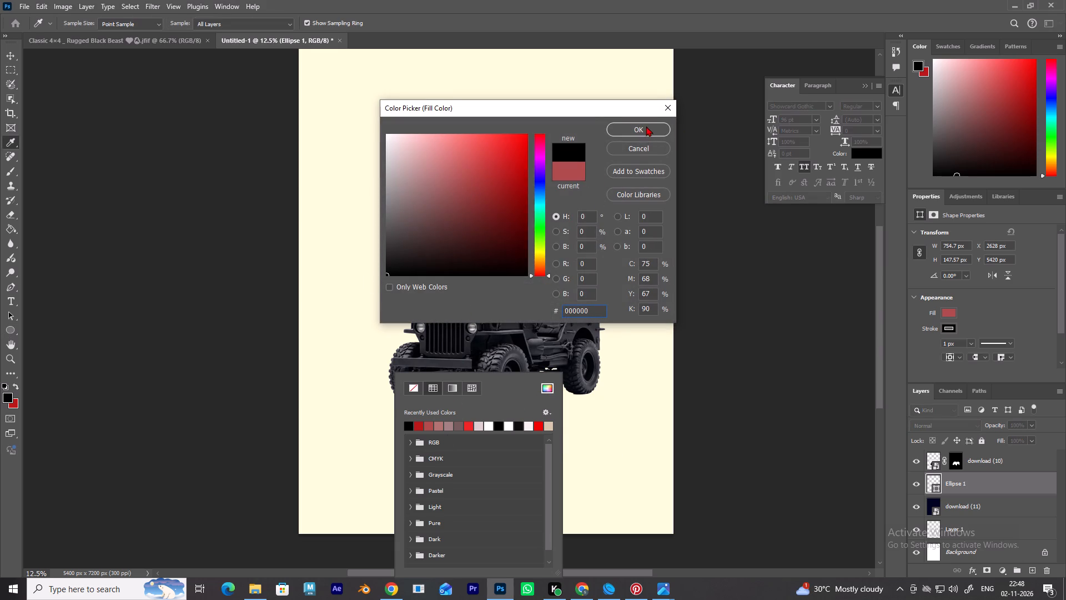
pyautogui.click(732, 258)
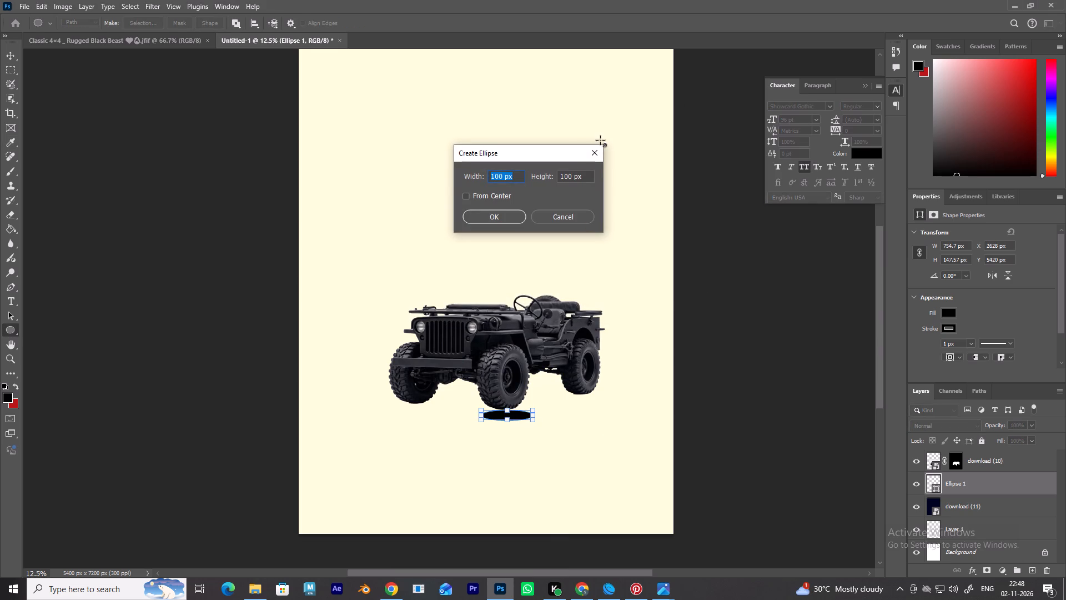
pyautogui.click(597, 152)
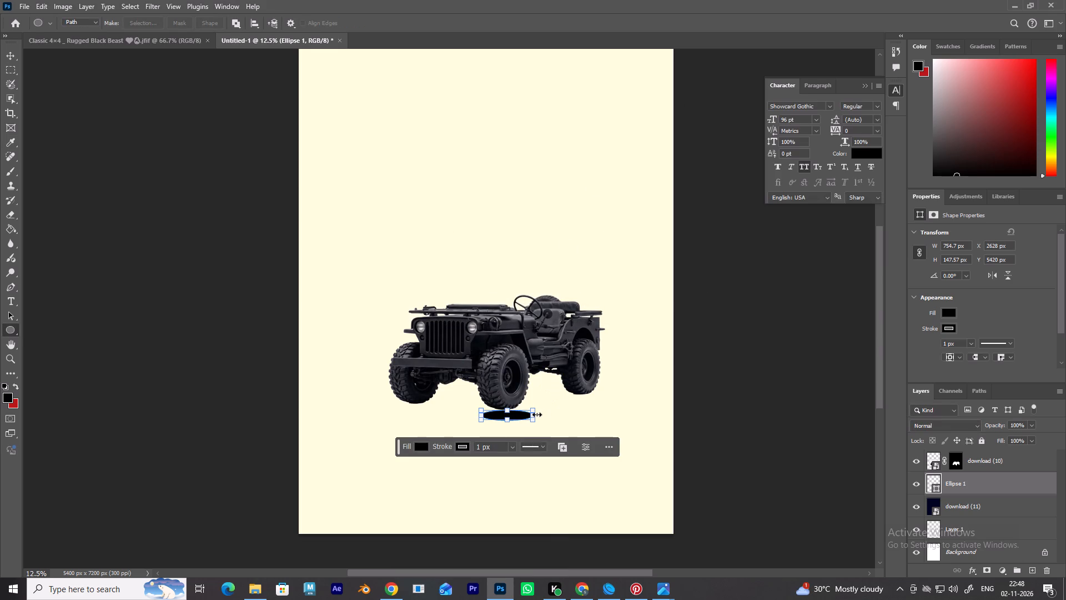
# Widen the black ellipse to about 787 px.
pyautogui.moveTo(534, 415); pyautogui.dragTo(540, 409)
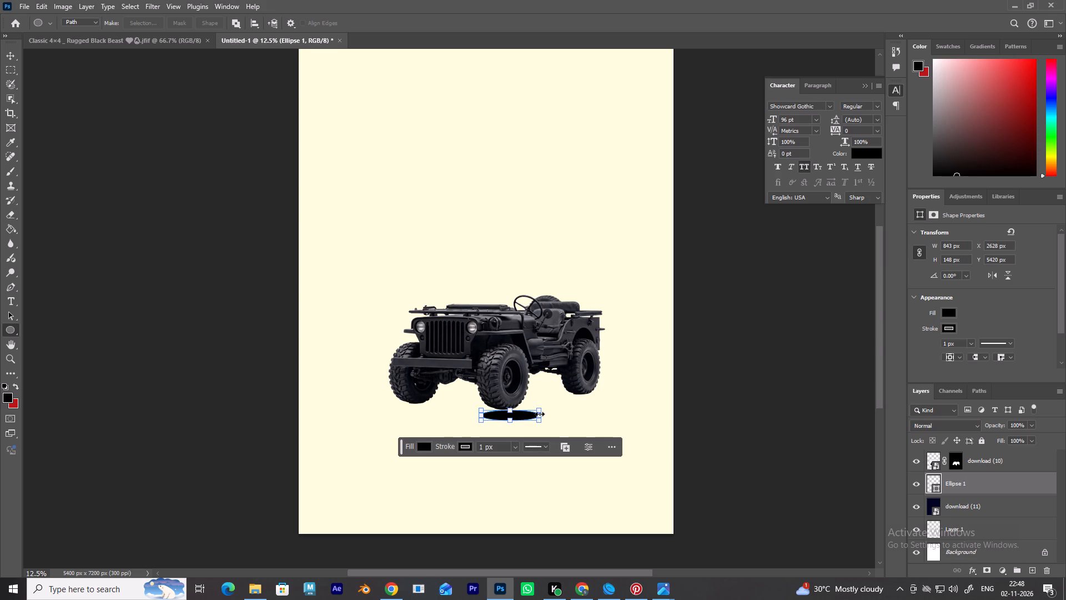
pyautogui.click(540, 413)
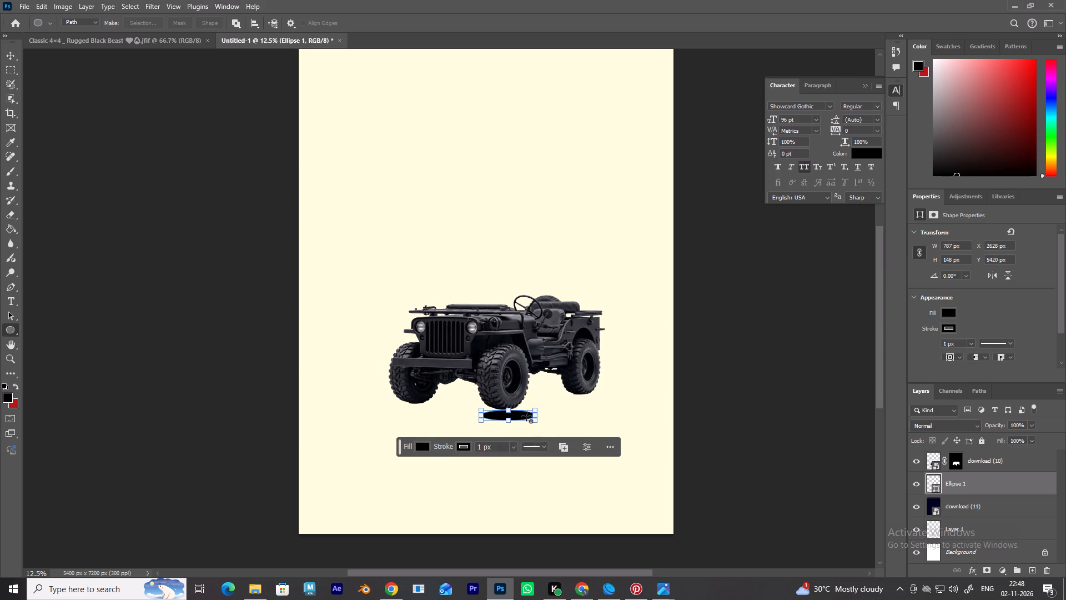
pyautogui.click(526, 416)
# Move the black ellipse up against the front wheel, to about X 2700 px, Y 5364 px.
pyautogui.click(5, 51)
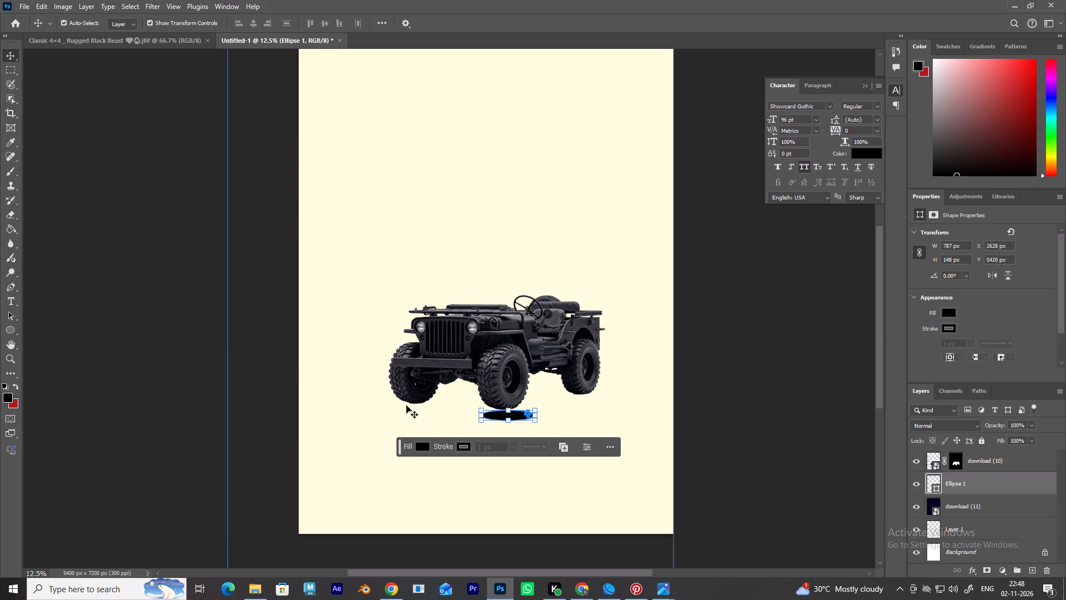
pyautogui.click(517, 412)
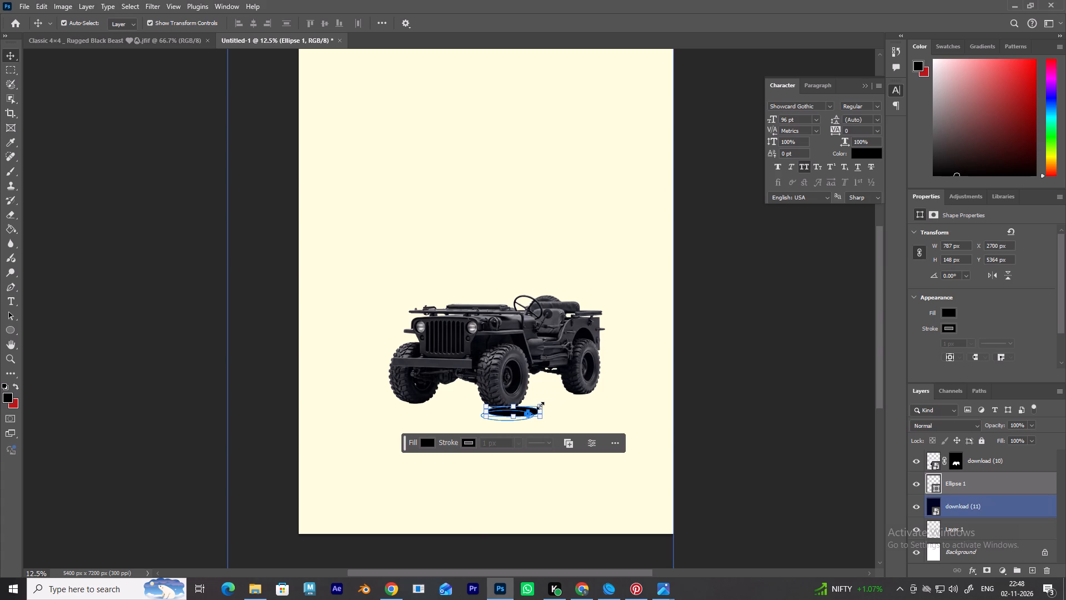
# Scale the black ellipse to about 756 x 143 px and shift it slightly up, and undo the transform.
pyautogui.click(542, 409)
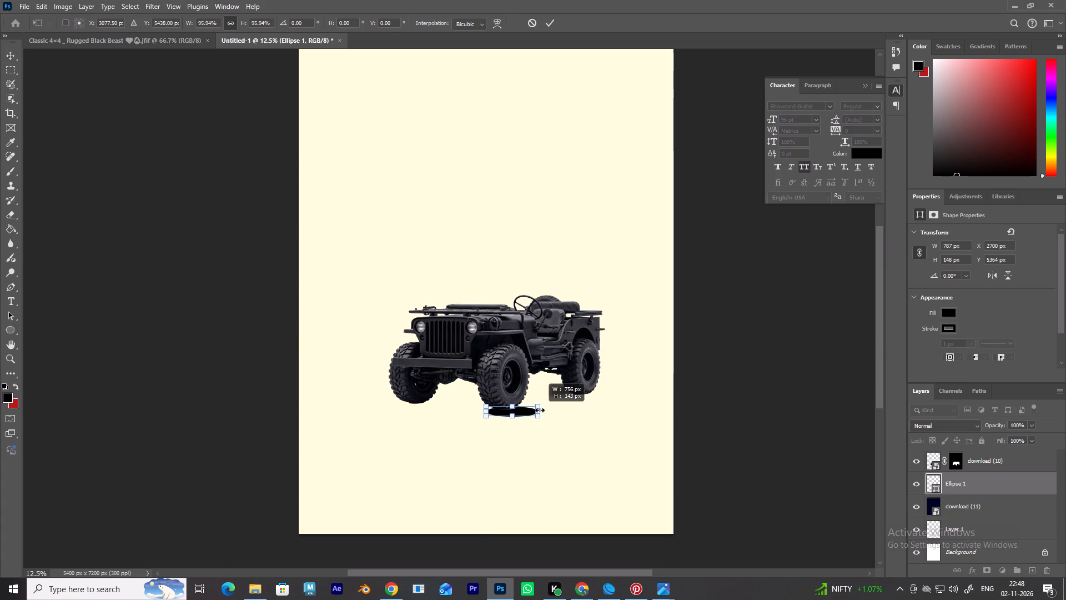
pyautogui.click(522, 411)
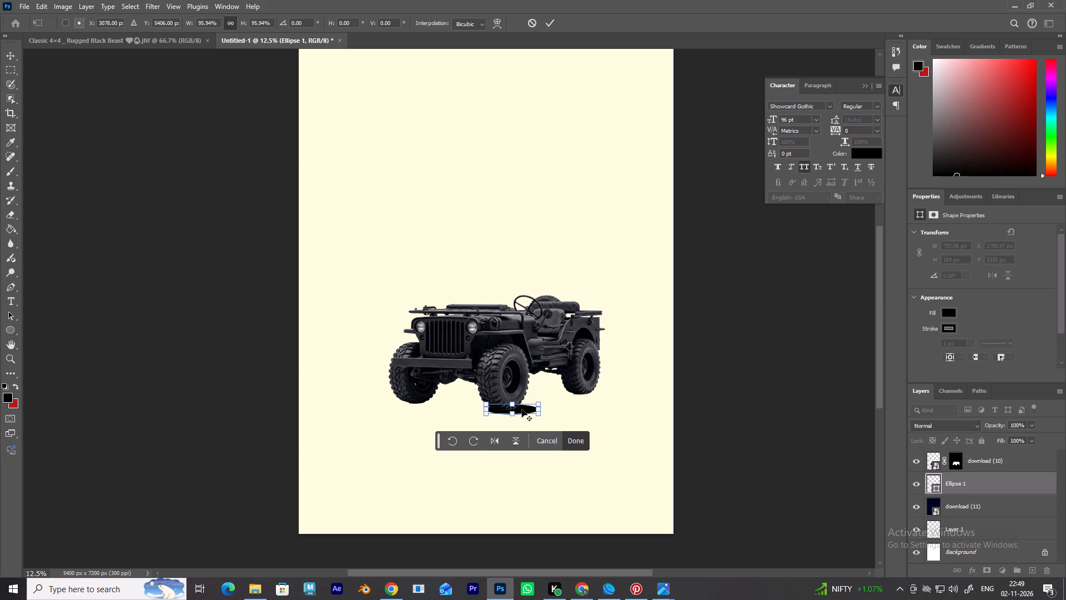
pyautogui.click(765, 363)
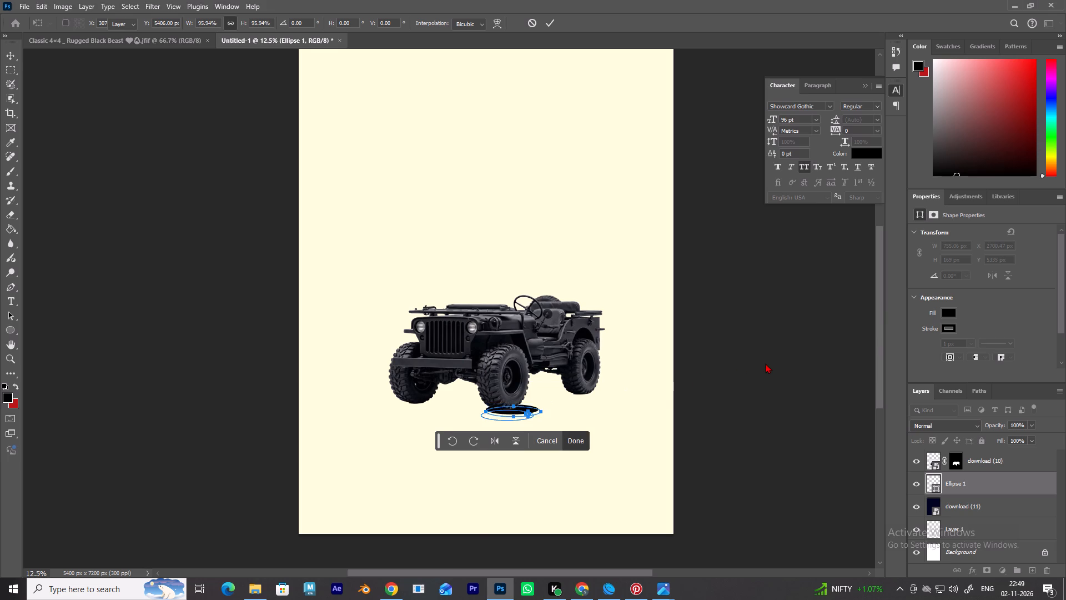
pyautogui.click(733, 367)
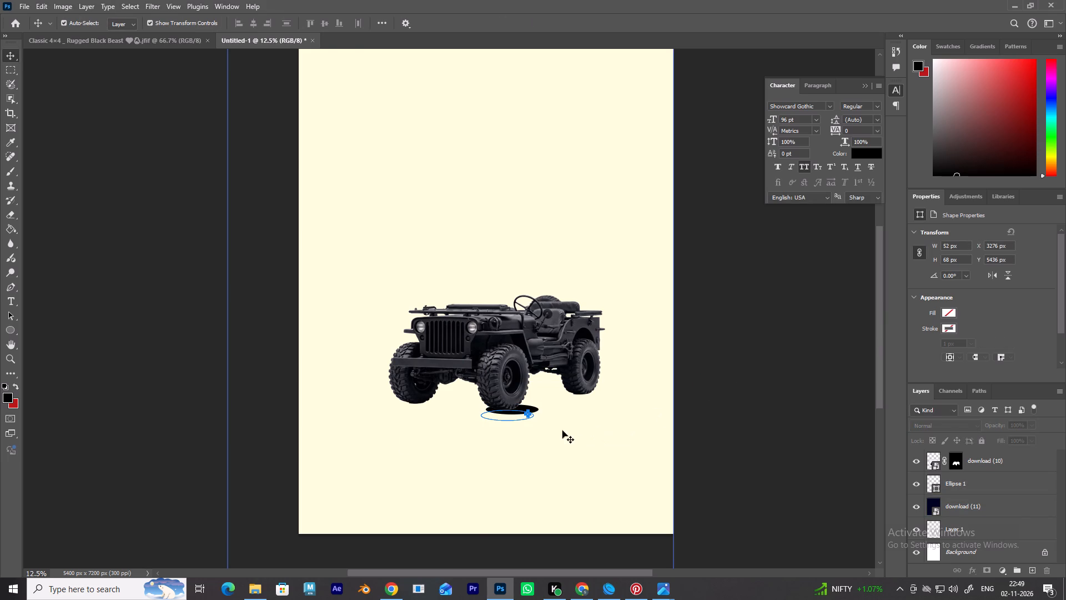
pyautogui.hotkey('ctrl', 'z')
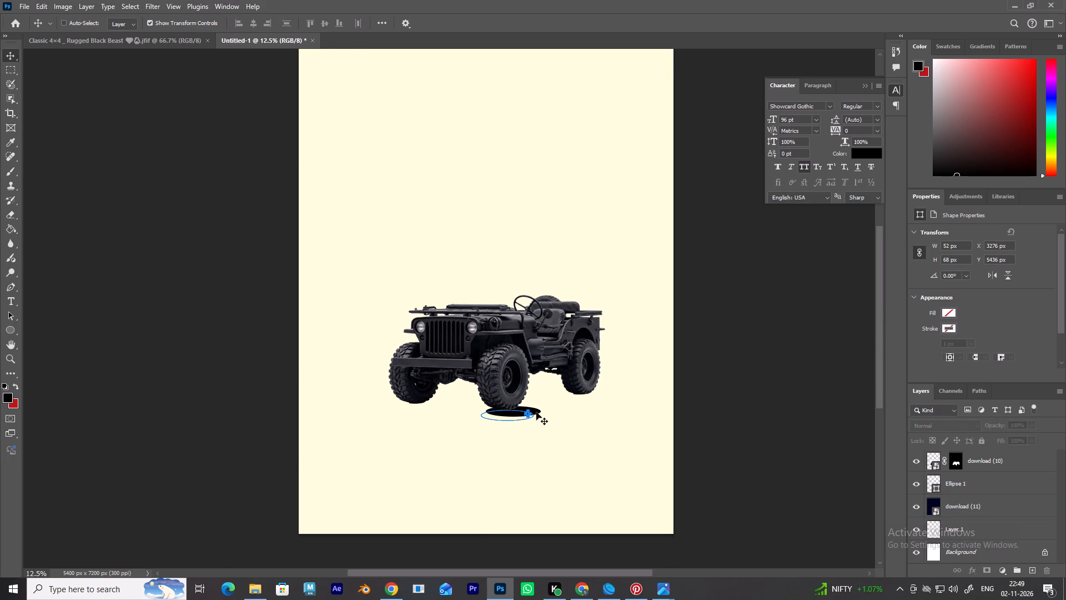
# Move the black ellipse further up so it tucks behind the bottom of the front wheel.
pyautogui.click(534, 409)
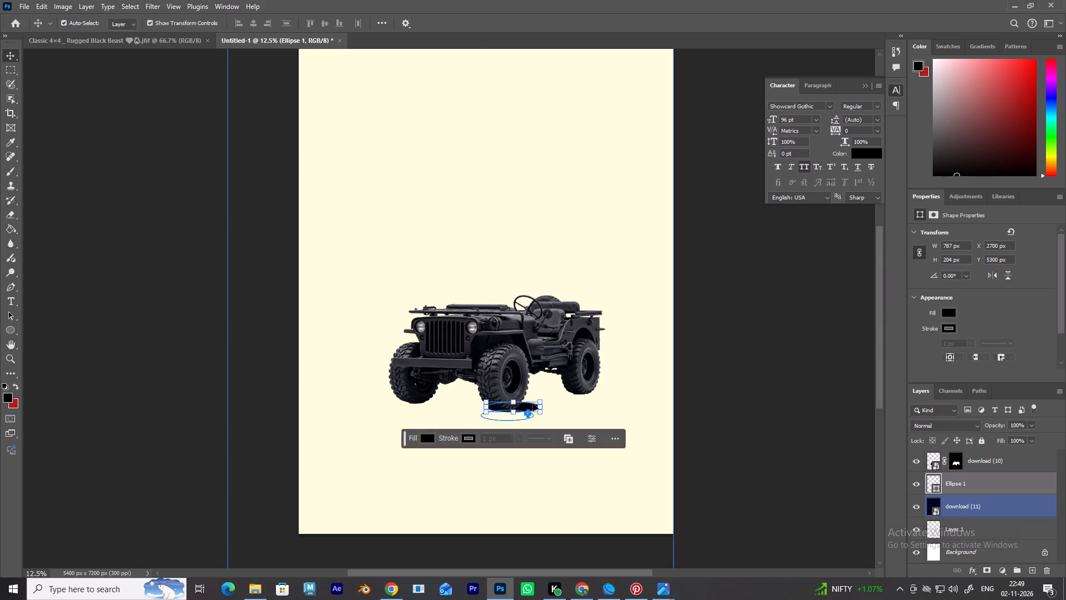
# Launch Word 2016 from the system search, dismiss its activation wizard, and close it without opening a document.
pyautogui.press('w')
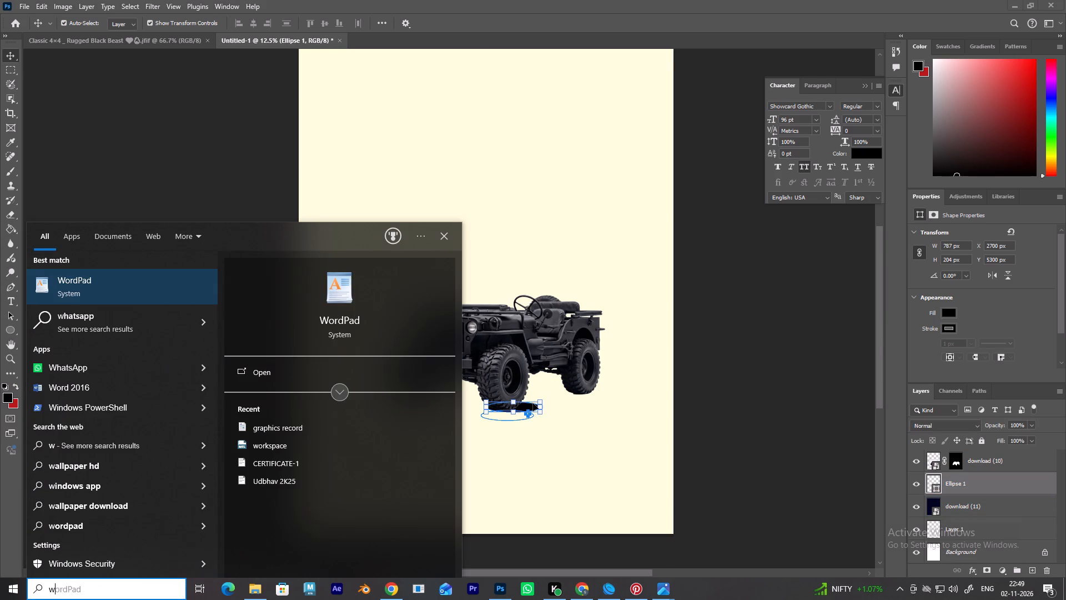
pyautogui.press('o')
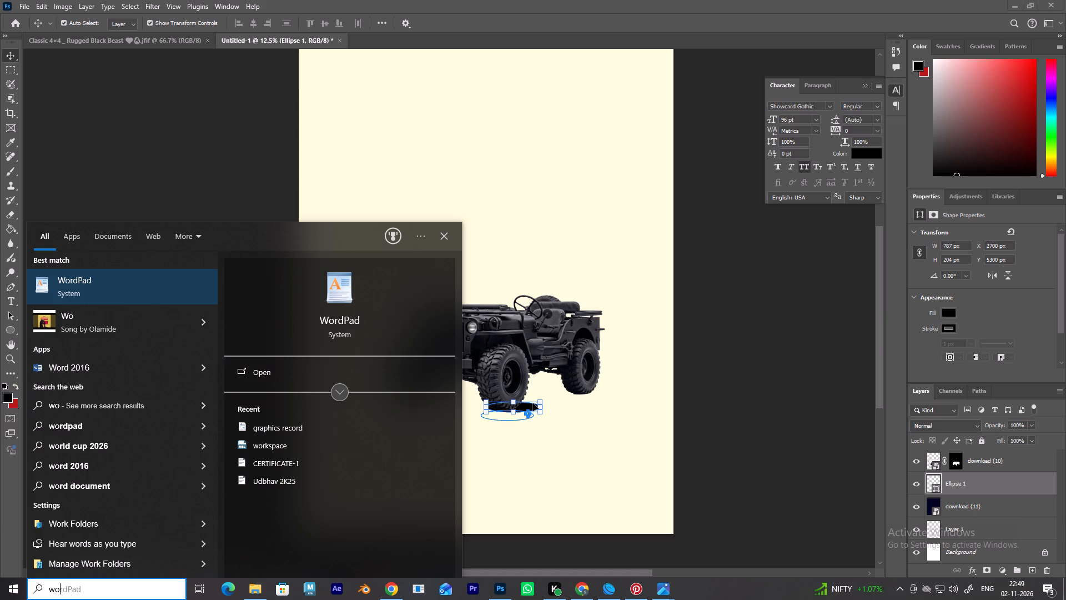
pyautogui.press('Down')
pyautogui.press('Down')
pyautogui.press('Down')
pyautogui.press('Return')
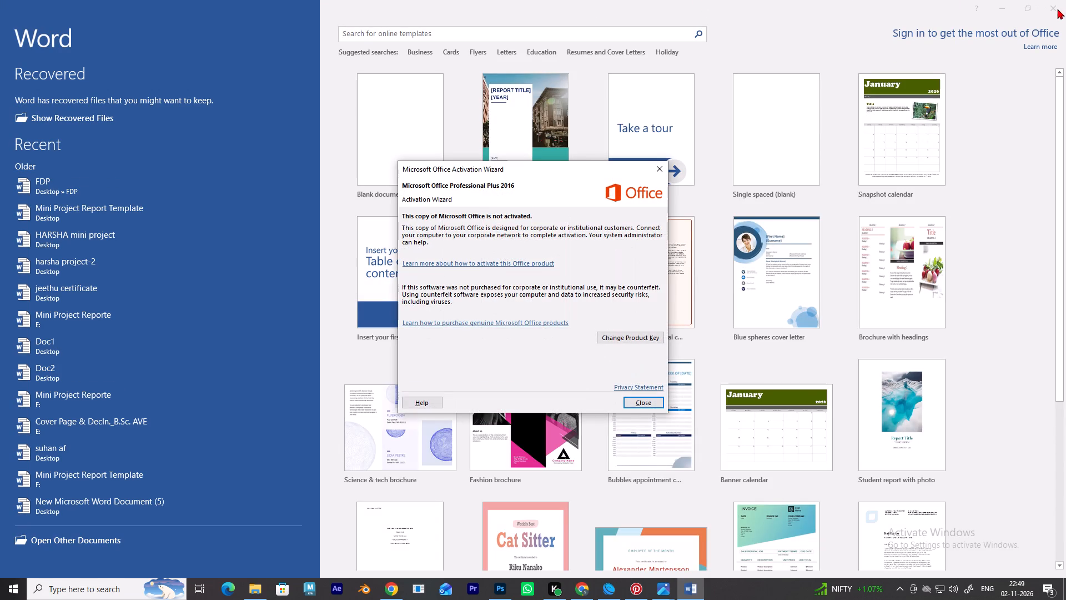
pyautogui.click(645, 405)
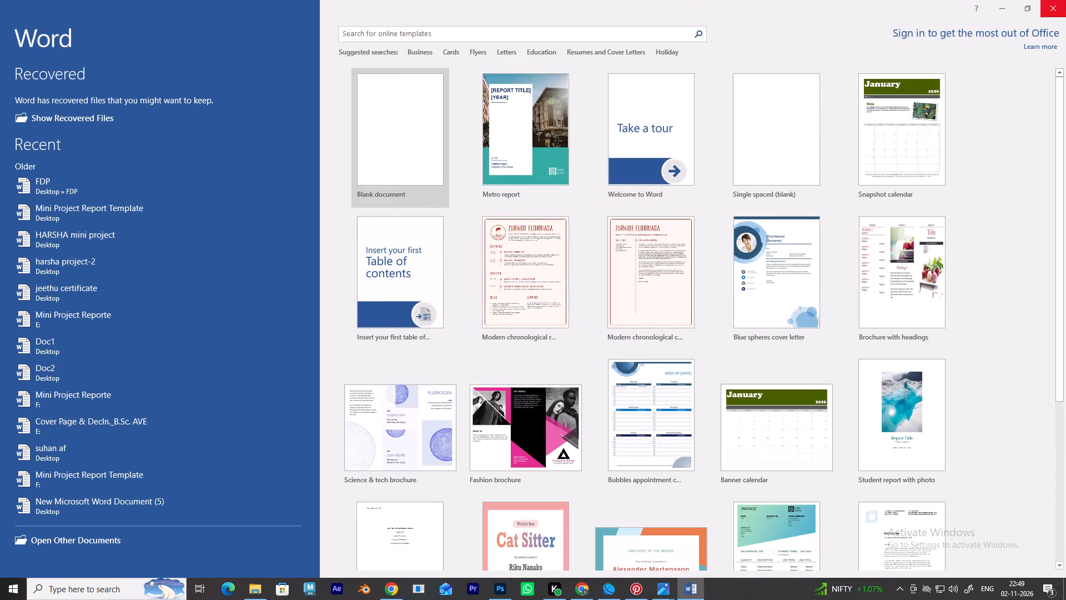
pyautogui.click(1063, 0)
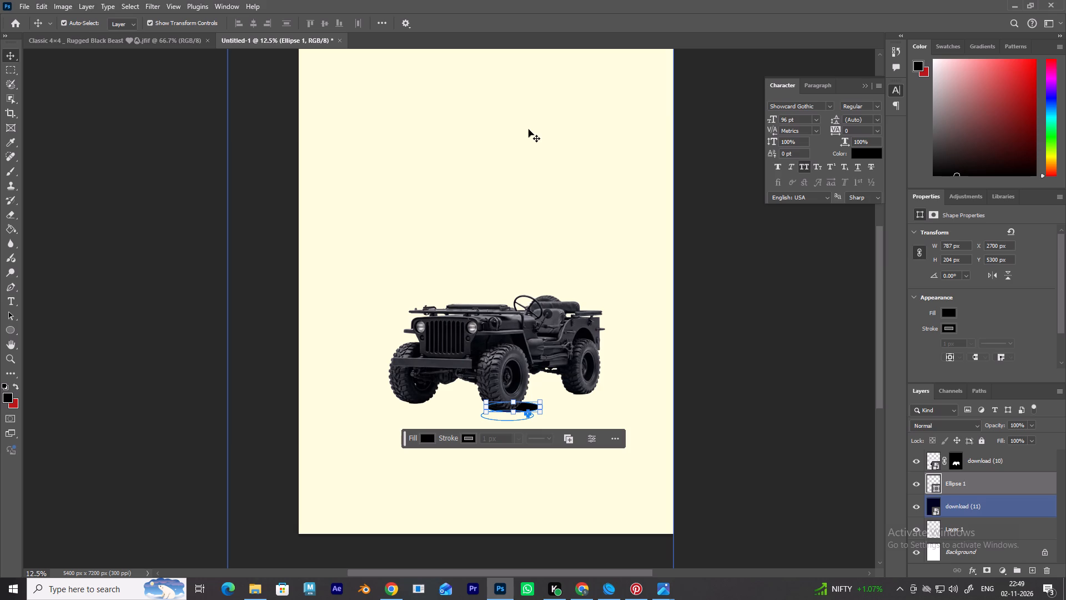
# Deselect the ellipse shape layer in Photoshop.
pyautogui.click(710, 371)
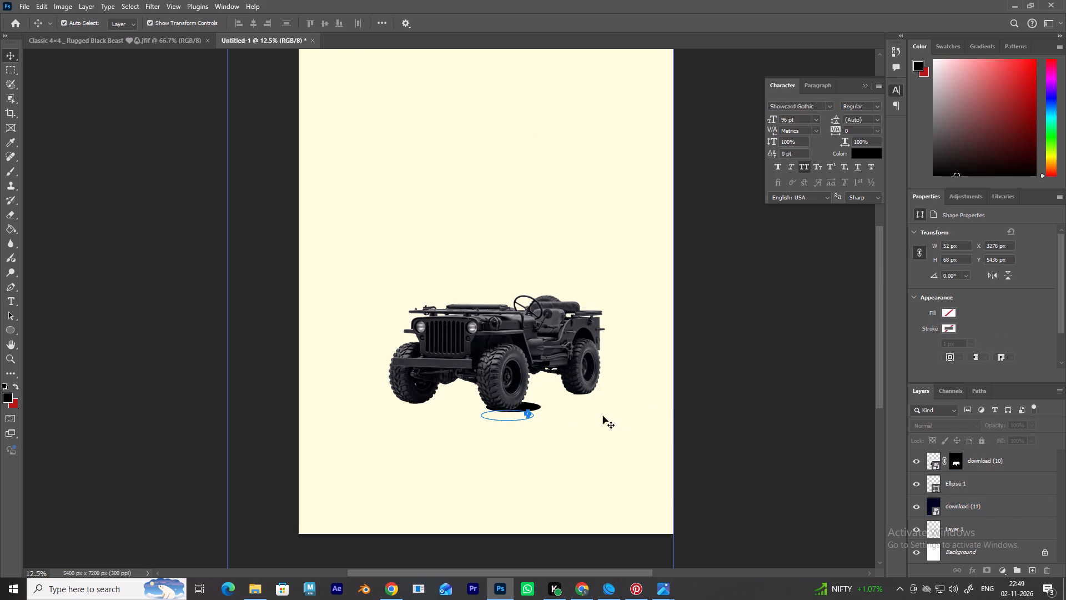
# Undo the recent repositioning of the black ellipse beneath the front wheel and deselect its layer.
pyautogui.hotkey('ctrl', 'z')
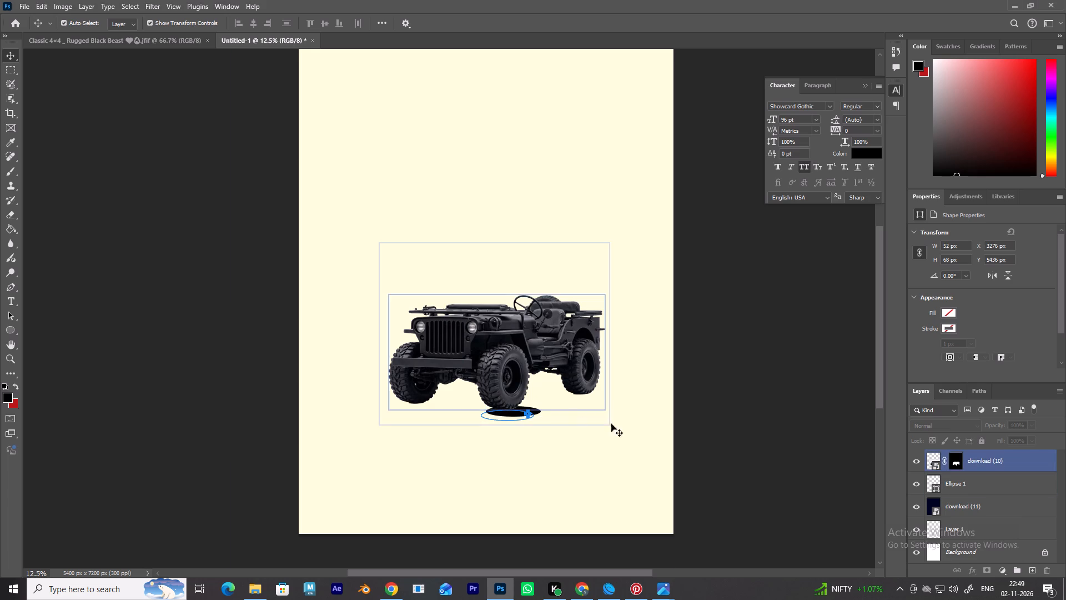
pyautogui.click(968, 482)
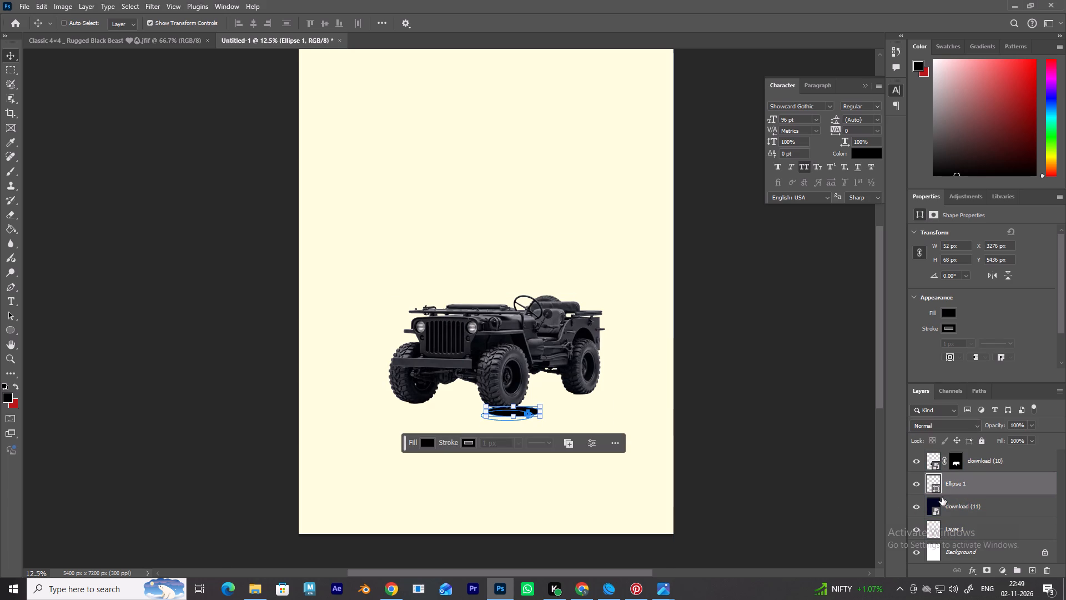
pyautogui.hotkey('ctrl', 'z')
pyautogui.hotkey('ctrl', 'z')
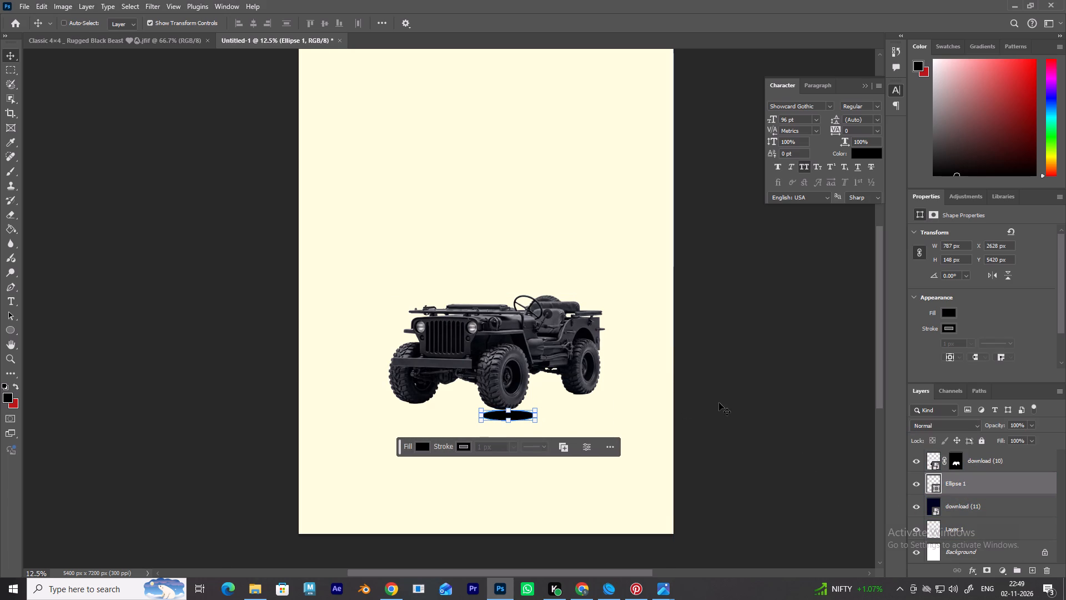
pyautogui.click(834, 363)
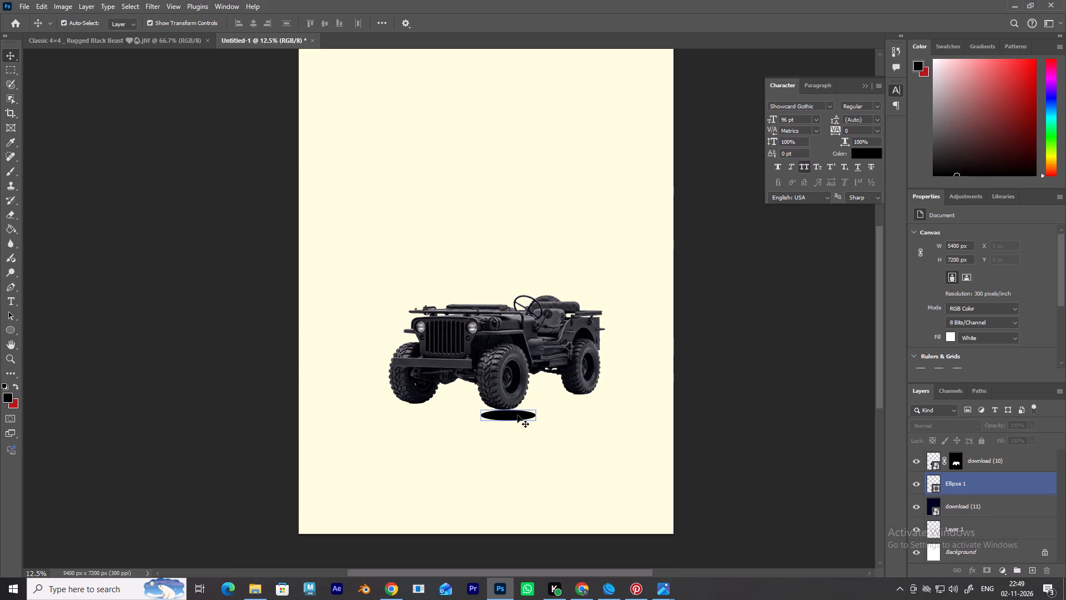
# Move the black ellipse up behind the bottom of the nearer front wheel, at about X 2700, Y 5284 px.
pyautogui.moveTo(517, 415); pyautogui.dragTo(523, 407)
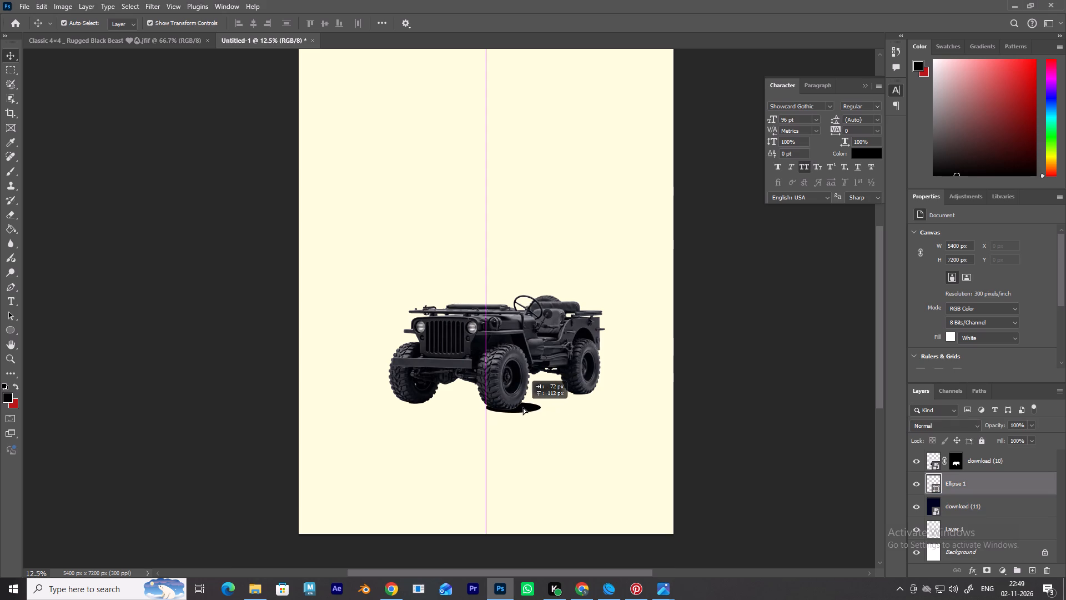
pyautogui.moveTo(523, 407); pyautogui.dragTo(524, 406)
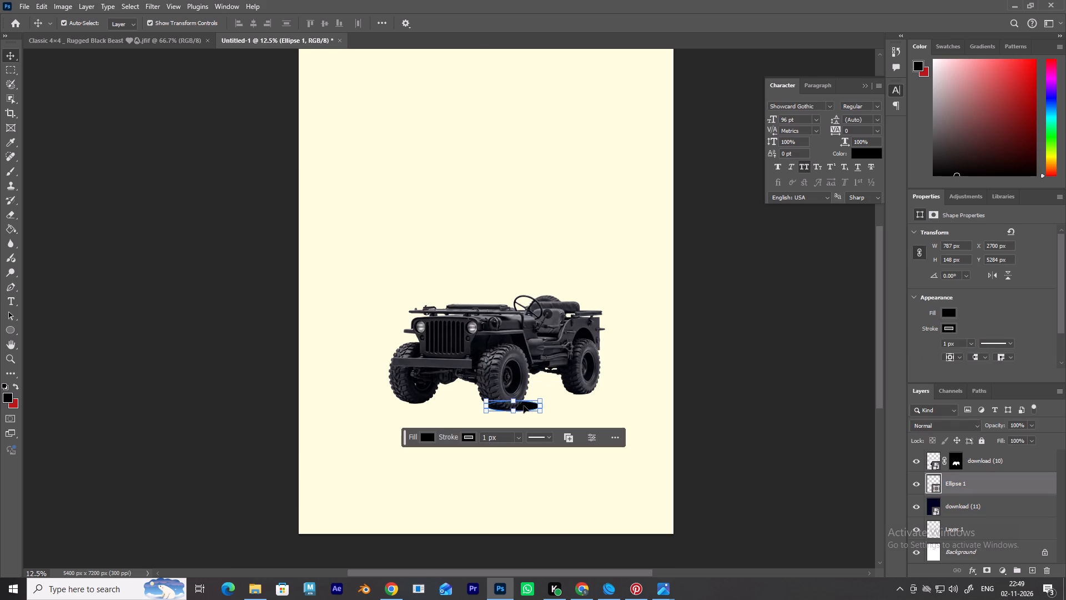
# Duplicate the black ellipse and place the copy behind the bottom of the rear wheel, at about X 3828, Y 5044 px.
pyautogui.keyDown('alt'); pyautogui.moveTo(524, 406); pyautogui.dragTo(590, 404); pyautogui.keyUp('alt')
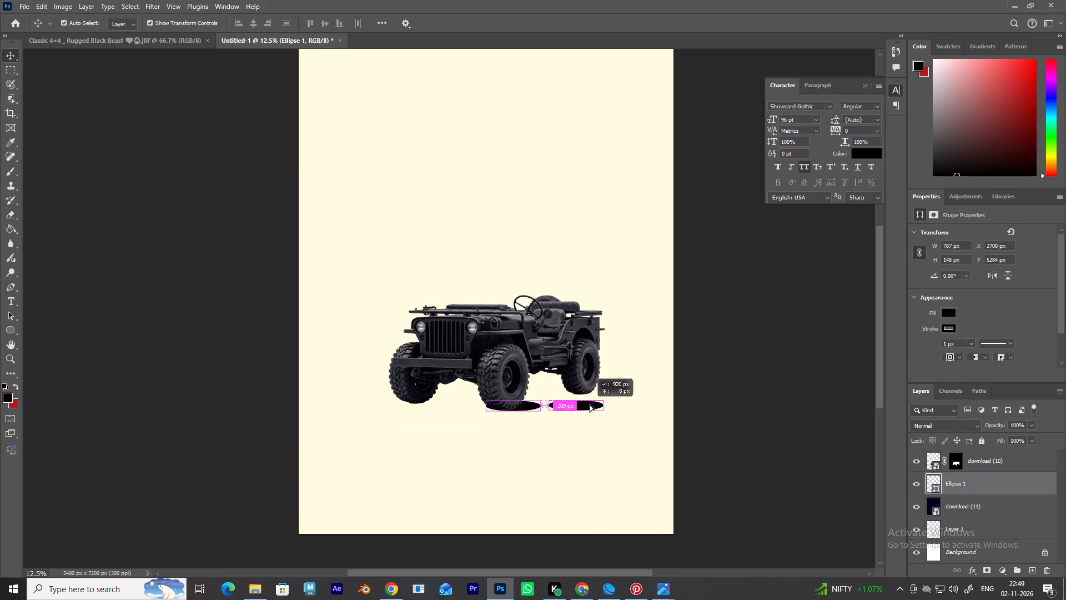
pyautogui.keyDown('alt'); pyautogui.moveTo(590, 404); pyautogui.dragTo(599, 395); pyautogui.keyUp('alt')
pyautogui.moveTo(600, 392); pyautogui.dragTo(602, 390)
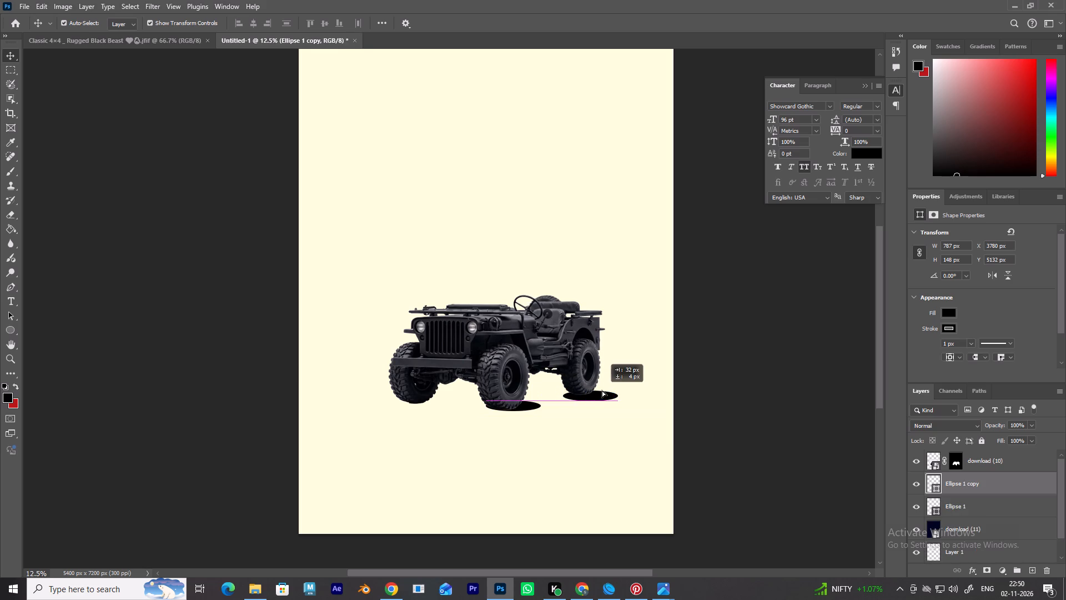
pyautogui.moveTo(602, 390); pyautogui.dragTo(604, 388)
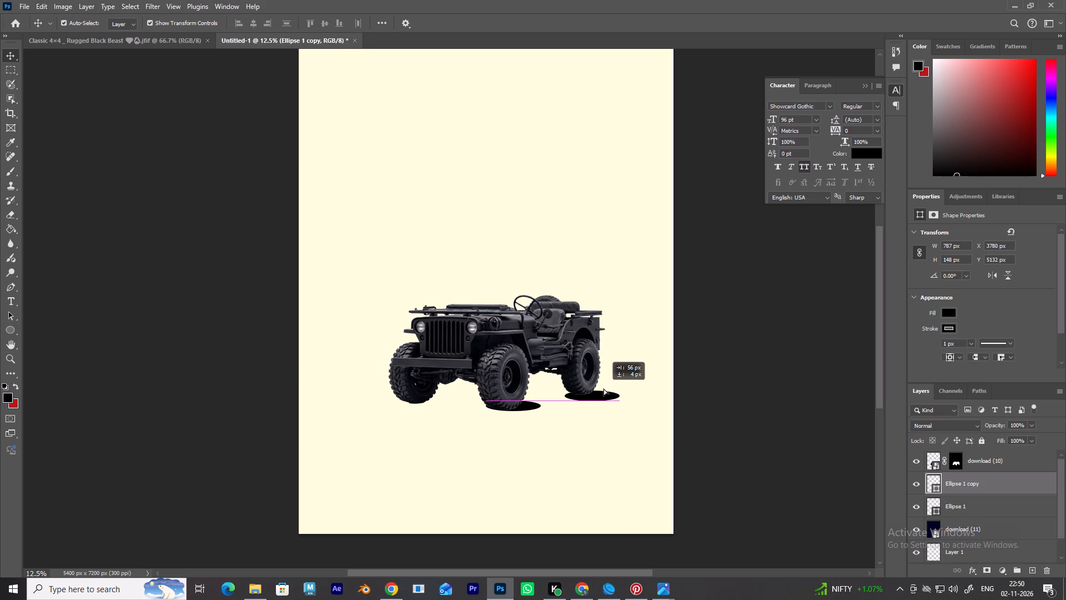
pyautogui.moveTo(604, 388); pyautogui.dragTo(603, 386)
pyautogui.keyDown('alt'); pyautogui.moveTo(603, 386); pyautogui.dragTo(603, 387); pyautogui.keyUp('alt')
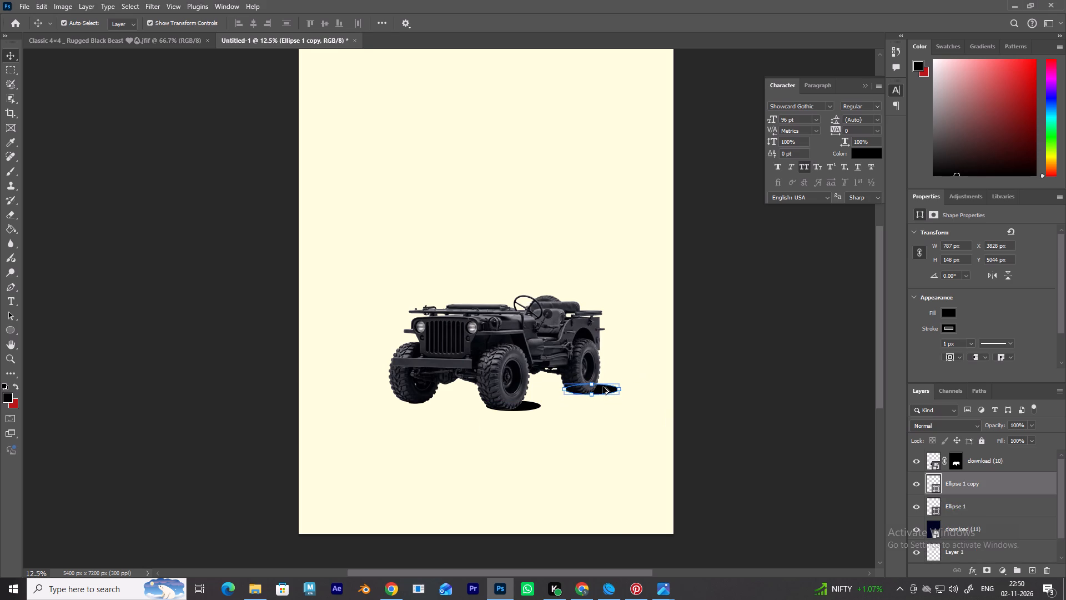
# Duplicate the rear wheel's ellipse and place the copy beneath the farther front wheel, at about X 1500, Y 5210 px.
pyautogui.keyDown('alt'); pyautogui.moveTo(603, 387); pyautogui.dragTo(471, 407); pyautogui.keyUp('alt')
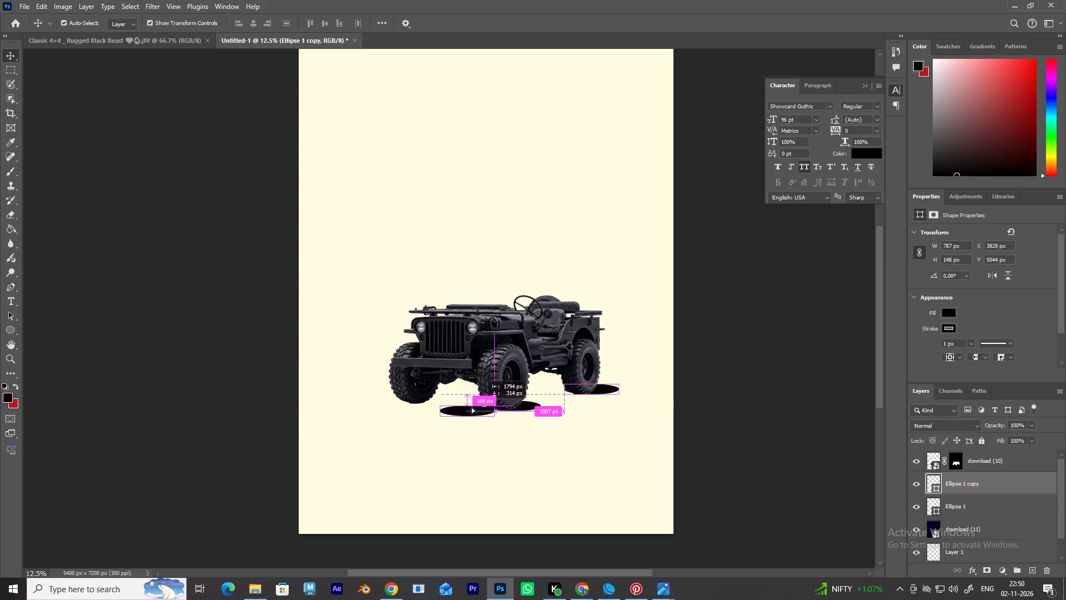
pyautogui.keyDown('alt'); pyautogui.moveTo(471, 407); pyautogui.dragTo(441, 397); pyautogui.keyUp('alt')
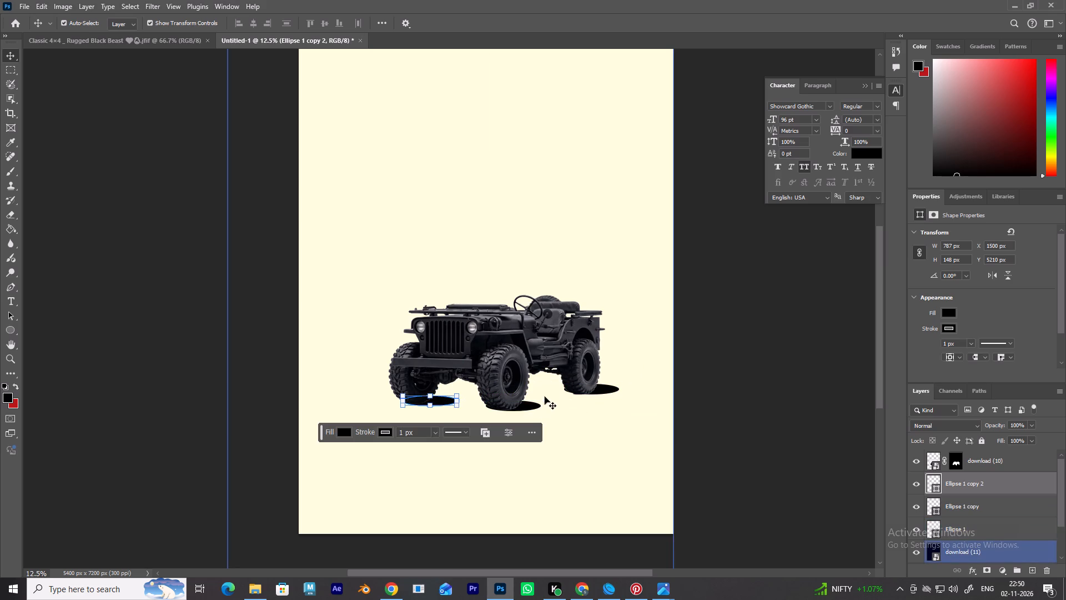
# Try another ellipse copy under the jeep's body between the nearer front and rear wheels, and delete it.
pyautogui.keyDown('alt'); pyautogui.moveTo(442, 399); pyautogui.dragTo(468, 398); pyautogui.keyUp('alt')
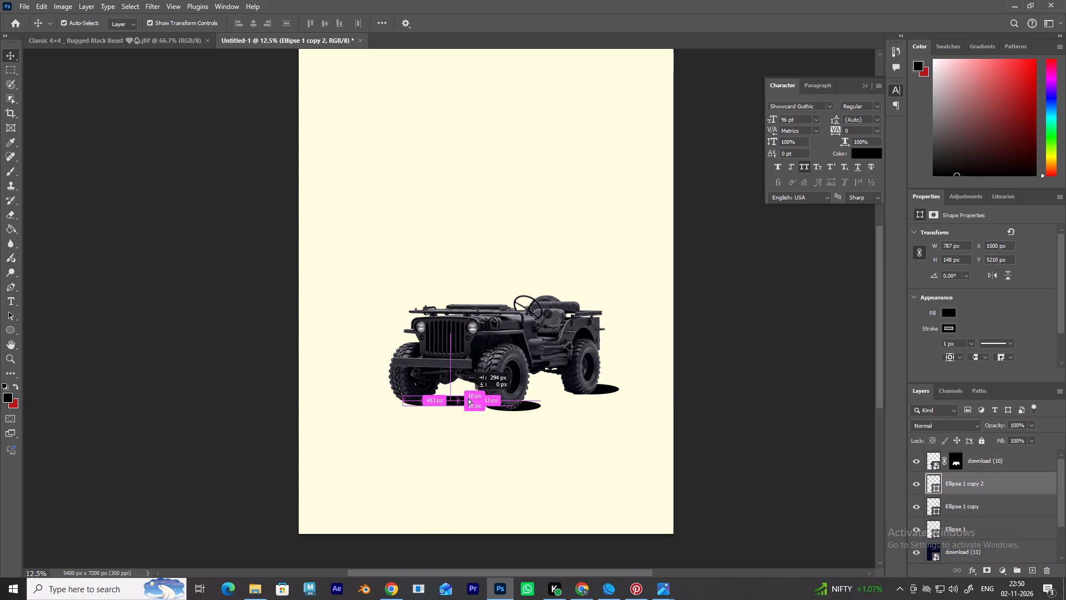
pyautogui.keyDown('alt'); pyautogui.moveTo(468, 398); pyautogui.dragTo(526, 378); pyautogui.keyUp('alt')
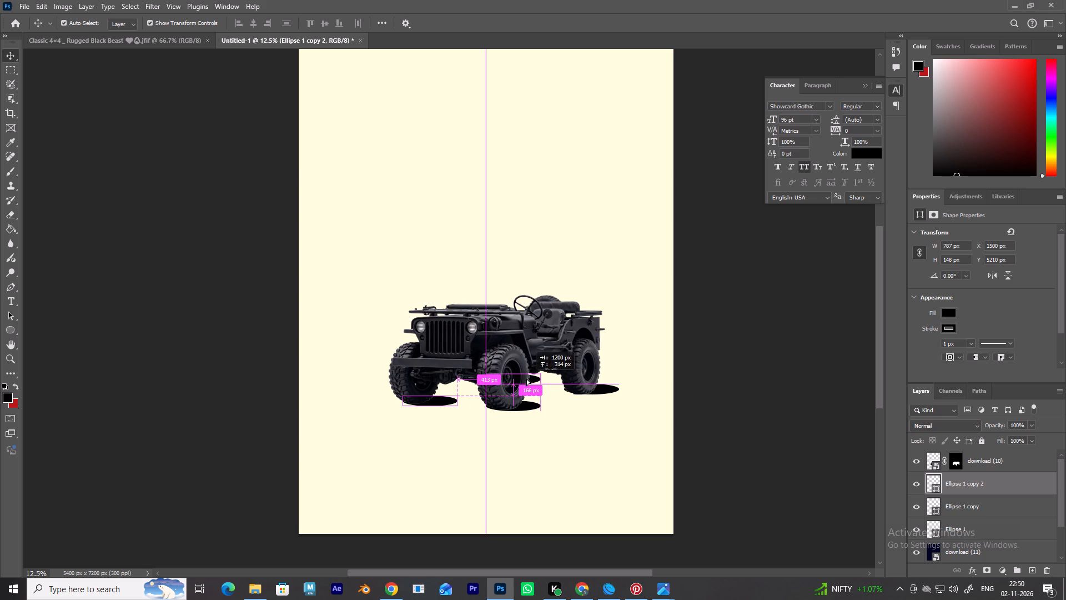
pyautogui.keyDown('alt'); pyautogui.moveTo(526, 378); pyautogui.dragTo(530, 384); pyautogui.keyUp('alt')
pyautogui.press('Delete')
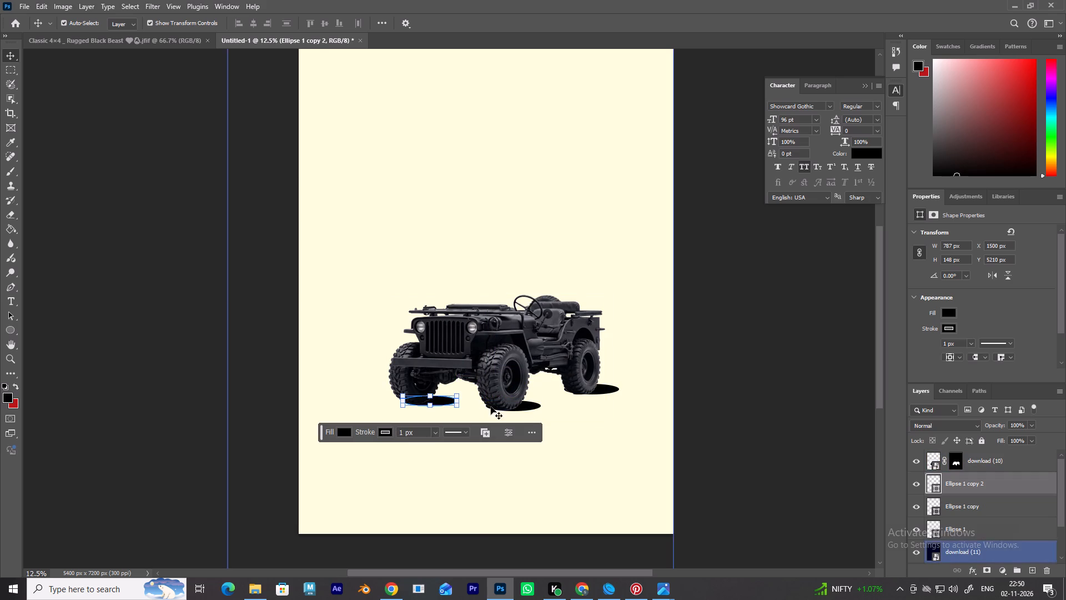
# Narrow the rear wheel's ellipse to about 667 x 144 px and shift it slightly toward the jeep's back end.
pyautogui.click(517, 407)
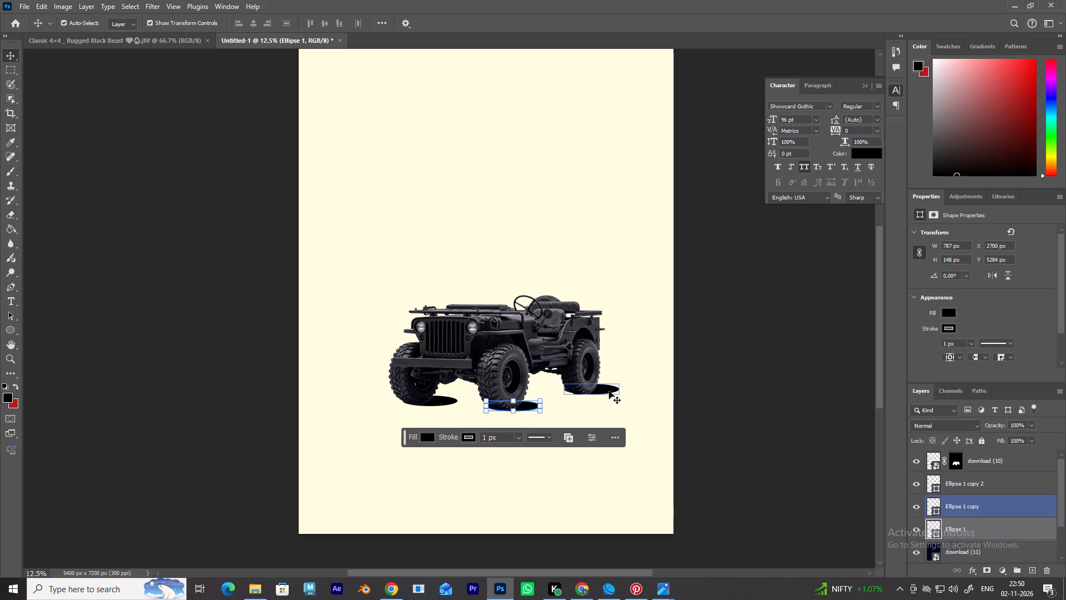
pyautogui.click(609, 391)
pyautogui.click(618, 387)
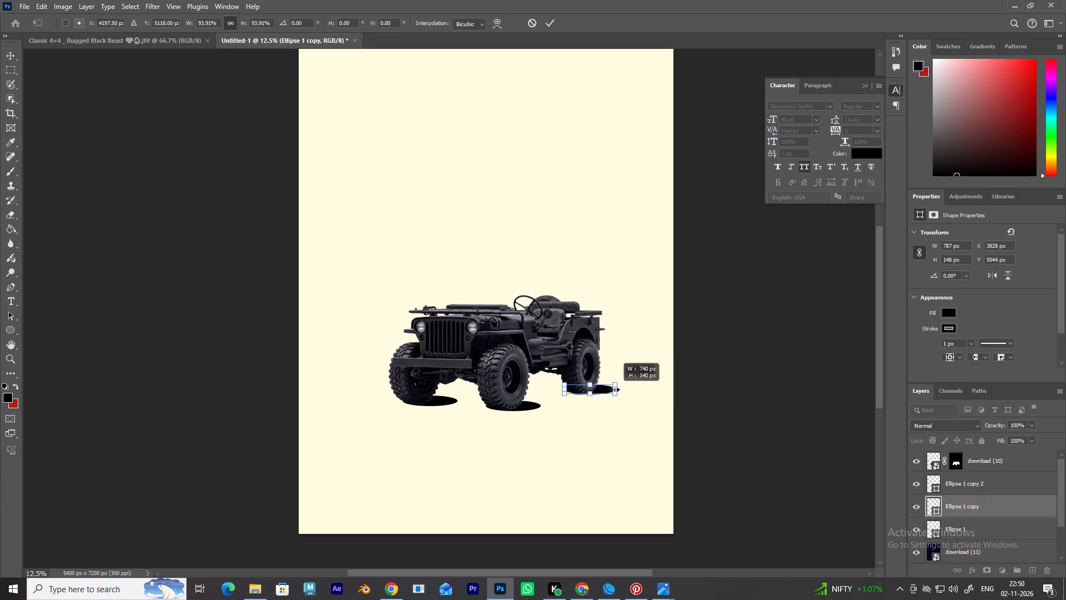
pyautogui.click(614, 386)
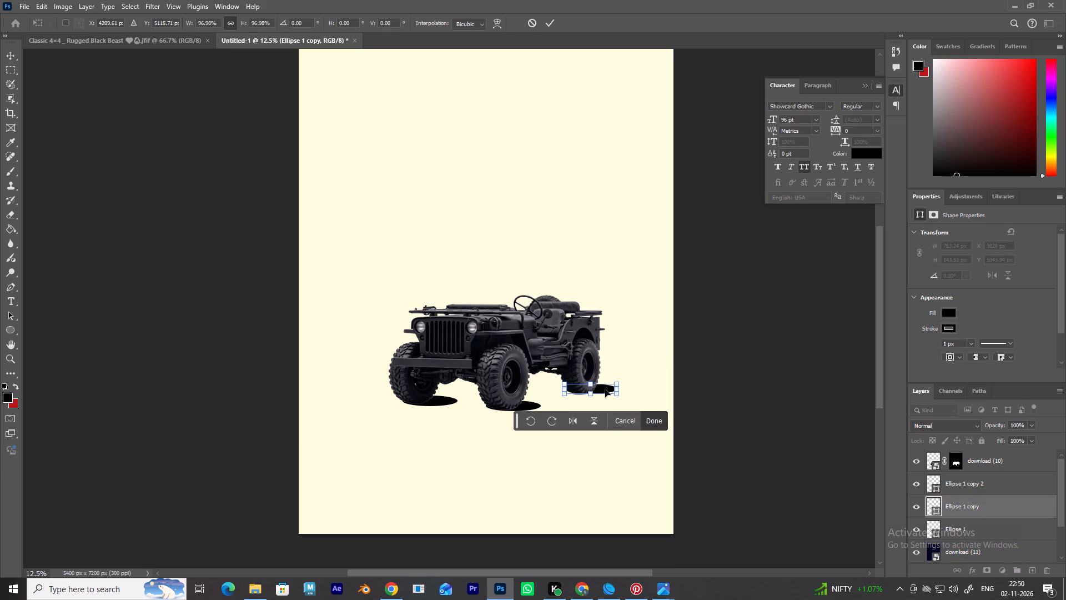
pyautogui.moveTo(605, 389); pyautogui.dragTo(600, 391)
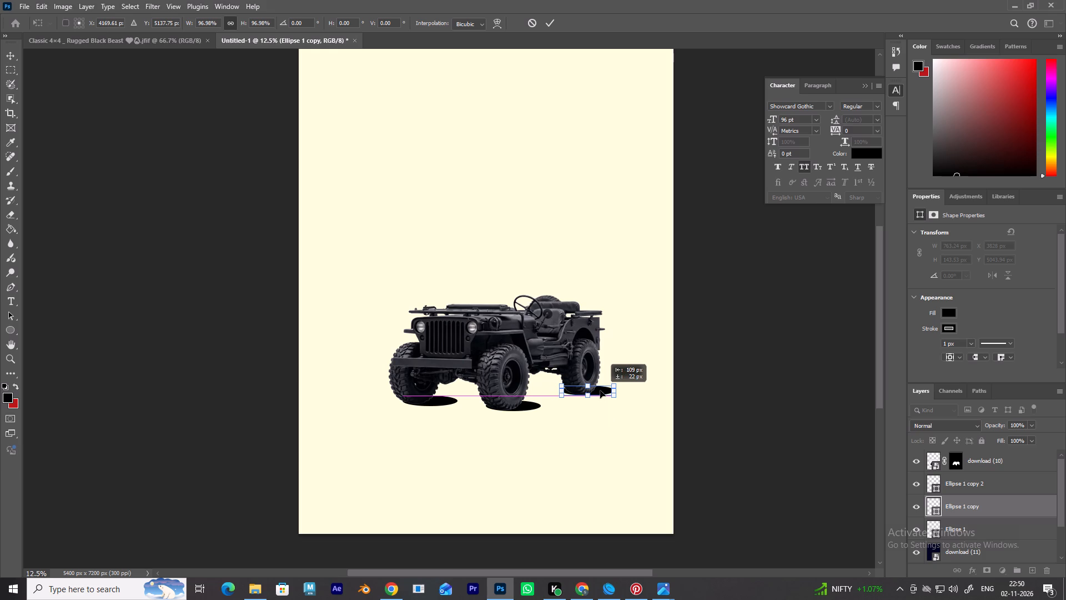
pyautogui.moveTo(600, 391); pyautogui.dragTo(595, 392)
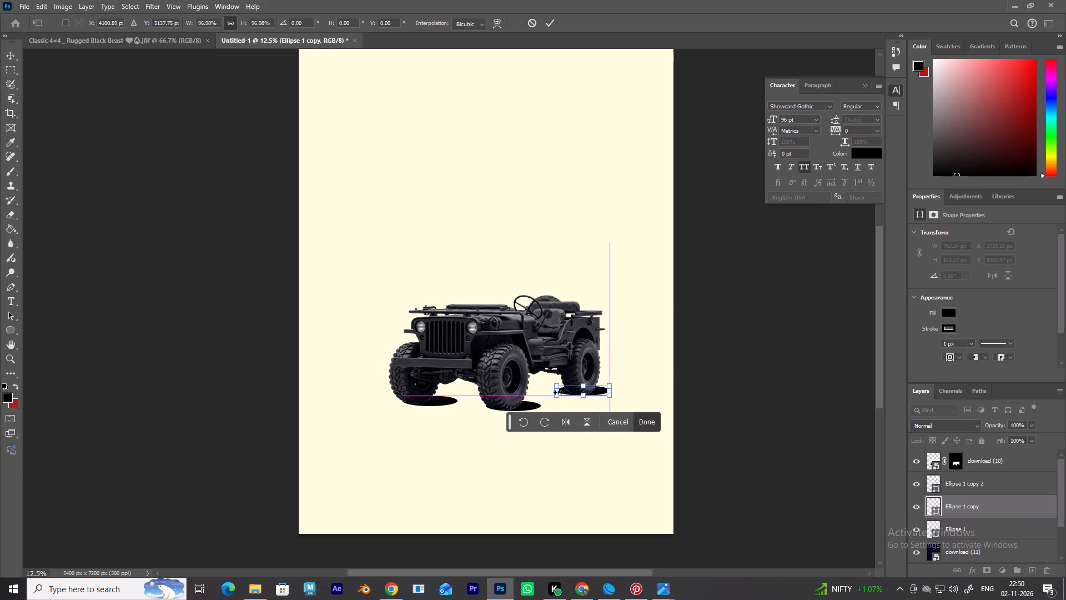
pyautogui.keyDown('shift'); pyautogui.moveTo(558, 392); pyautogui.dragTo(565, 391); pyautogui.keyUp('shift')
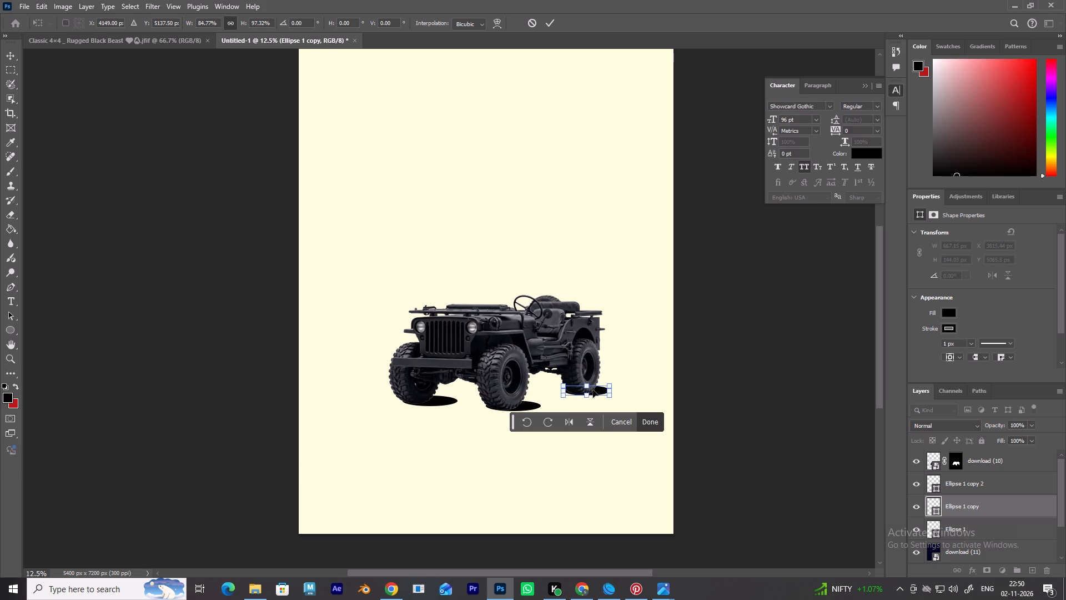
pyautogui.keyDown('shift'); pyautogui.click(595, 390); pyautogui.keyUp('shift')
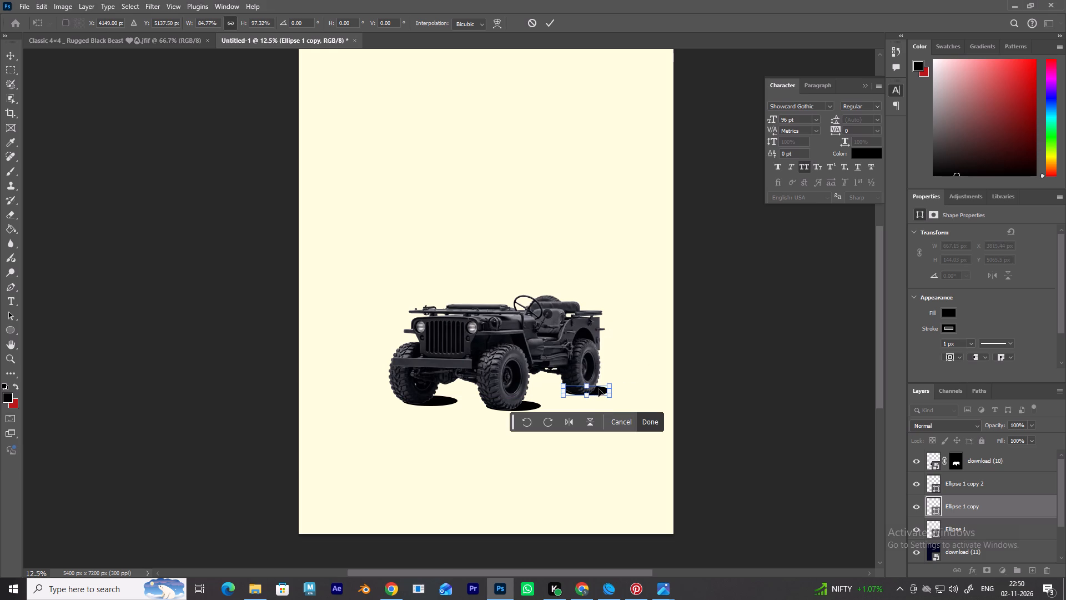
pyautogui.click(599, 388)
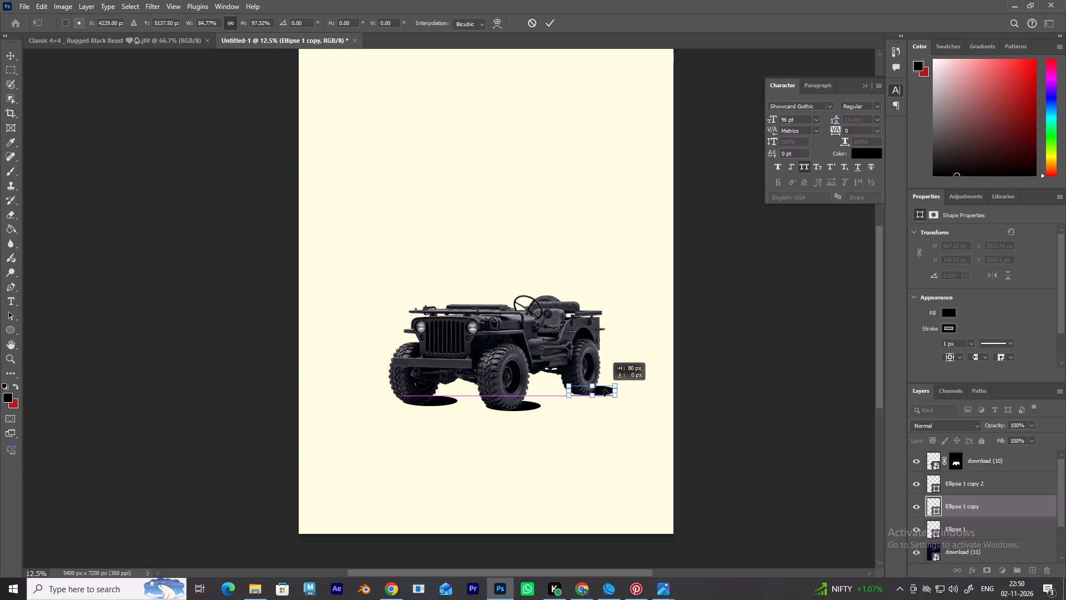
pyautogui.click(800, 338)
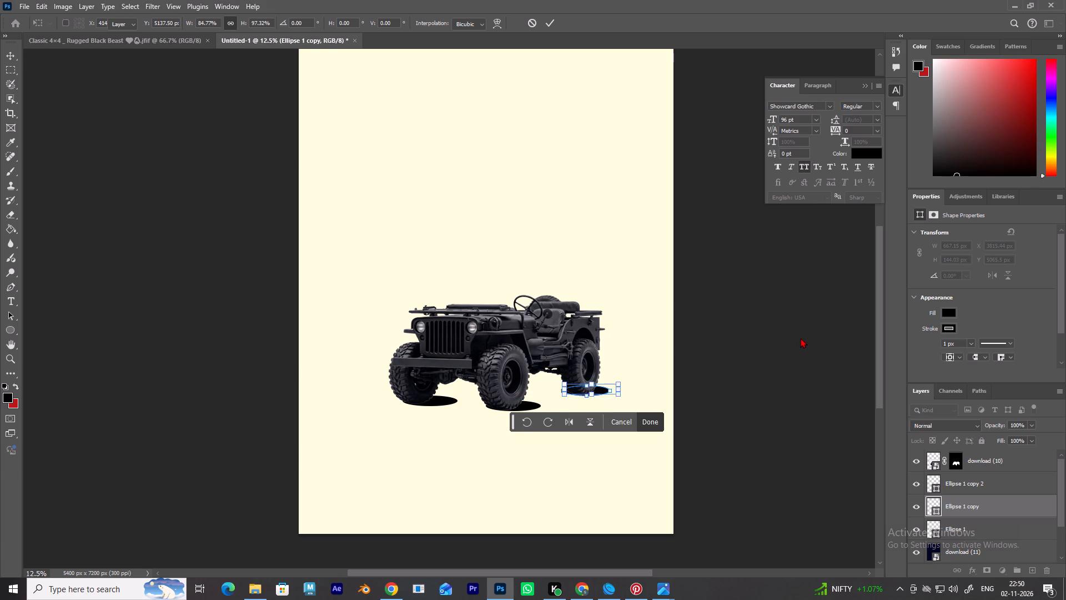
pyautogui.click(778, 336)
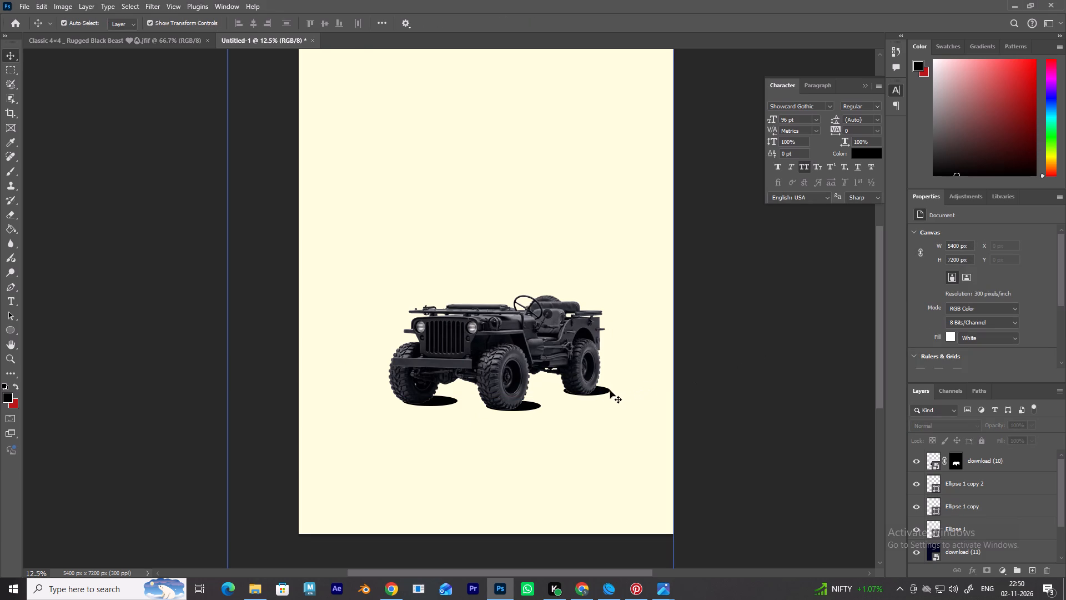
pyautogui.moveTo(602, 392); pyautogui.dragTo(602, 393)
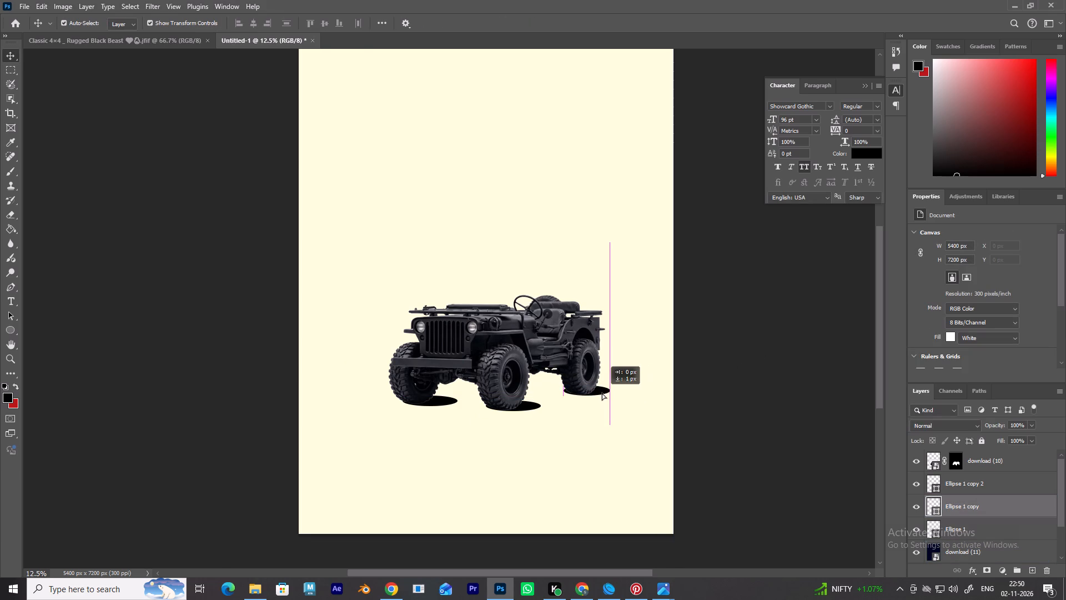
pyautogui.moveTo(602, 393); pyautogui.dragTo(608, 393)
pyautogui.click(716, 381)
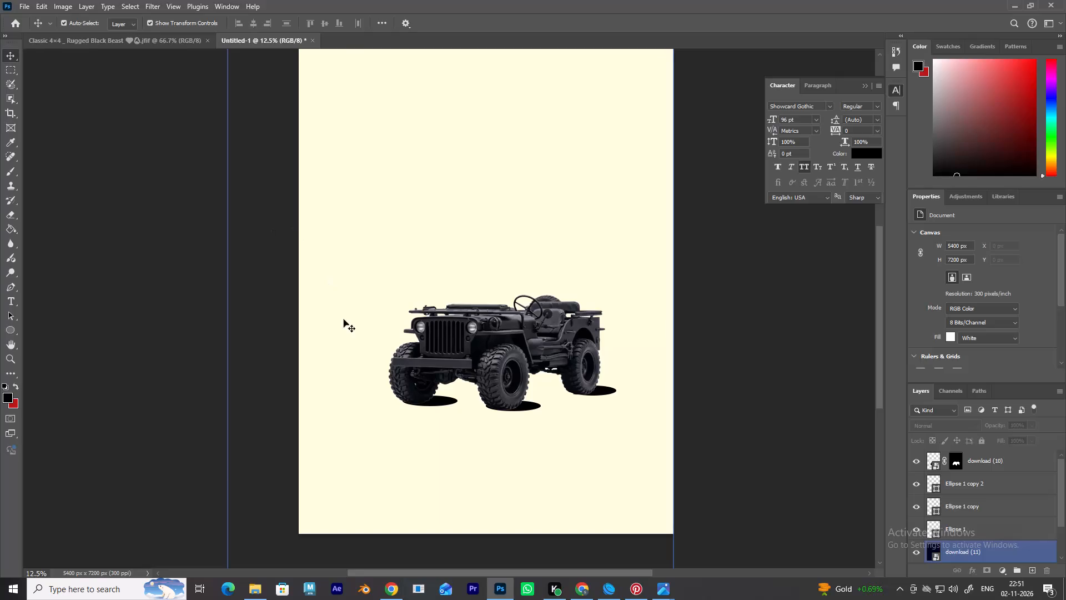
# Examine the farther front wheel's shadow ellipse up close, and compare the jeep with that ellipse hidden and shown.
pyautogui.click(444, 404)
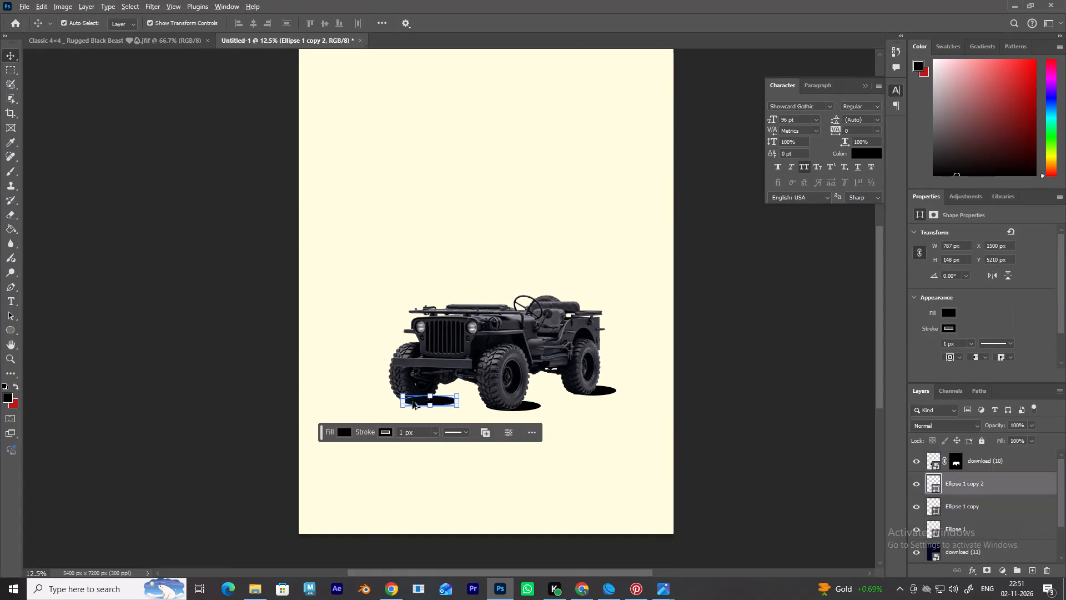
pyautogui.keyDown('alt'); pyautogui.scroll(17, 409, 401); pyautogui.keyUp('alt')
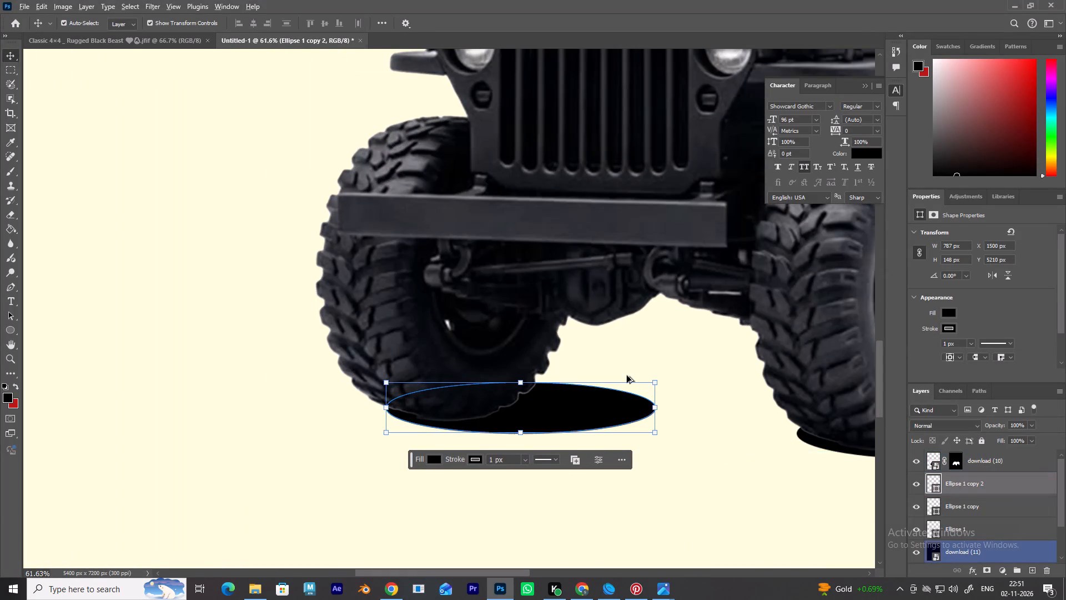
pyautogui.keyDown('alt'); pyautogui.scroll(-5, 625, 376); pyautogui.keyUp('alt')
pyautogui.keyDown('alt'); pyautogui.scroll(8, 621, 374); pyautogui.keyUp('alt')
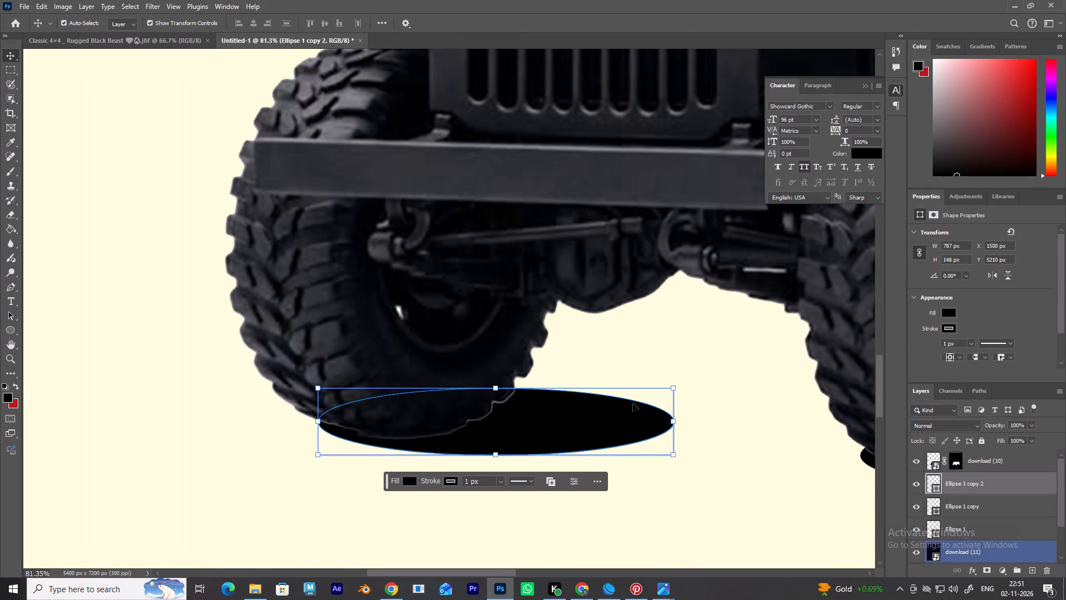
pyautogui.keyDown('alt'); pyautogui.scroll(-17, 419, 413); pyautogui.keyUp('alt')
pyautogui.keyDown('alt'); pyautogui.scroll(4, 511, 375); pyautogui.keyUp('alt')
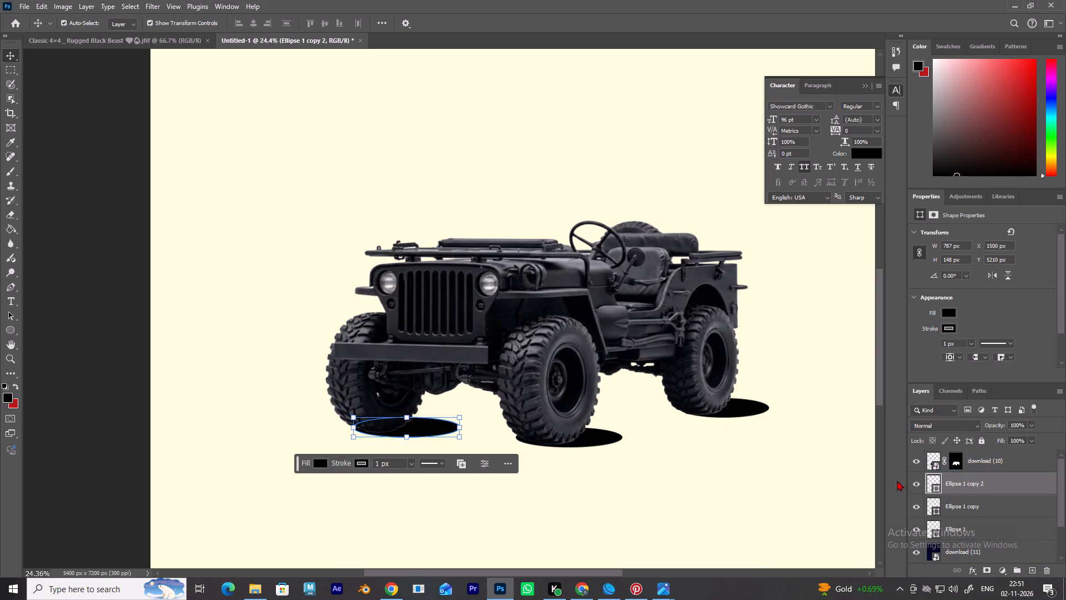
pyautogui.click(918, 483)
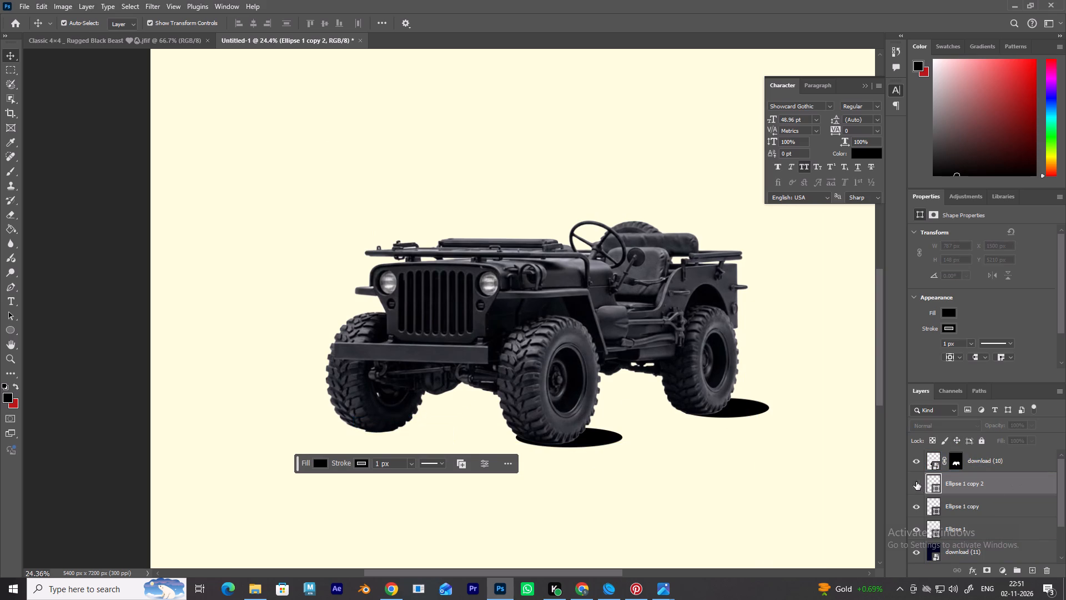
pyautogui.click(916, 482)
# Add a drop shadow to the farther front wheel's ellipse: 100% opacity, -45° angle, 22 px distance, 25% spread, 49 px size, 2% noise.
pyautogui.doubleClick(1011, 484)
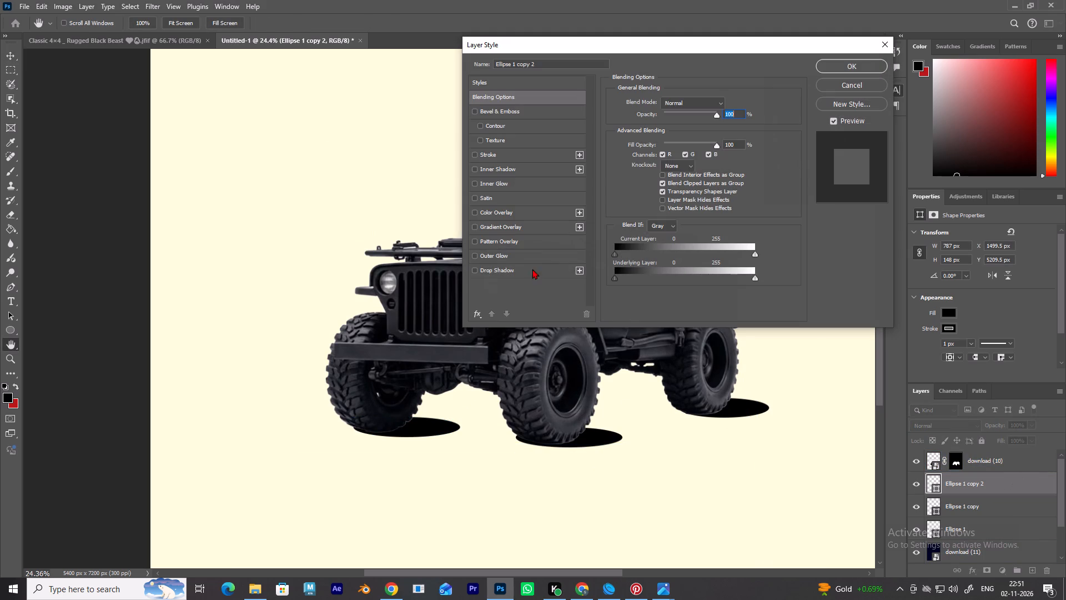
pyautogui.click(497, 268)
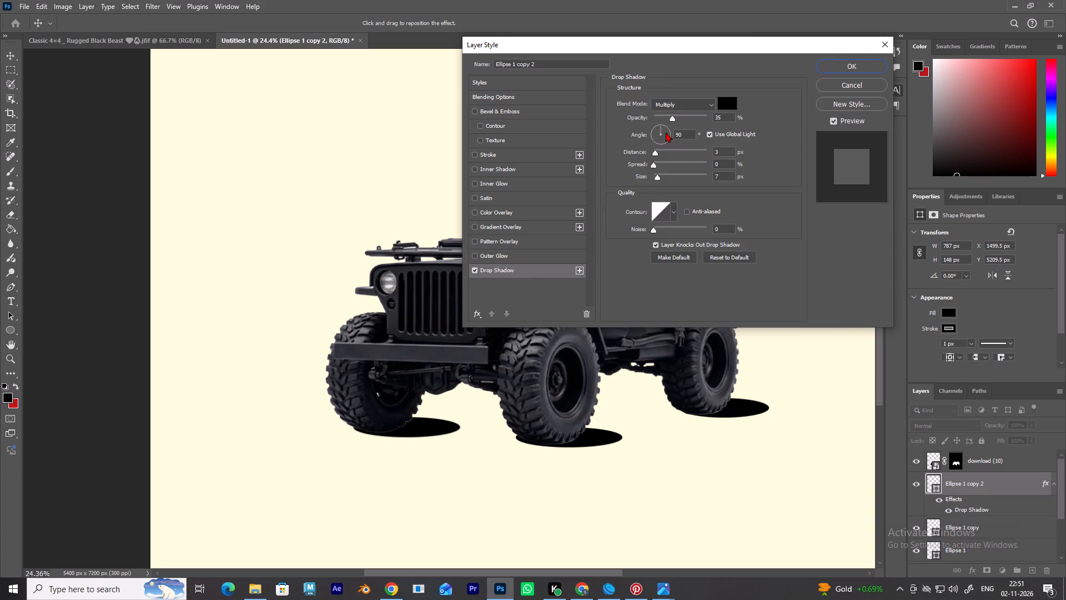
pyautogui.moveTo(672, 117); pyautogui.dragTo(750, 118)
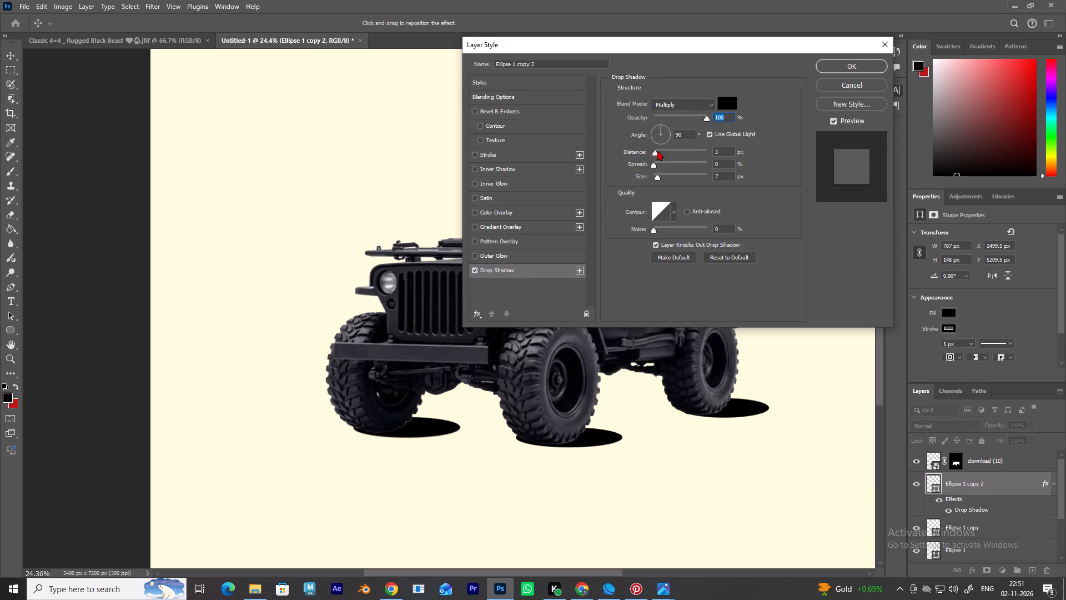
pyautogui.moveTo(656, 151); pyautogui.dragTo(665, 152)
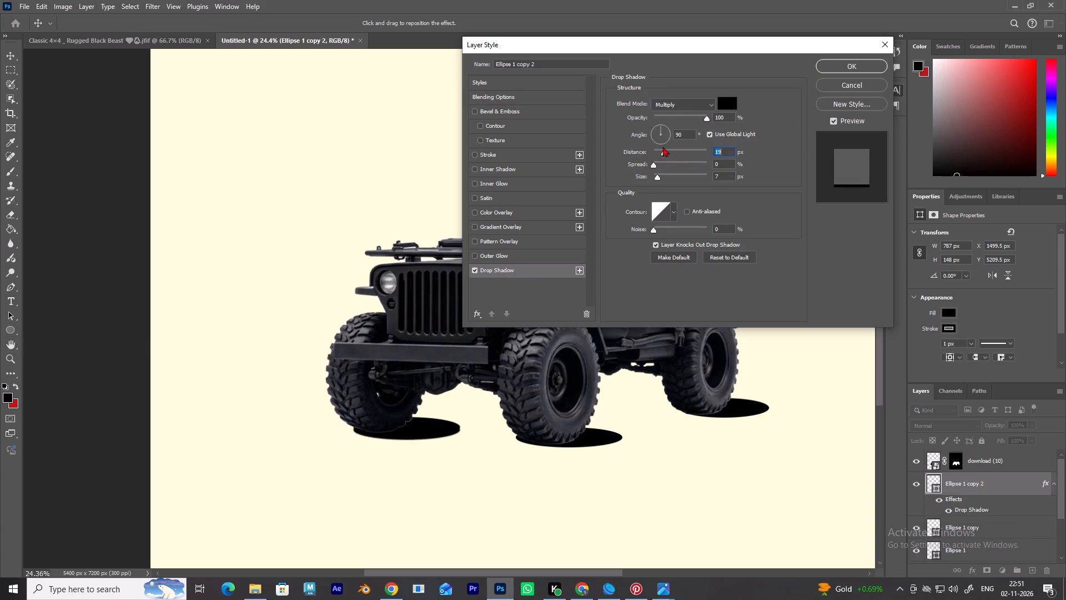
pyautogui.moveTo(661, 128); pyautogui.dragTo(668, 132)
pyautogui.moveTo(668, 139); pyautogui.dragTo(672, 144)
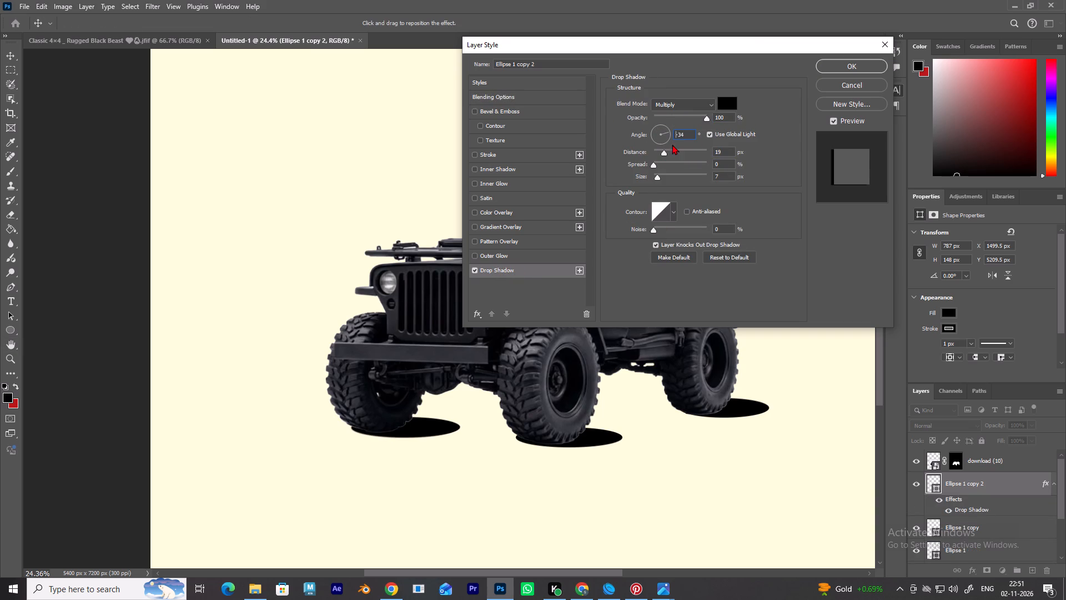
pyautogui.moveTo(672, 144); pyautogui.dragTo(673, 147)
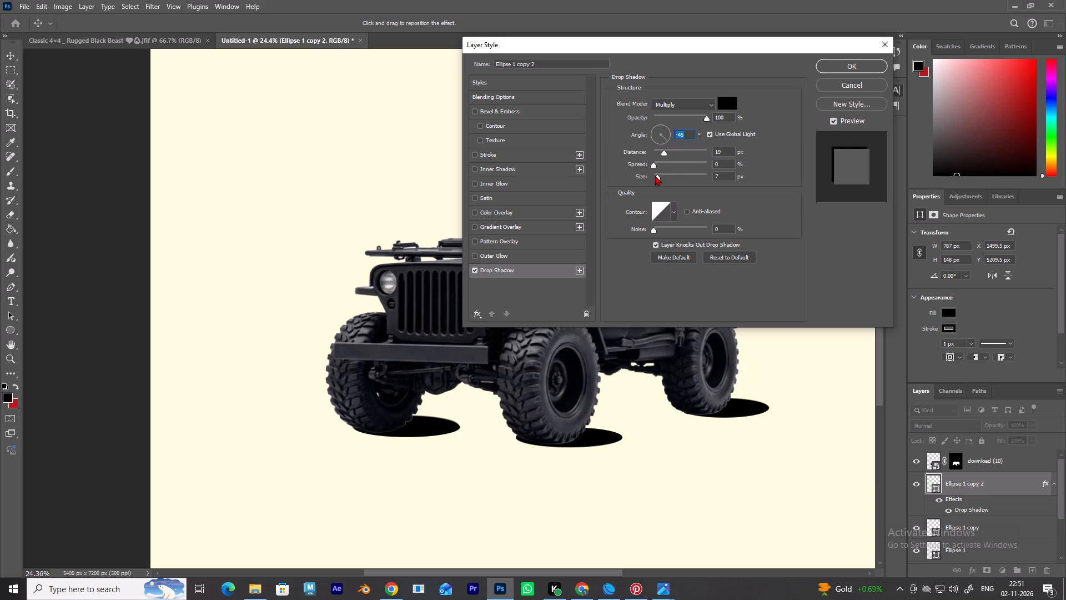
pyautogui.moveTo(655, 176); pyautogui.dragTo(667, 177)
pyautogui.moveTo(653, 163); pyautogui.dragTo(660, 169)
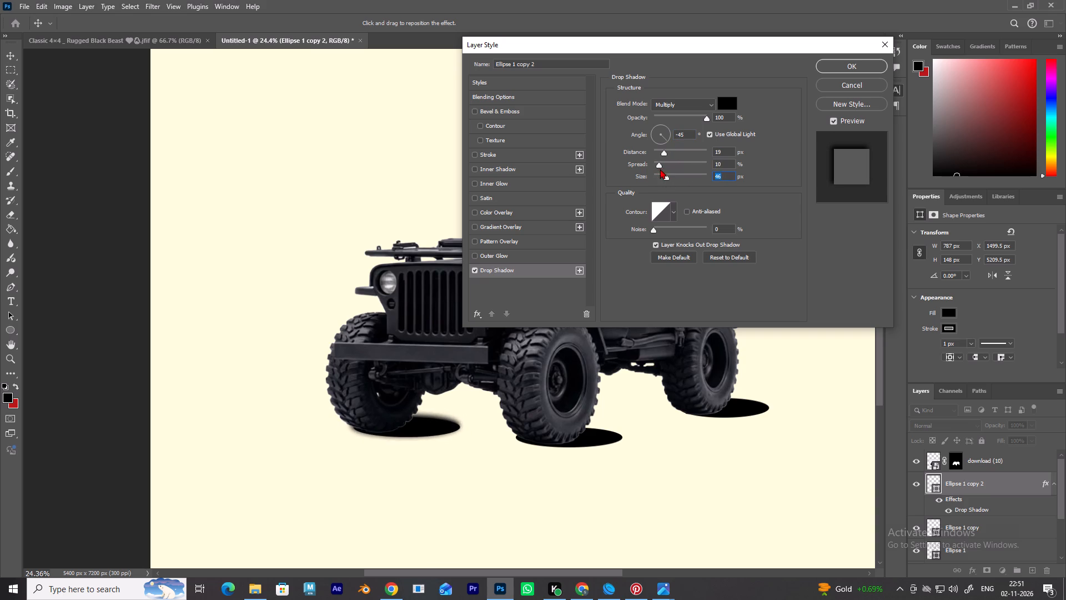
pyautogui.moveTo(660, 169); pyautogui.dragTo(667, 170)
pyautogui.click(667, 176)
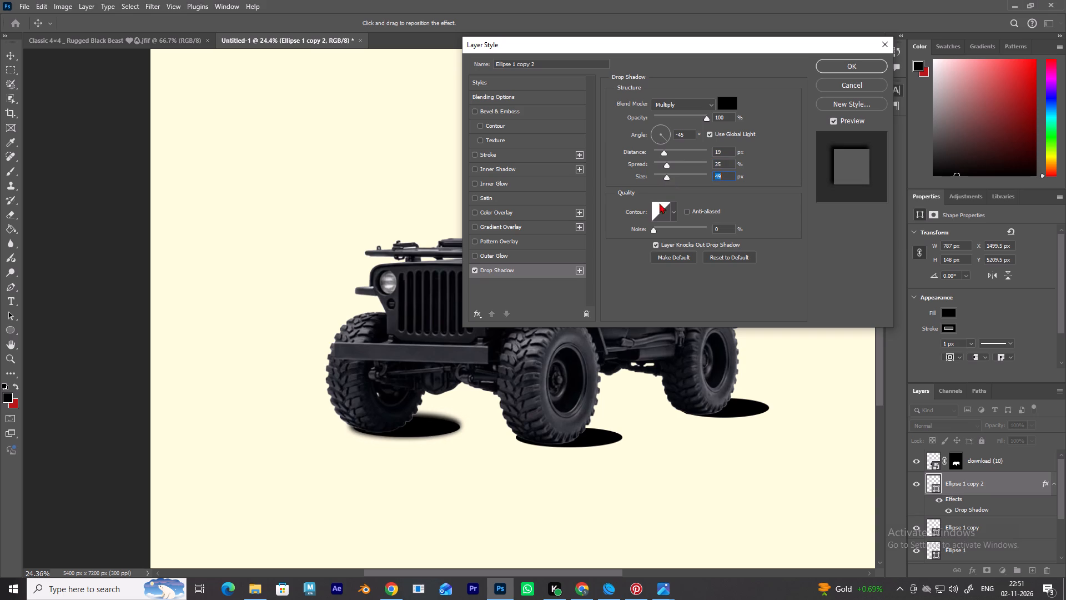
pyautogui.click(653, 231)
pyautogui.moveTo(666, 151); pyautogui.dragTo(696, 161)
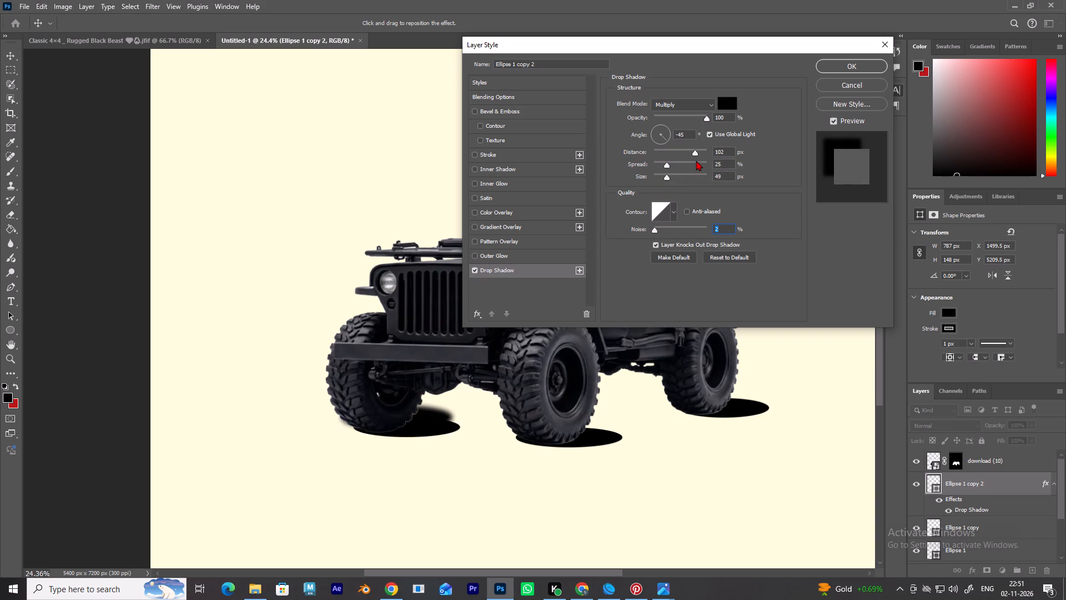
pyautogui.moveTo(696, 161); pyautogui.dragTo(668, 169)
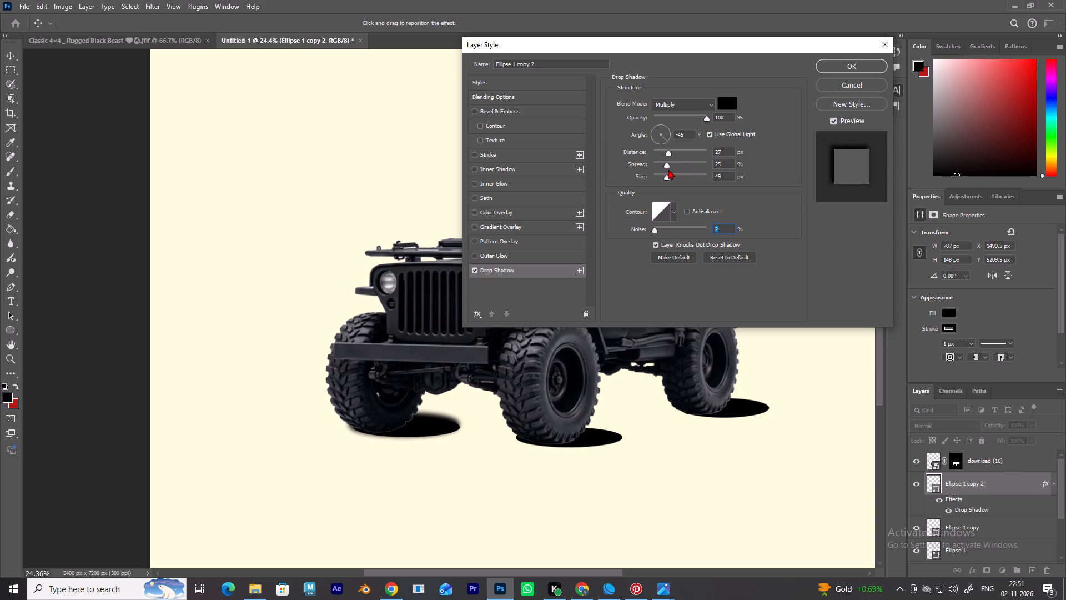
pyautogui.moveTo(668, 169); pyautogui.dragTo(666, 170)
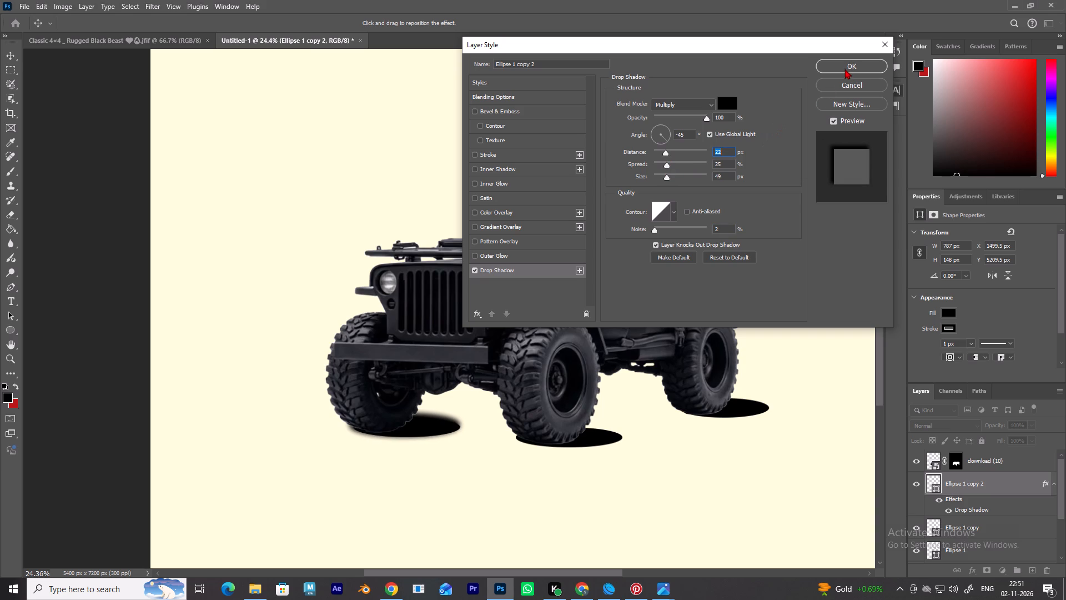
pyautogui.click(844, 68)
# Convert the farther front wheel ellipse's drop shadow into its own layer, and compare it with the ellipse hidden and shown.
pyautogui.click(978, 502)
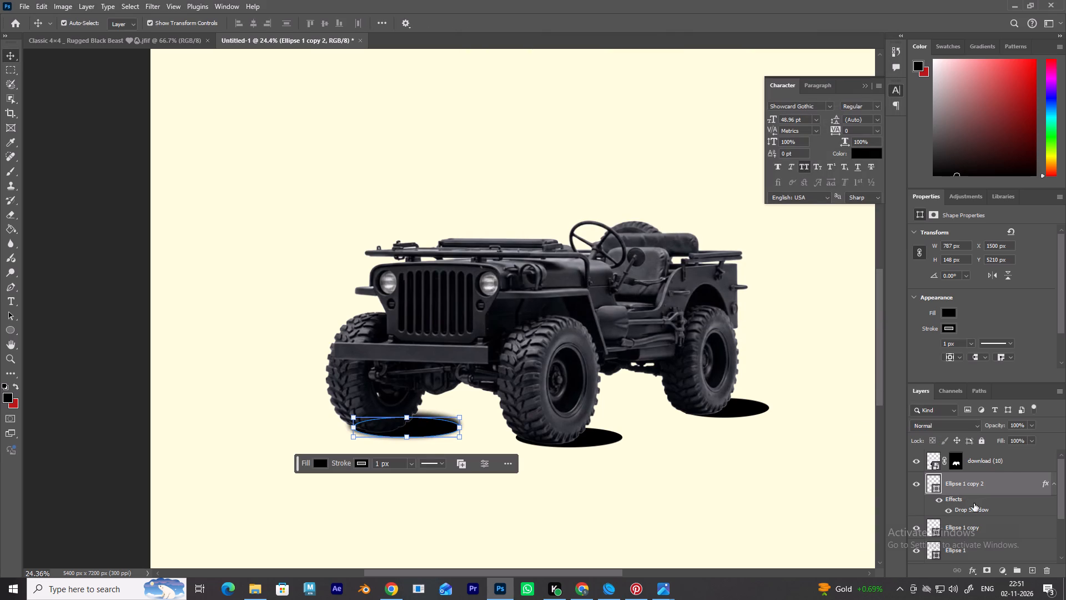
pyautogui.rightClick(974, 503)
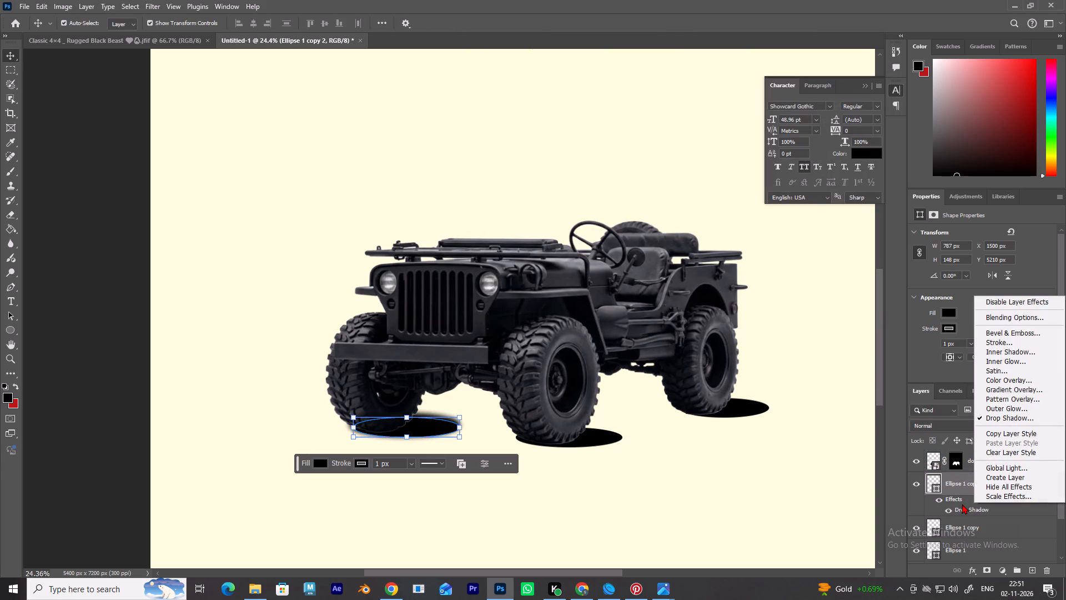
pyautogui.click(1004, 480)
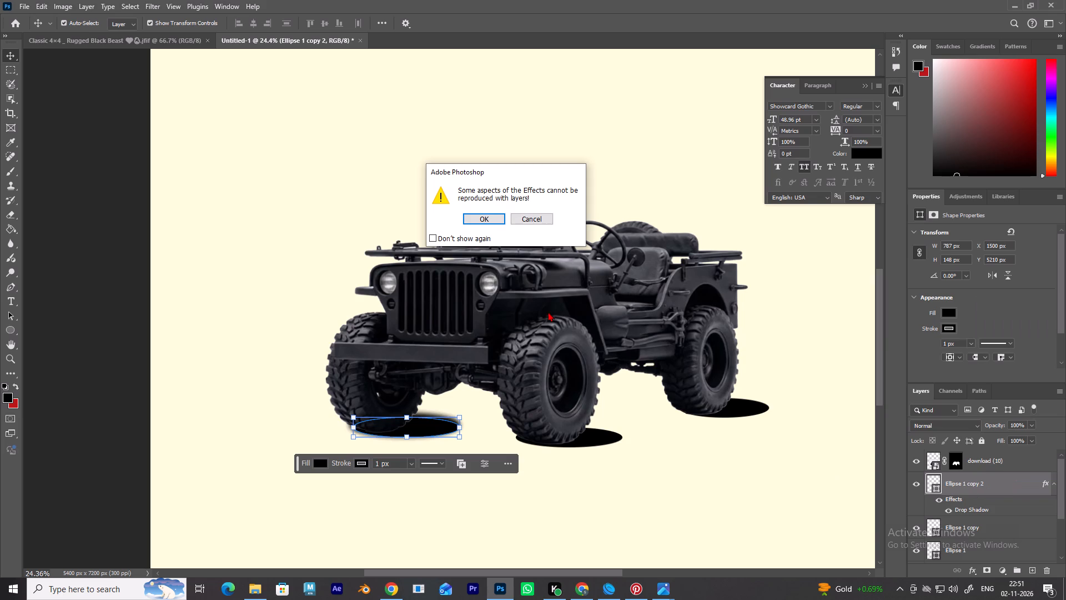
pyautogui.click(485, 221)
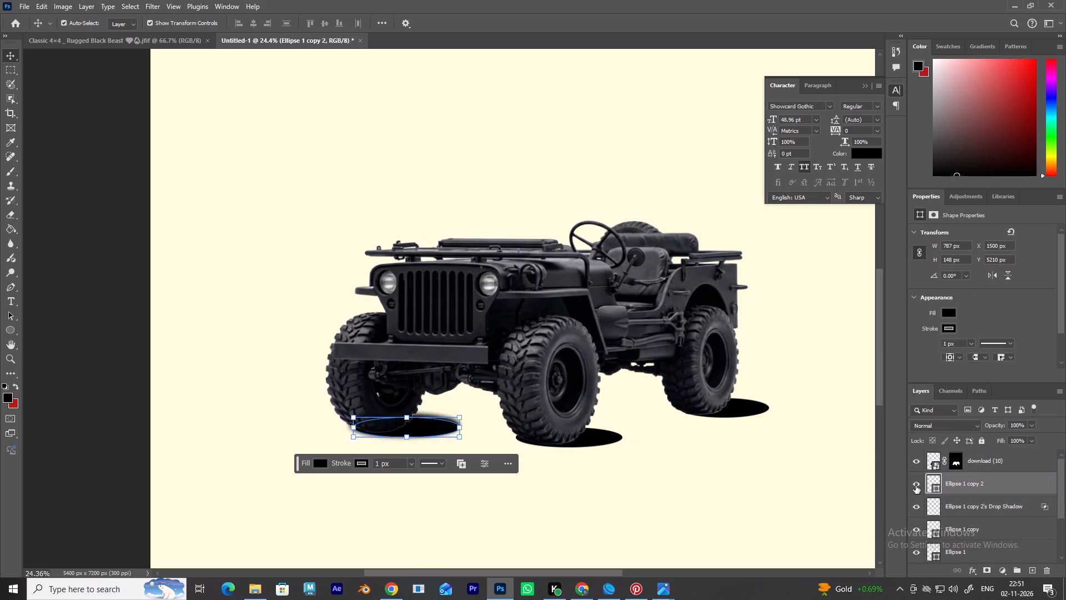
pyautogui.click(916, 486)
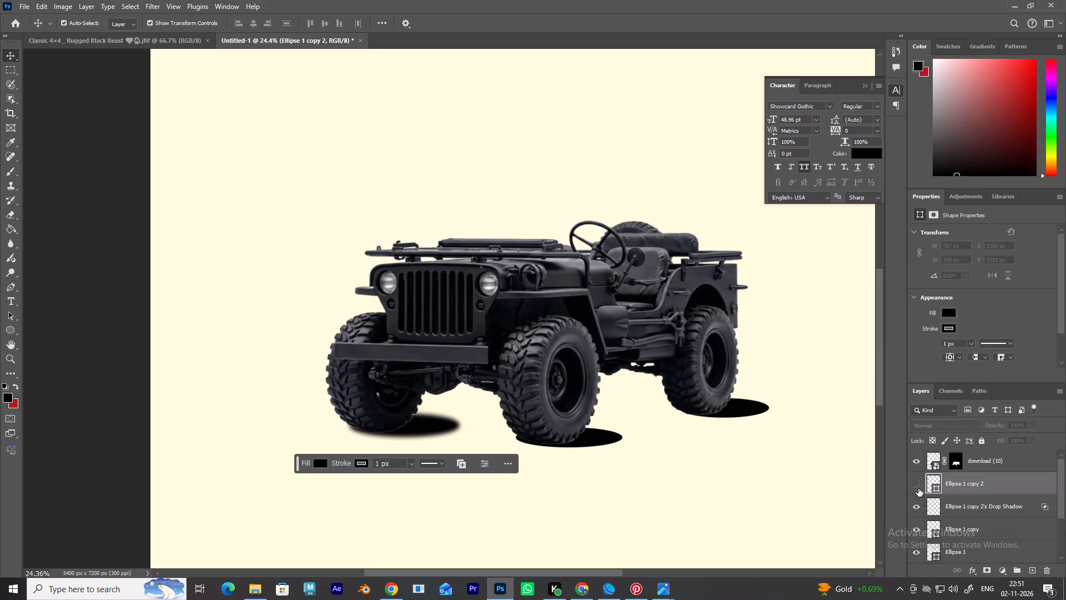
pyautogui.click(920, 492)
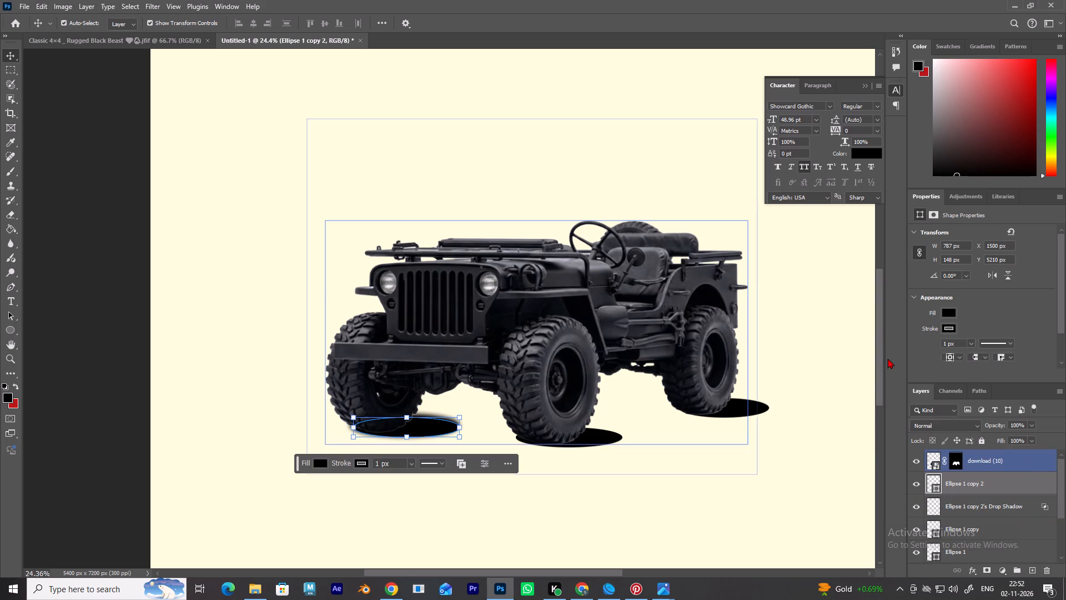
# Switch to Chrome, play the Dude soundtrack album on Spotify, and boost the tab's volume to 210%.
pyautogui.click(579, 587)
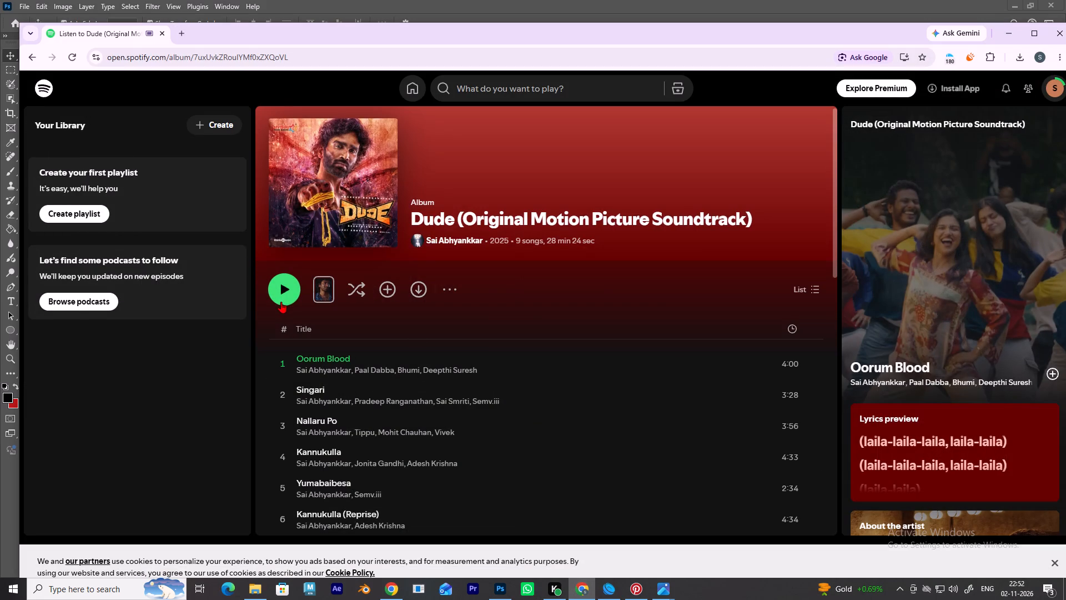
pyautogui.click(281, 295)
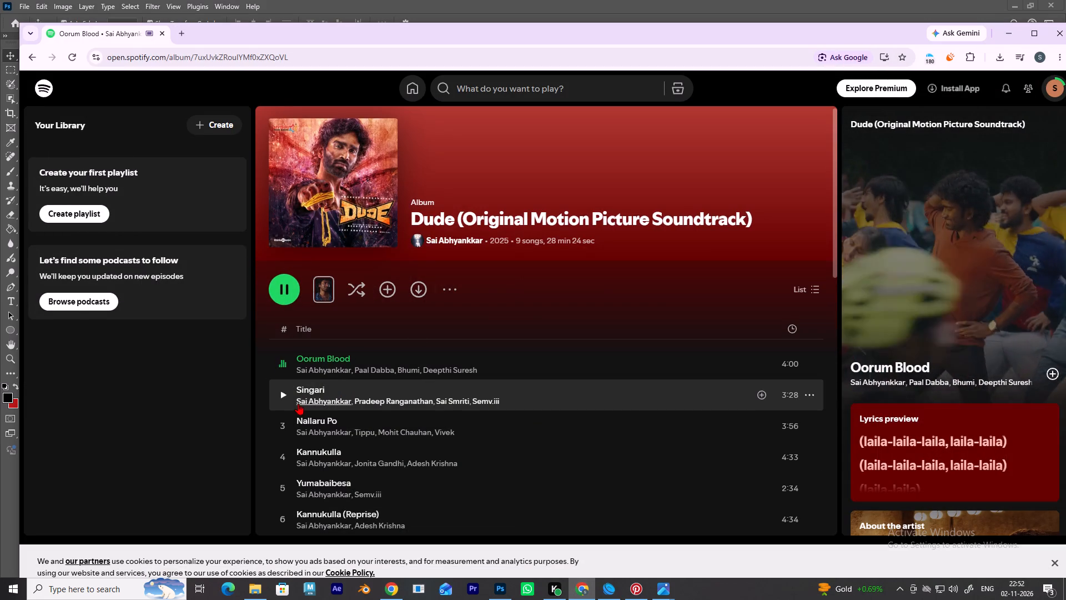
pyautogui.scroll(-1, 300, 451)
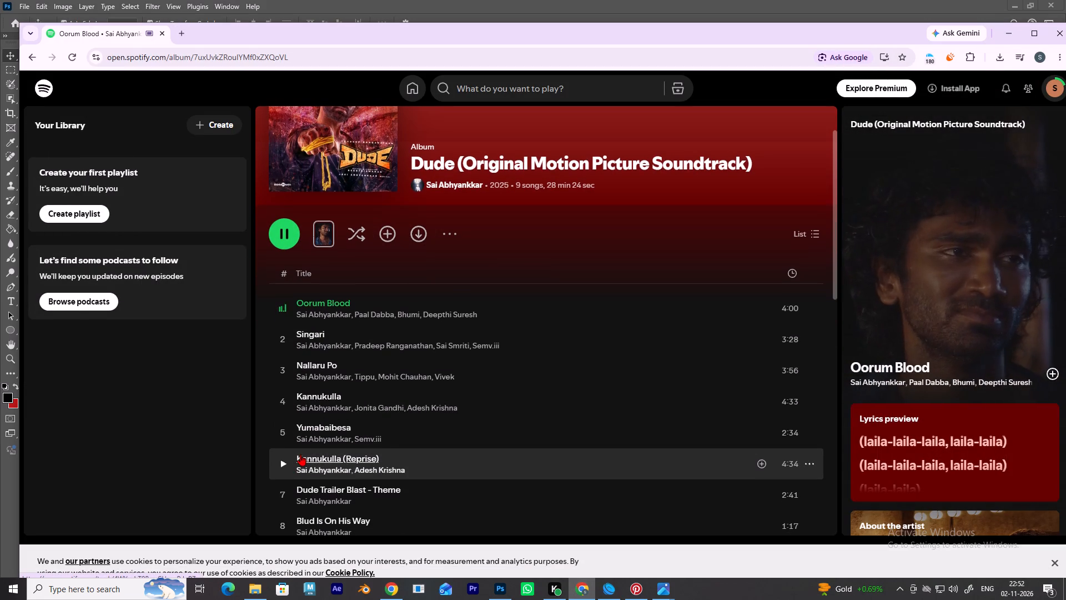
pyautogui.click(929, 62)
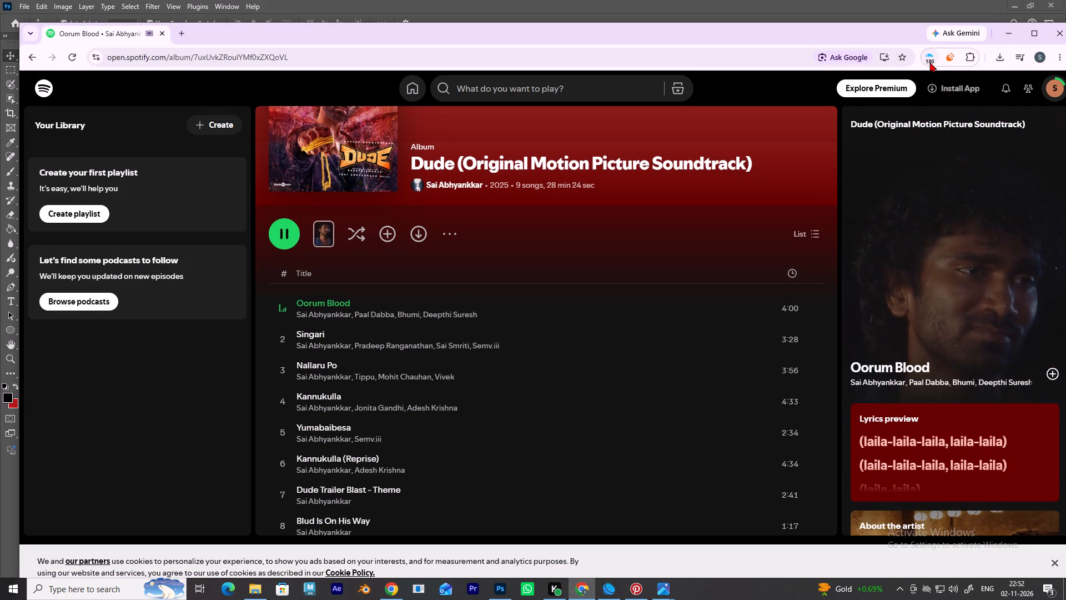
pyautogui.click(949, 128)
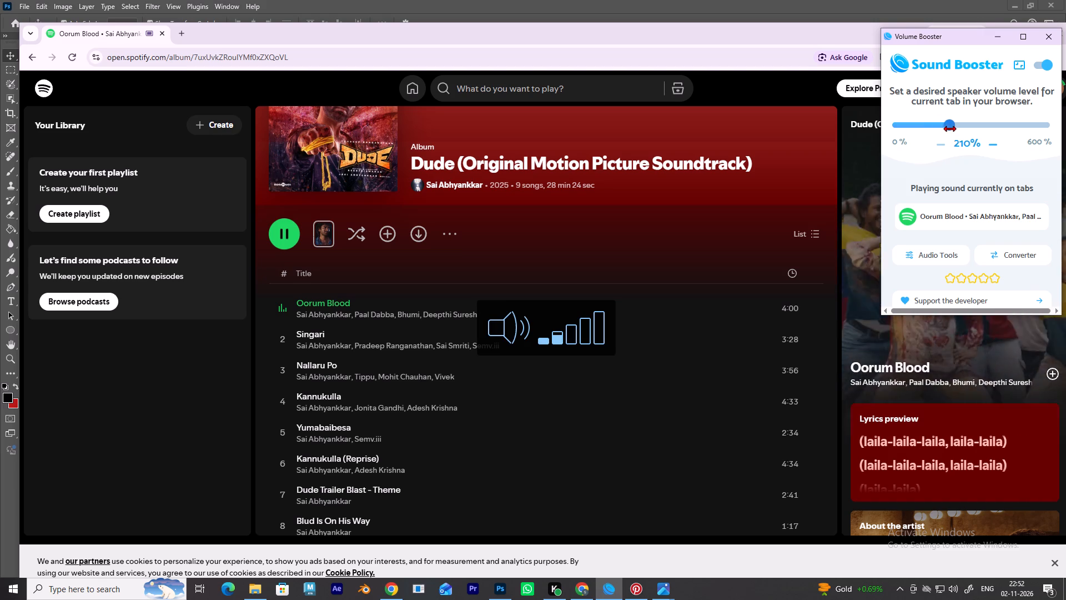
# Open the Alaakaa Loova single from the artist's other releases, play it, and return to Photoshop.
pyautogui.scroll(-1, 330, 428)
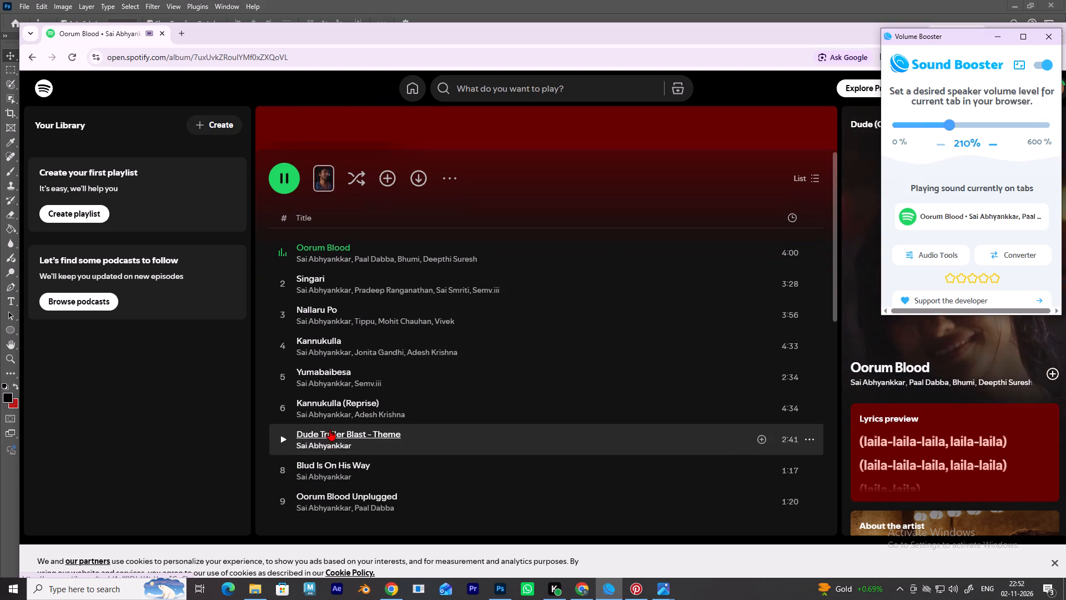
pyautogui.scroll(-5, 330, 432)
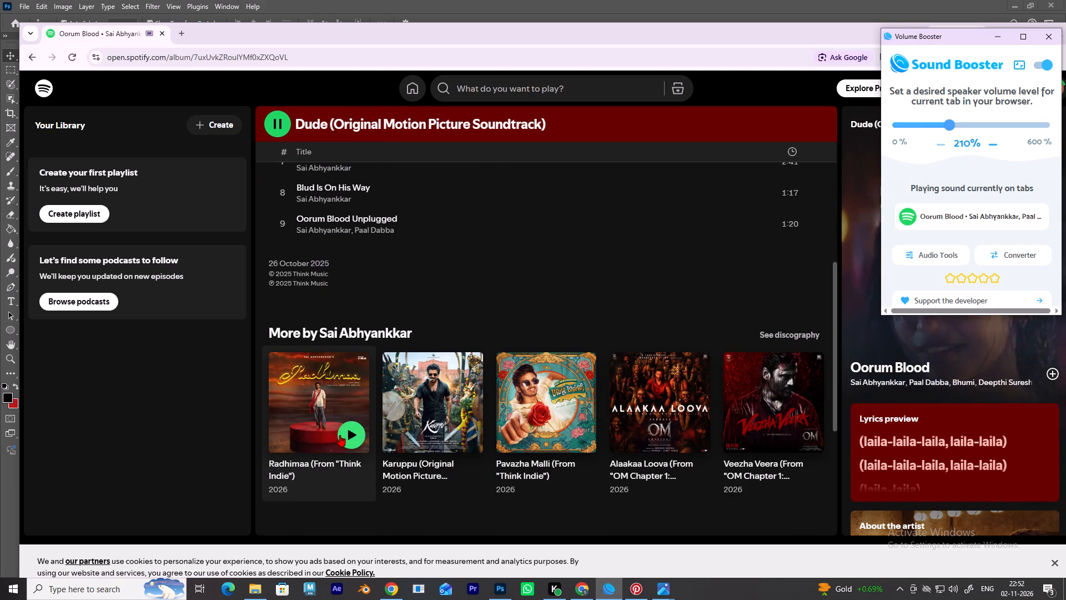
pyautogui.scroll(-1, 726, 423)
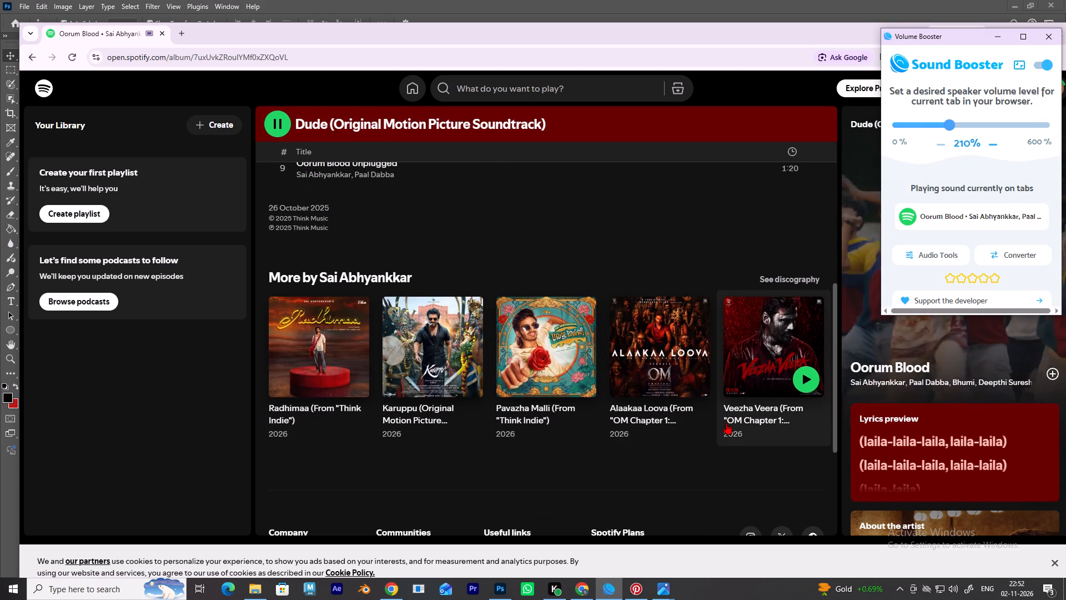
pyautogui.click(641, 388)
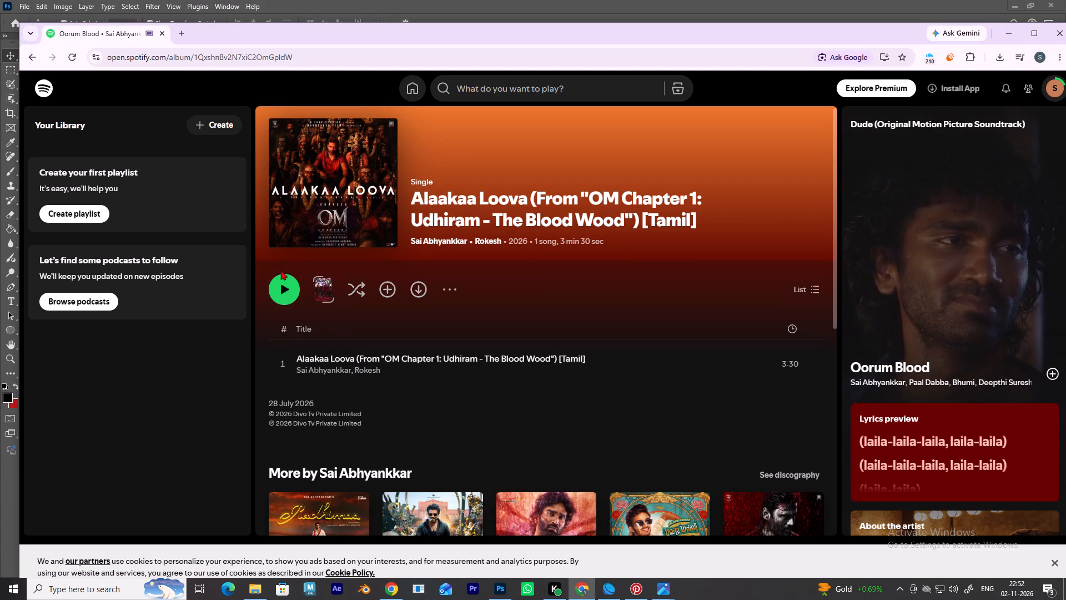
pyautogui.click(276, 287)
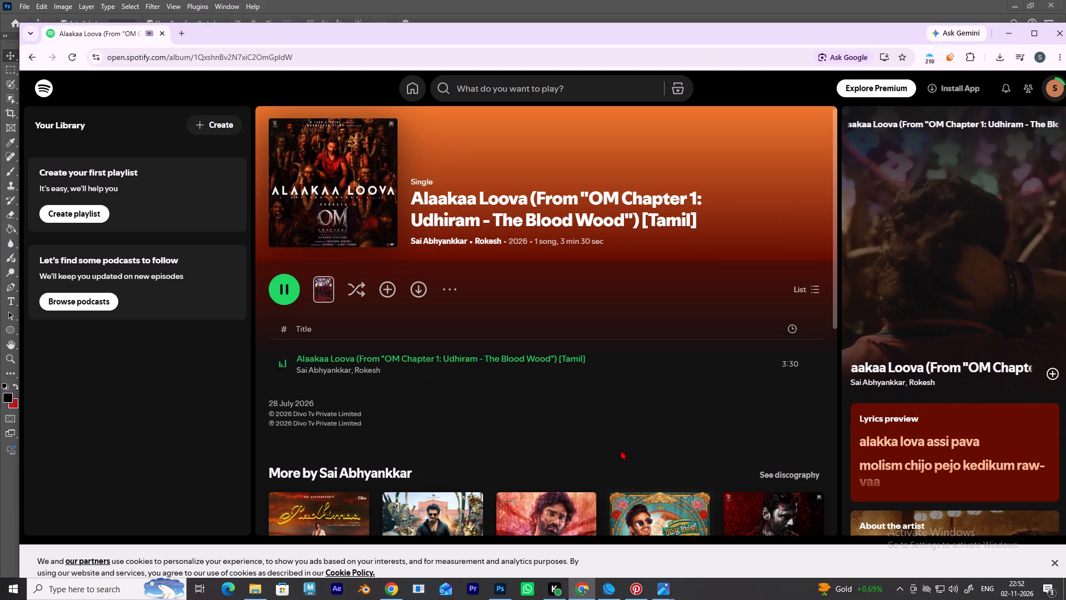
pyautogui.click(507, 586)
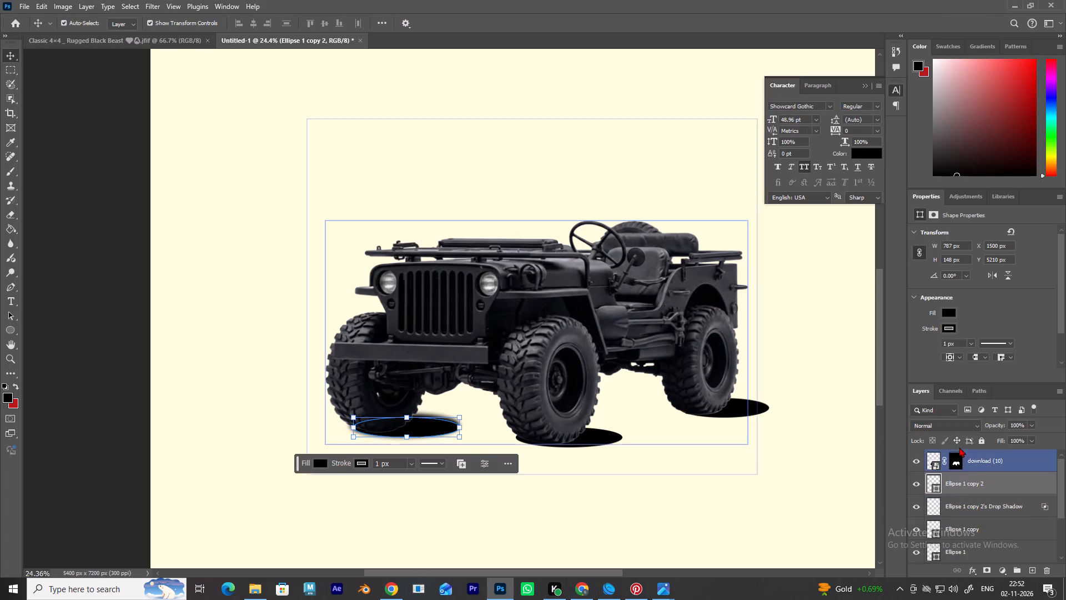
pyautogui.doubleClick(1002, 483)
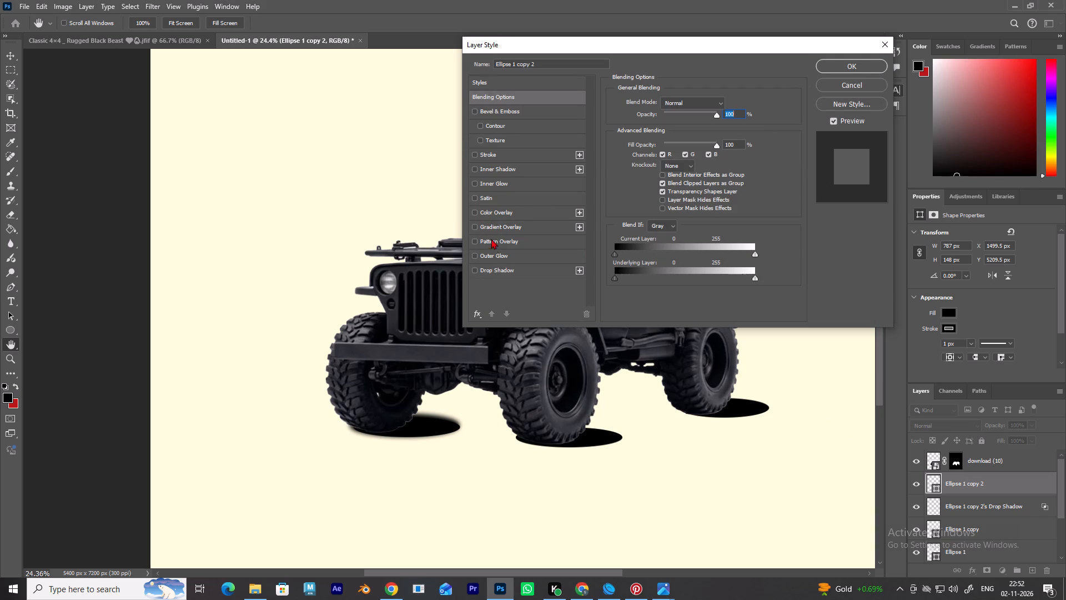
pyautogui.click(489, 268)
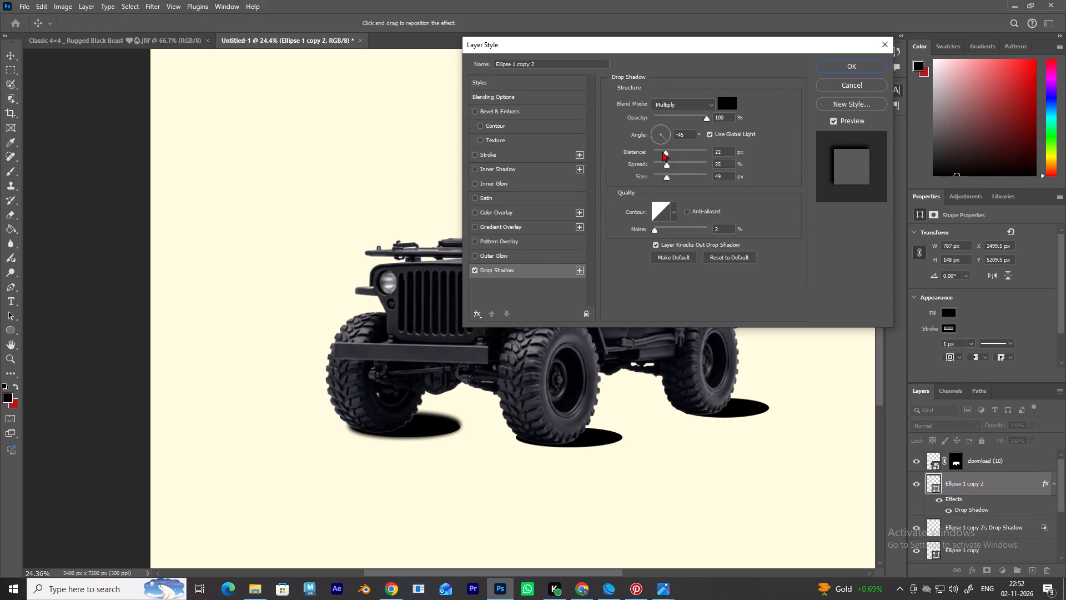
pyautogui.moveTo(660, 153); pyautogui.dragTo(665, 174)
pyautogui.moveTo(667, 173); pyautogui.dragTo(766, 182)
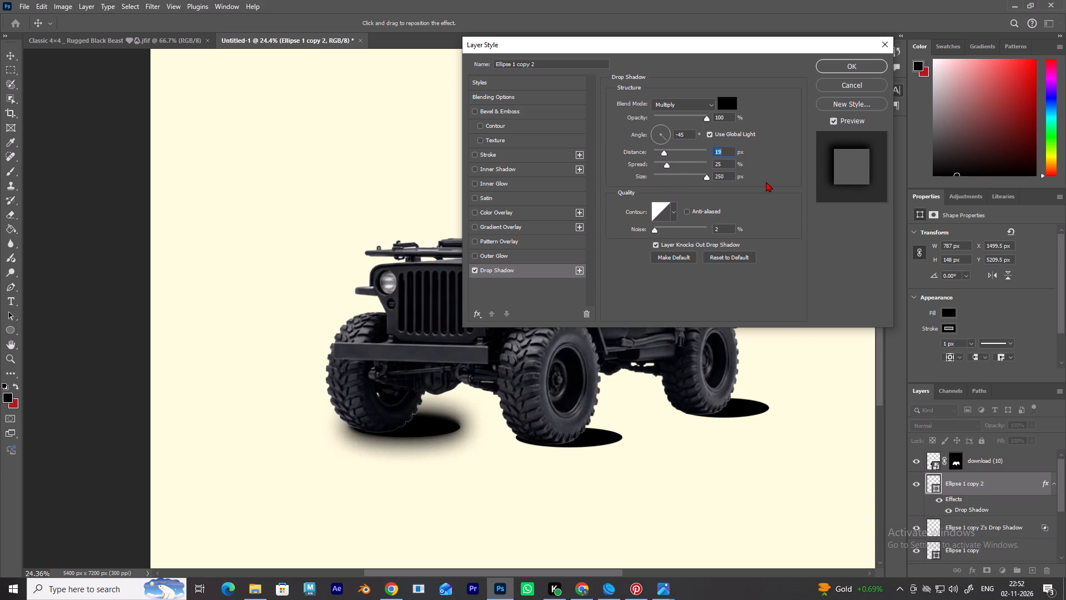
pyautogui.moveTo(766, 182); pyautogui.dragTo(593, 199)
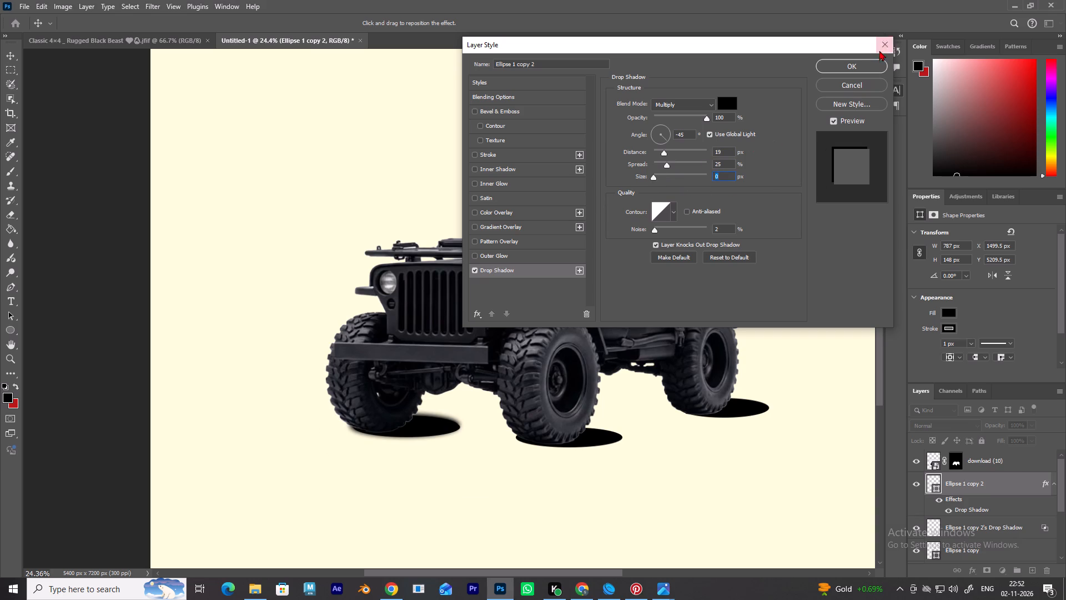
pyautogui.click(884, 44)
# Move the nearer front wheel's black ellipse clear below the tyre, to about X 3016 px, Y 5558 px.
pyautogui.click(598, 435)
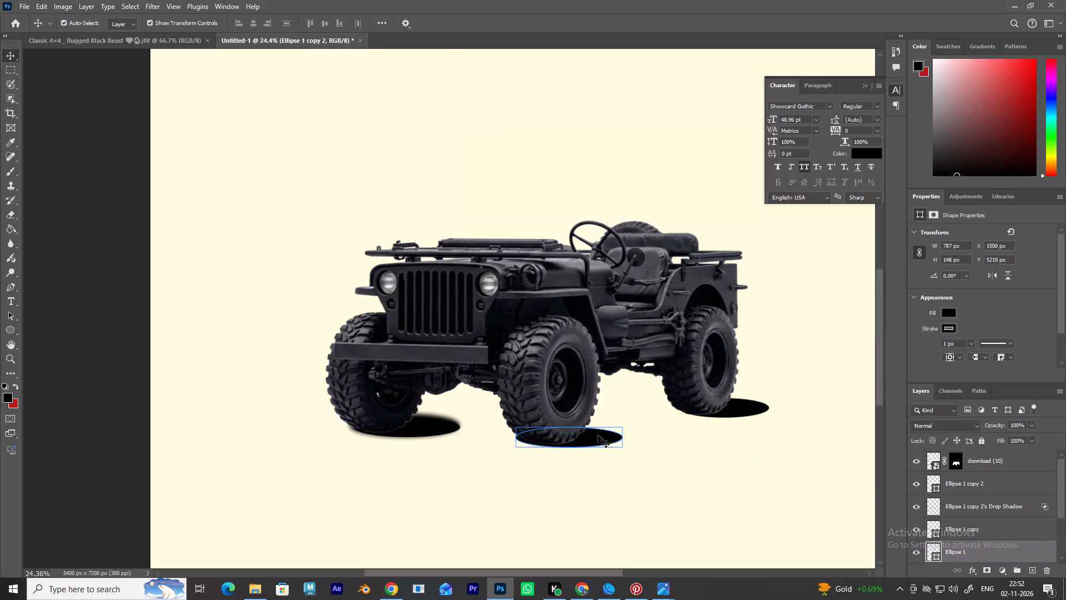
pyautogui.moveTo(598, 437); pyautogui.dragTo(641, 474)
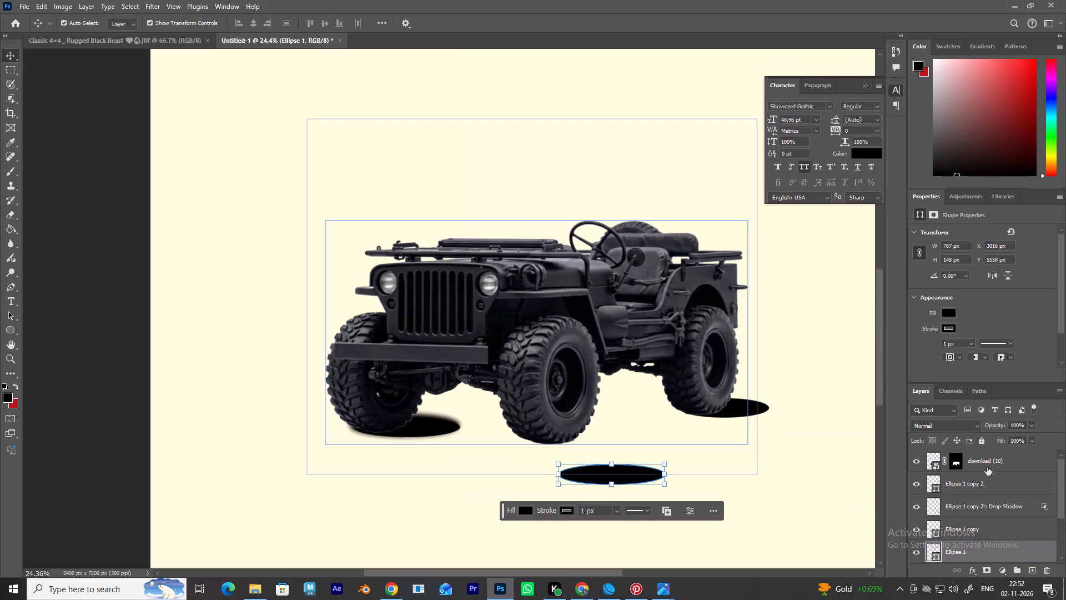
# Add a drop shadow to the nearer front wheel's ellipse with 232 px distance, 0% spread and 150 px size.
pyautogui.click(1019, 551)
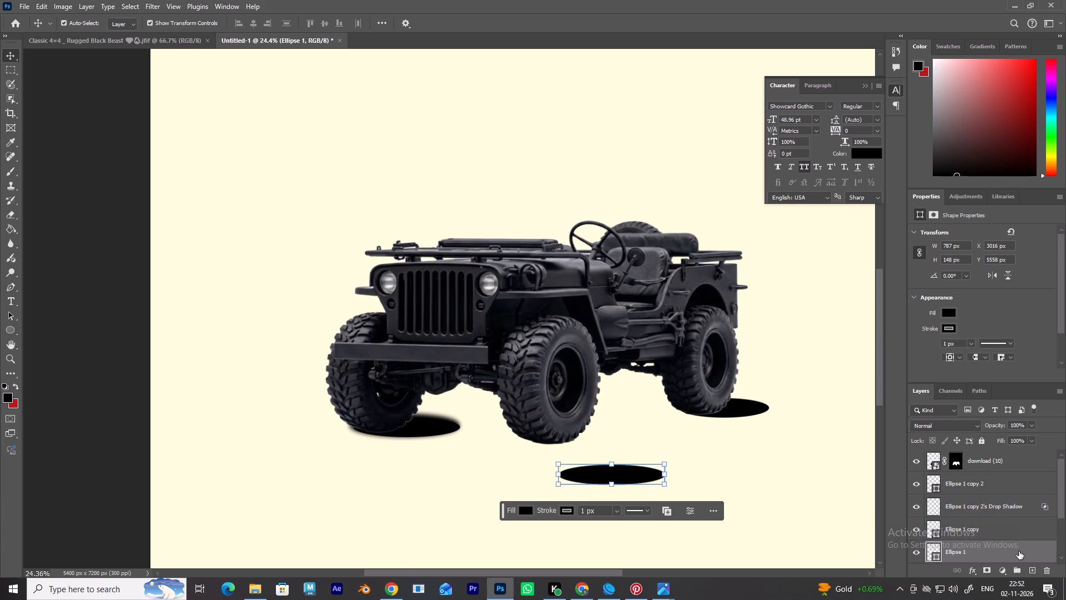
pyautogui.click(1018, 552)
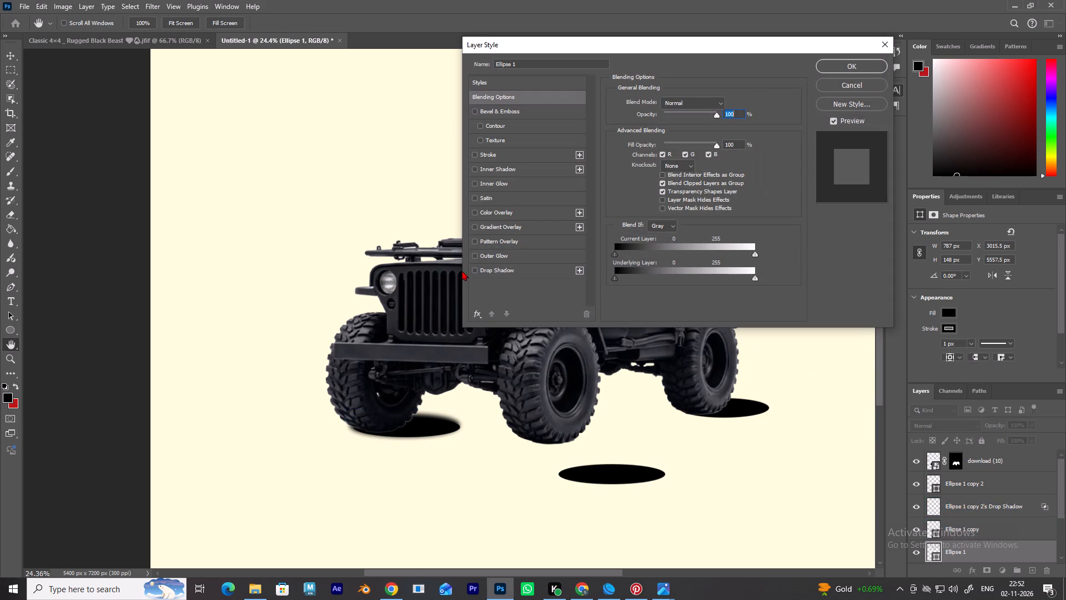
pyautogui.click(476, 266)
pyautogui.moveTo(667, 162); pyautogui.dragTo(541, 218)
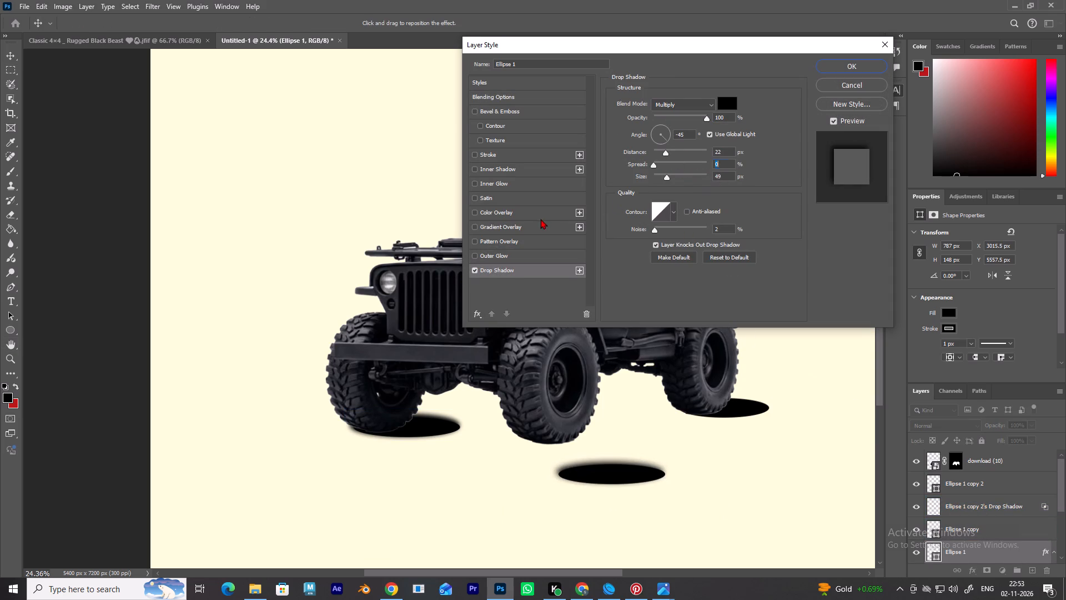
pyautogui.moveTo(667, 152); pyautogui.dragTo(692, 159)
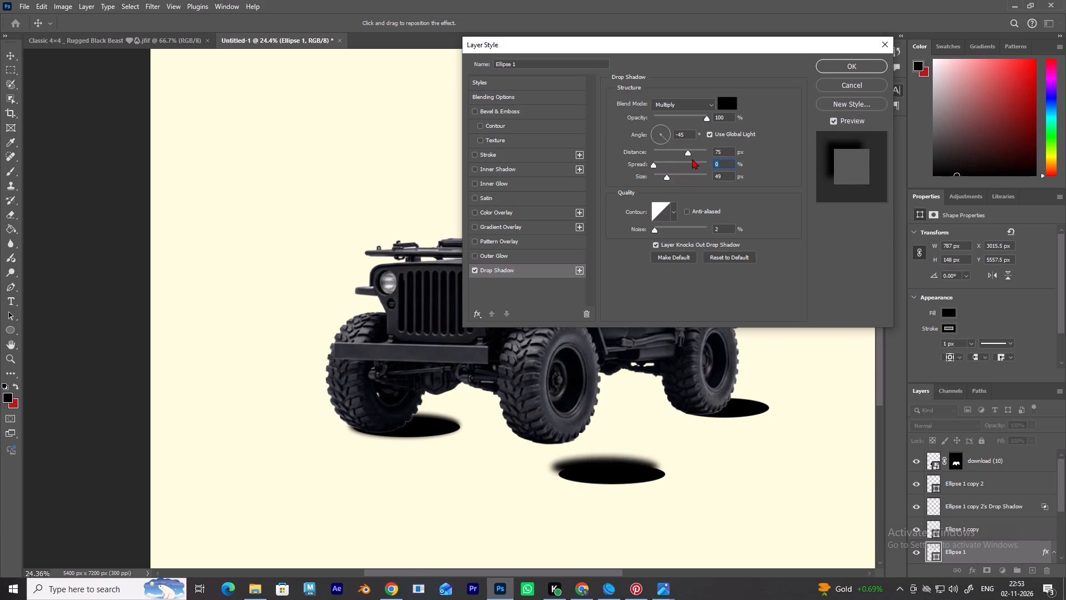
pyautogui.moveTo(692, 159); pyautogui.dragTo(701, 158)
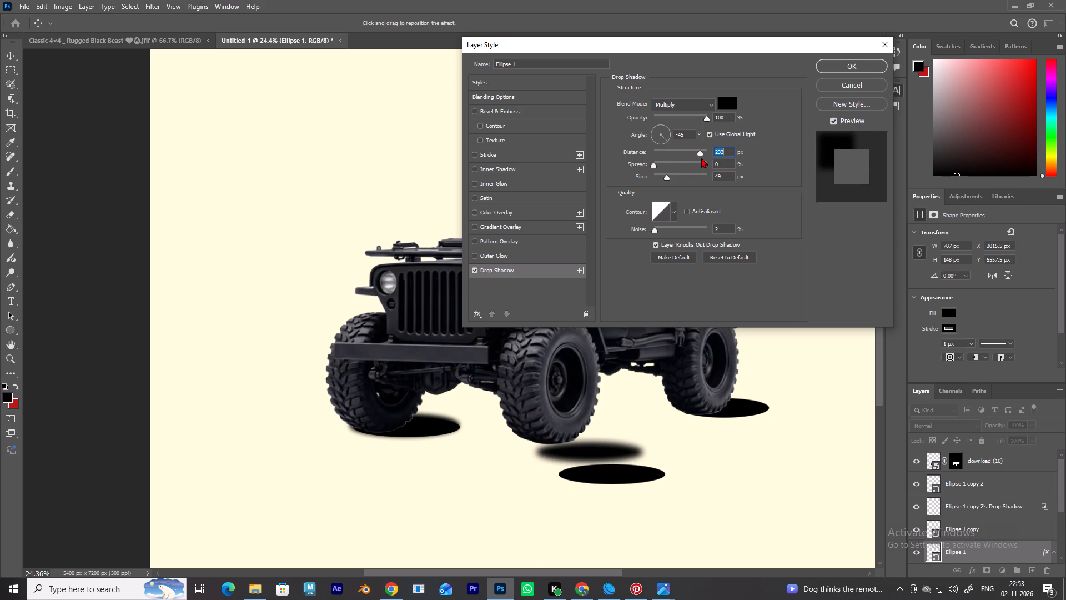
pyautogui.moveTo(668, 177); pyautogui.dragTo(681, 178)
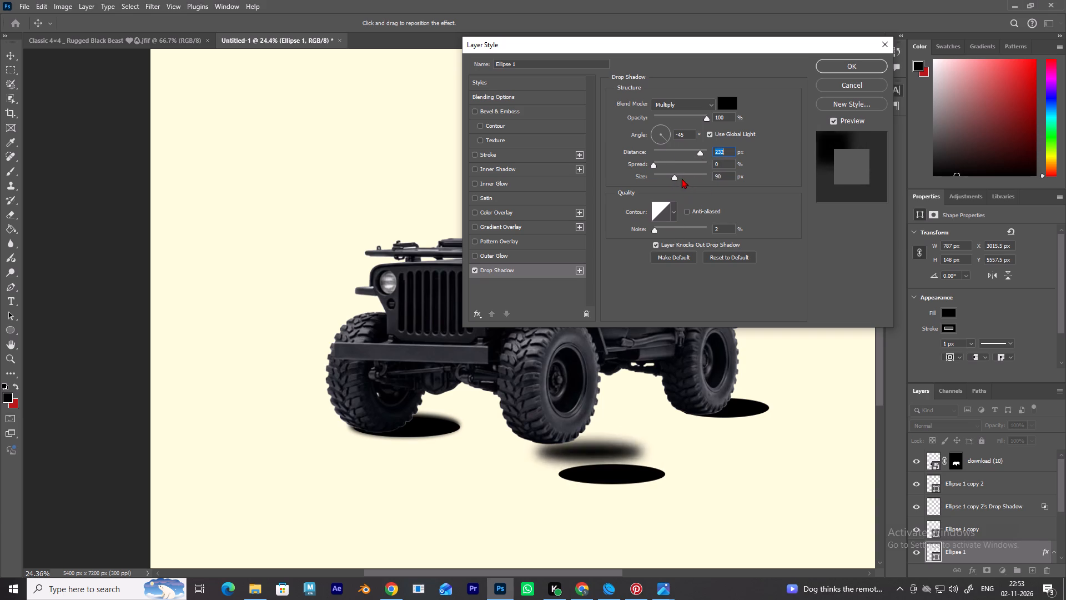
pyautogui.moveTo(681, 178); pyautogui.dragTo(689, 179)
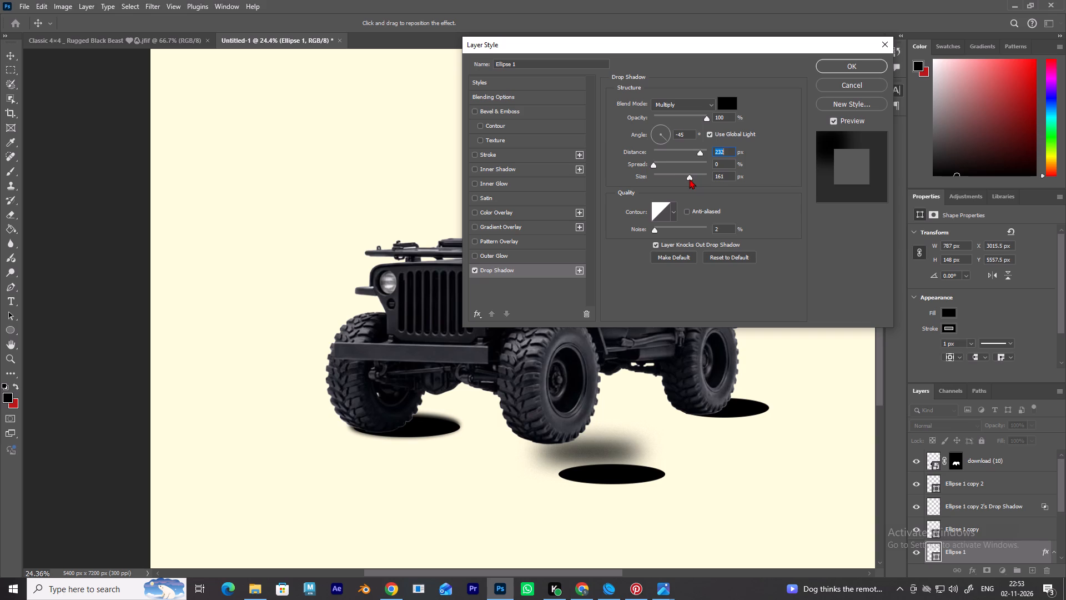
pyautogui.moveTo(689, 179); pyautogui.dragTo(690, 181)
pyautogui.moveTo(690, 181); pyautogui.dragTo(688, 181)
pyautogui.click(834, 69)
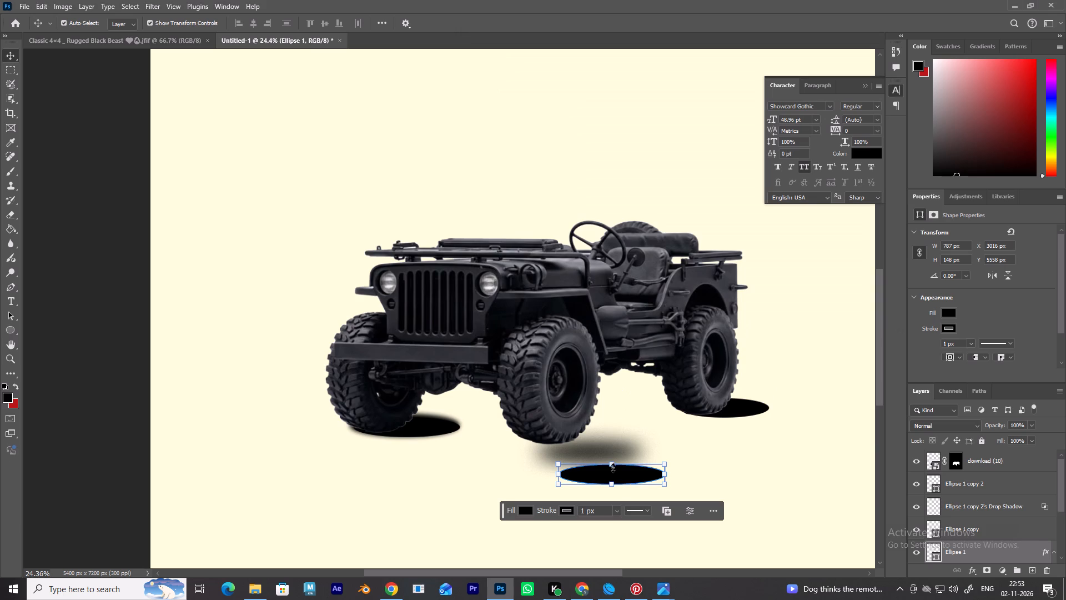
# Move the ellipse with its shadow farther from the jeep, to about X 3450 px, Y 5706 px.
pyautogui.moveTo(628, 476); pyautogui.dragTo(683, 496)
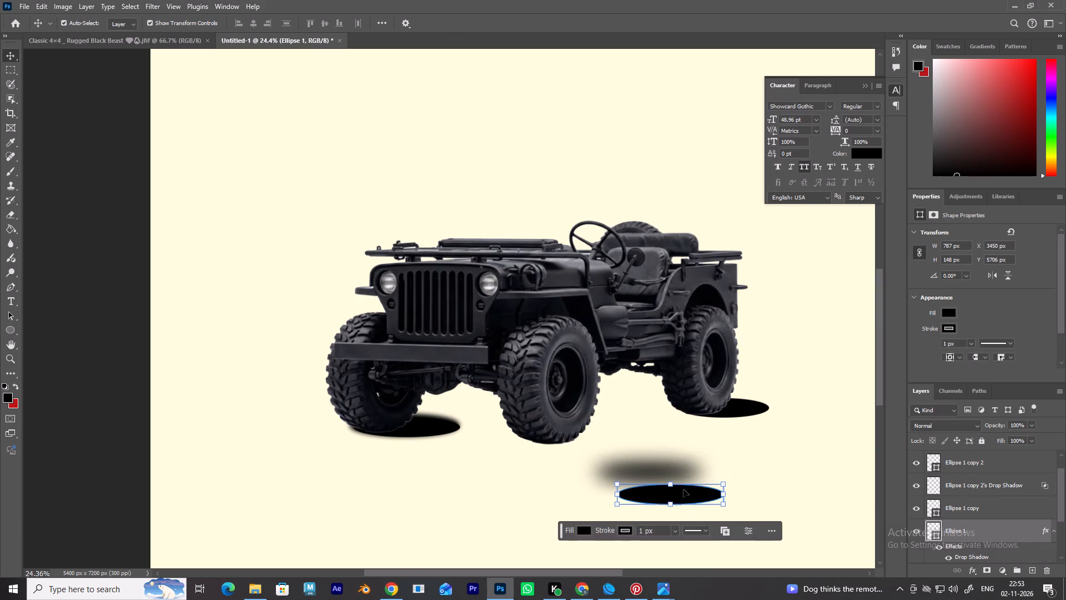
# Increase the drop shadow distance of the moved ellipse to 299 px so the shadow sits farther from the shape.
pyautogui.doubleClick(1017, 536)
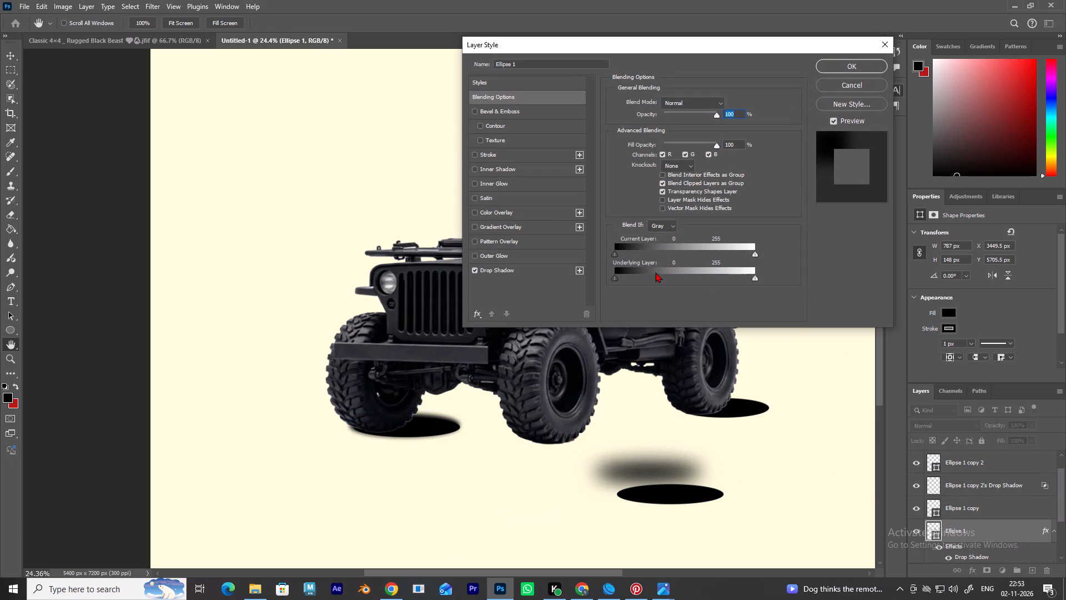
pyautogui.click(506, 272)
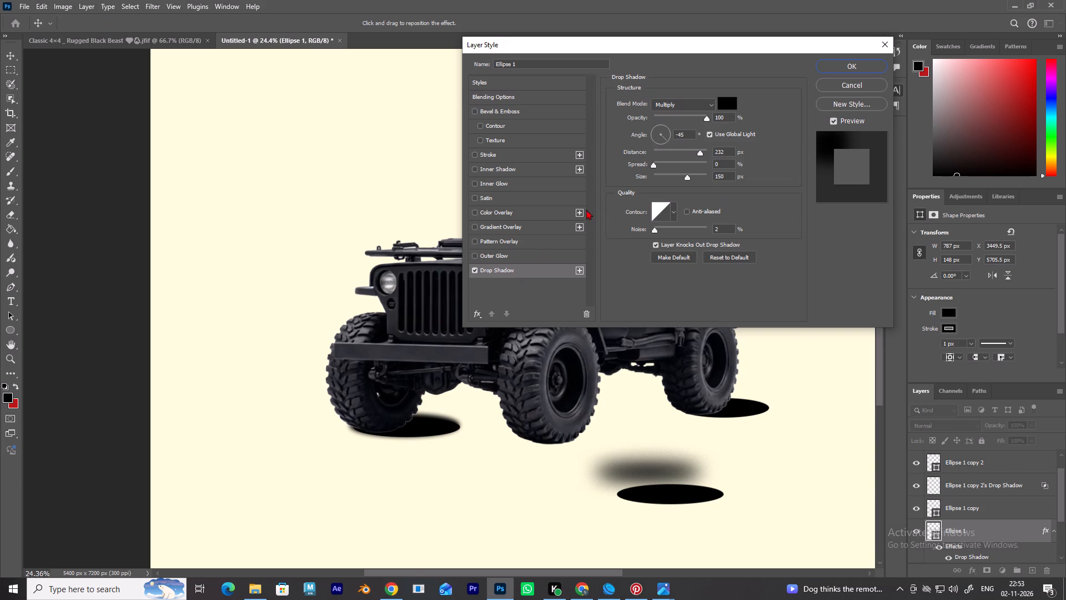
pyautogui.moveTo(698, 151); pyautogui.dragTo(707, 151)
pyautogui.moveTo(707, 151); pyautogui.dragTo(702, 157)
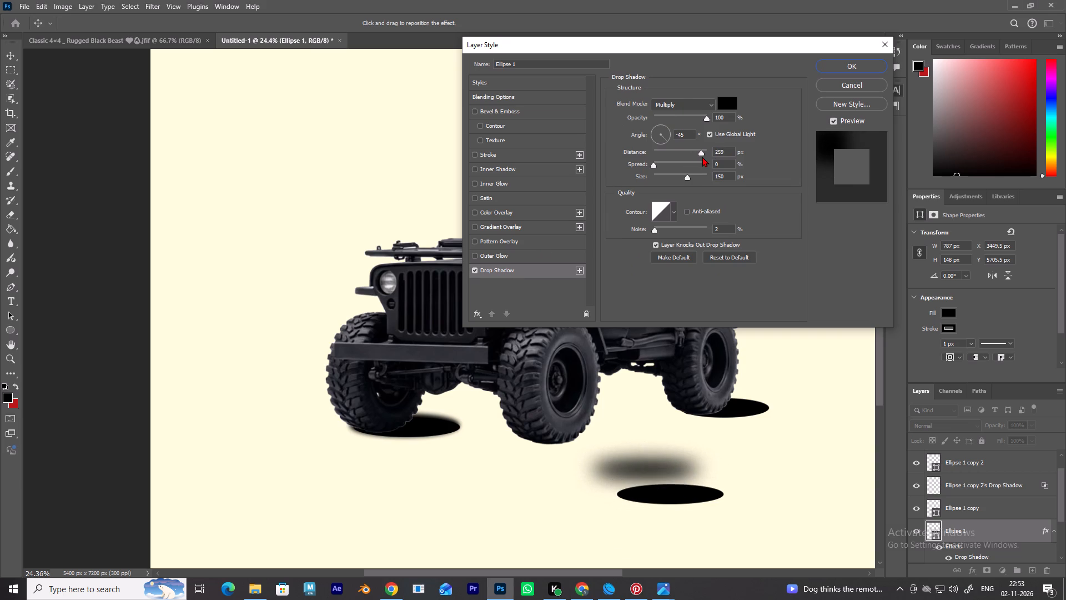
pyautogui.moveTo(702, 157); pyautogui.dragTo(696, 159)
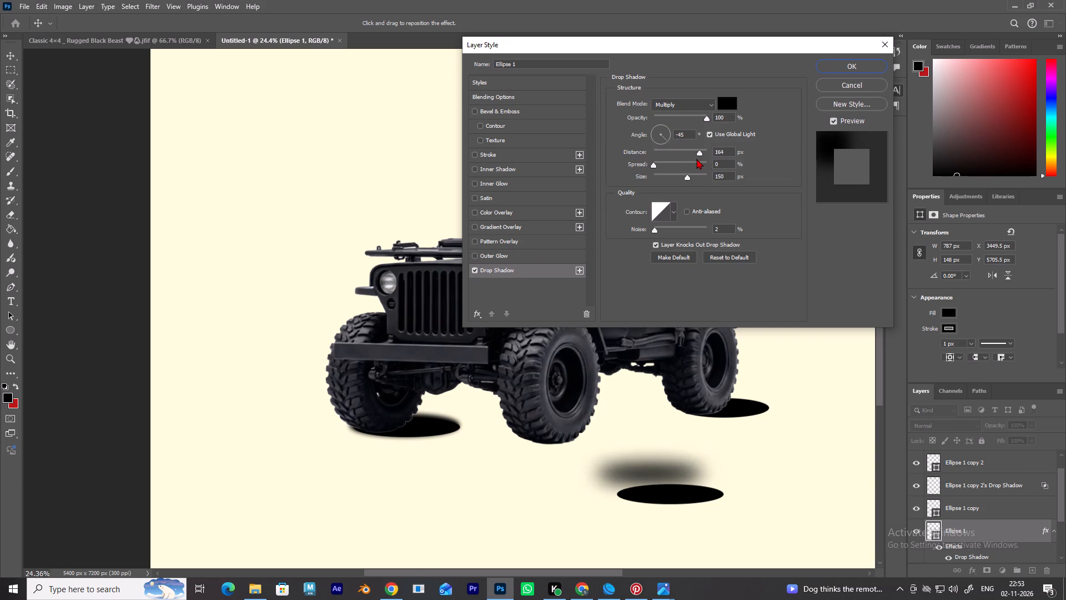
pyautogui.moveTo(696, 159); pyautogui.dragTo(703, 164)
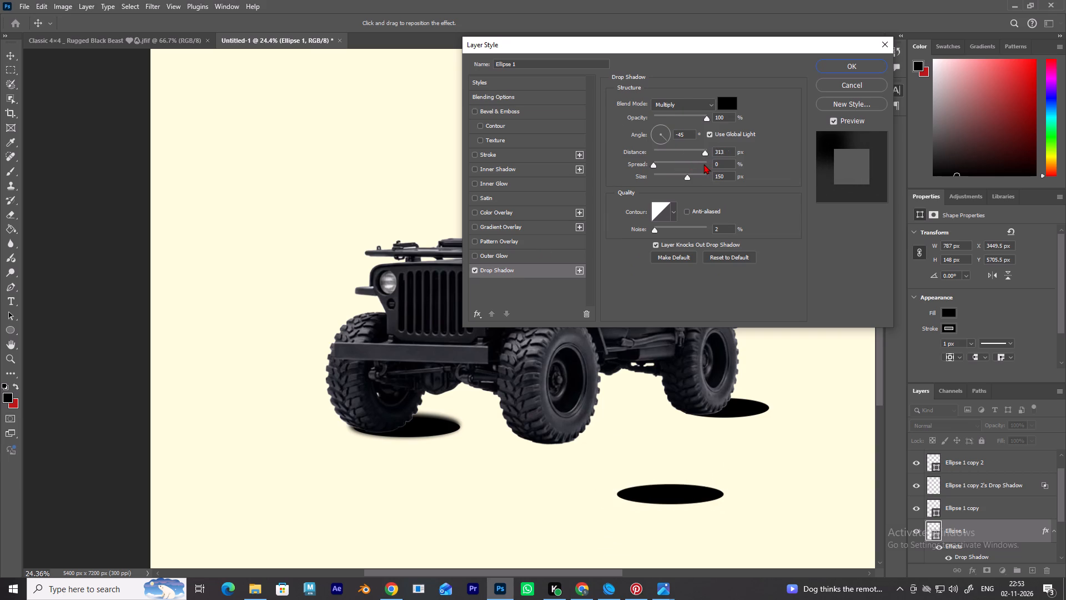
pyautogui.moveTo(703, 164); pyautogui.dragTo(702, 165)
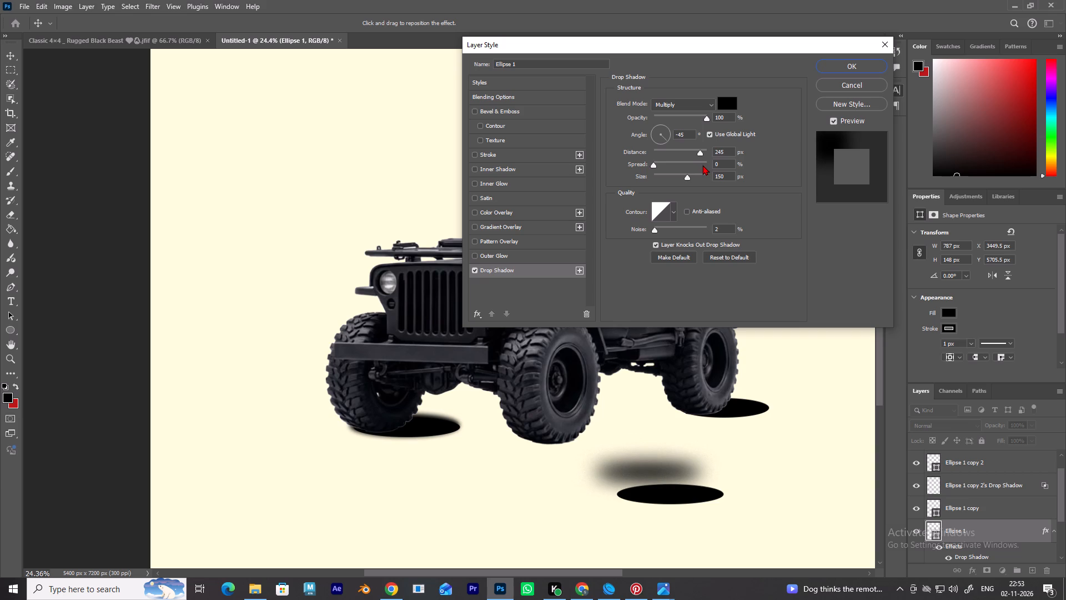
pyautogui.moveTo(702, 165); pyautogui.dragTo(706, 168)
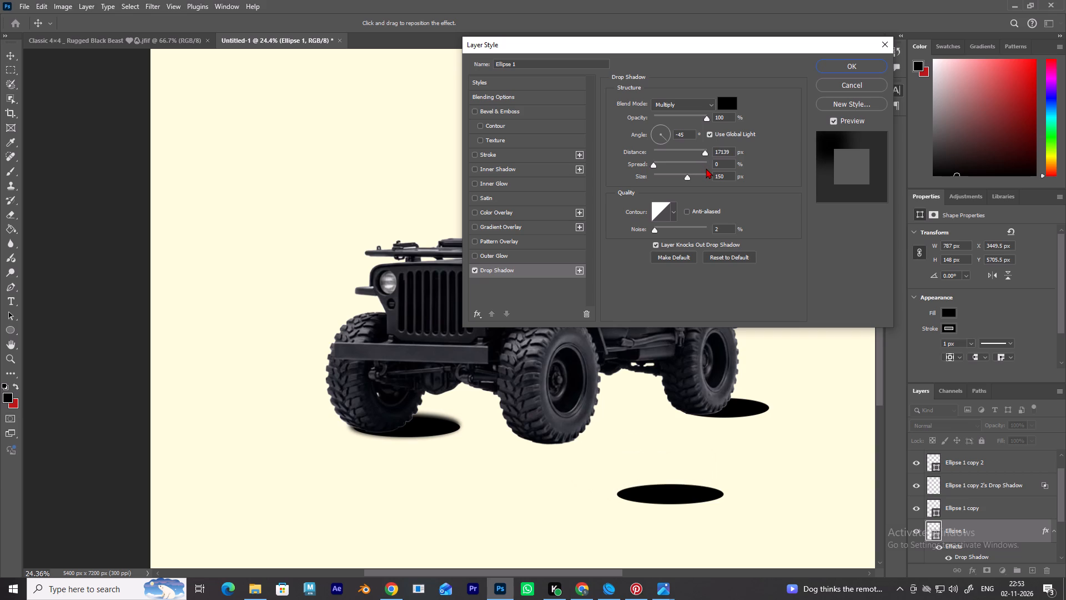
pyautogui.moveTo(706, 168); pyautogui.dragTo(703, 167)
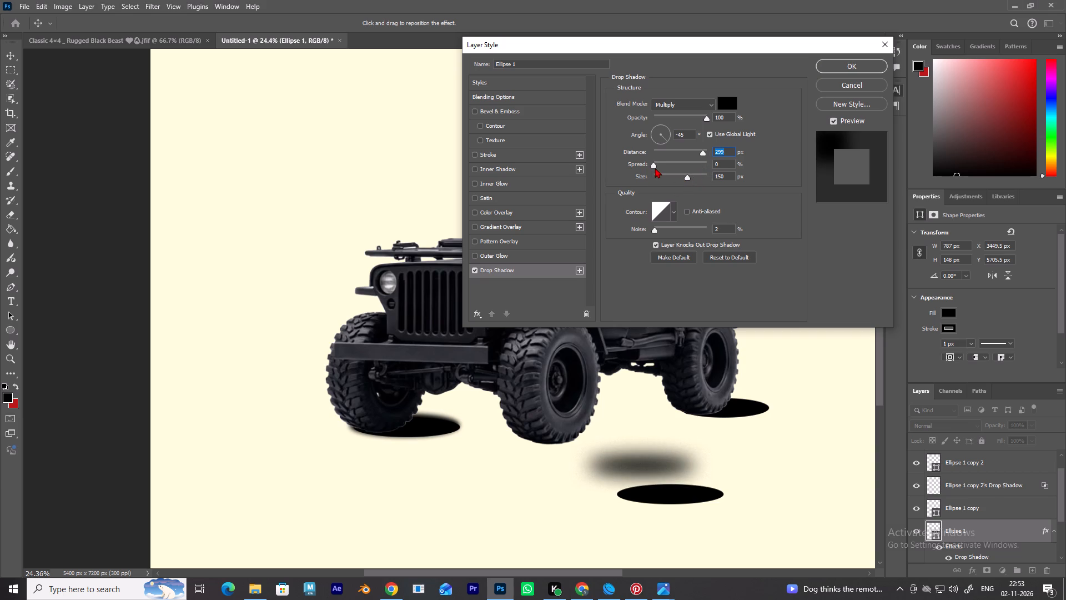
# Soften the ellipse's drop shadow with 6% spread, 180 px size and 0% noise, and apply the layer style.
pyautogui.click(653, 166)
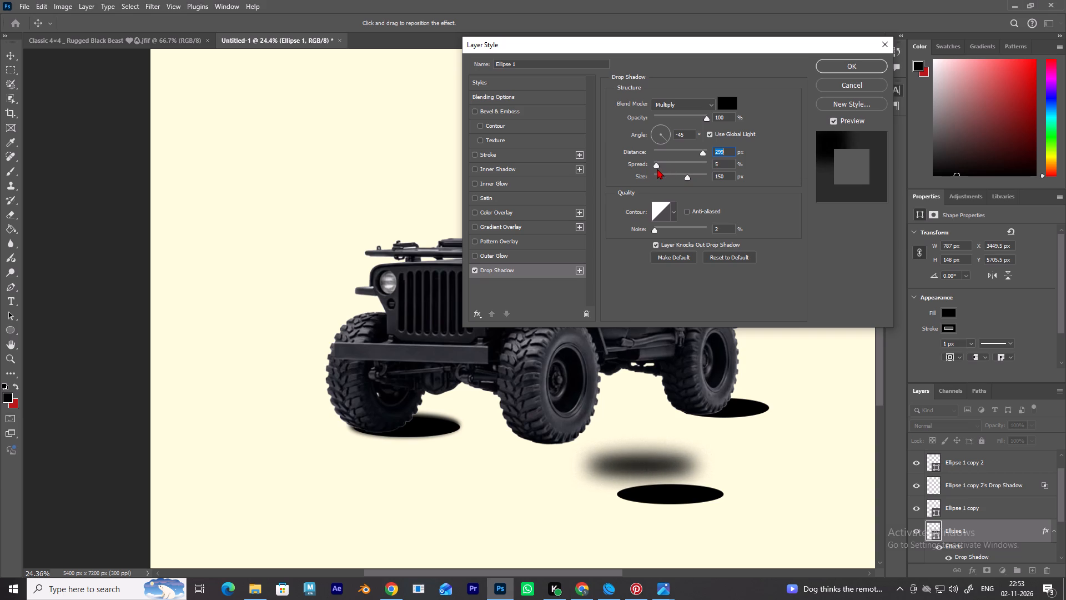
pyautogui.moveTo(684, 176); pyautogui.dragTo(692, 177)
pyautogui.moveTo(692, 177); pyautogui.dragTo(696, 178)
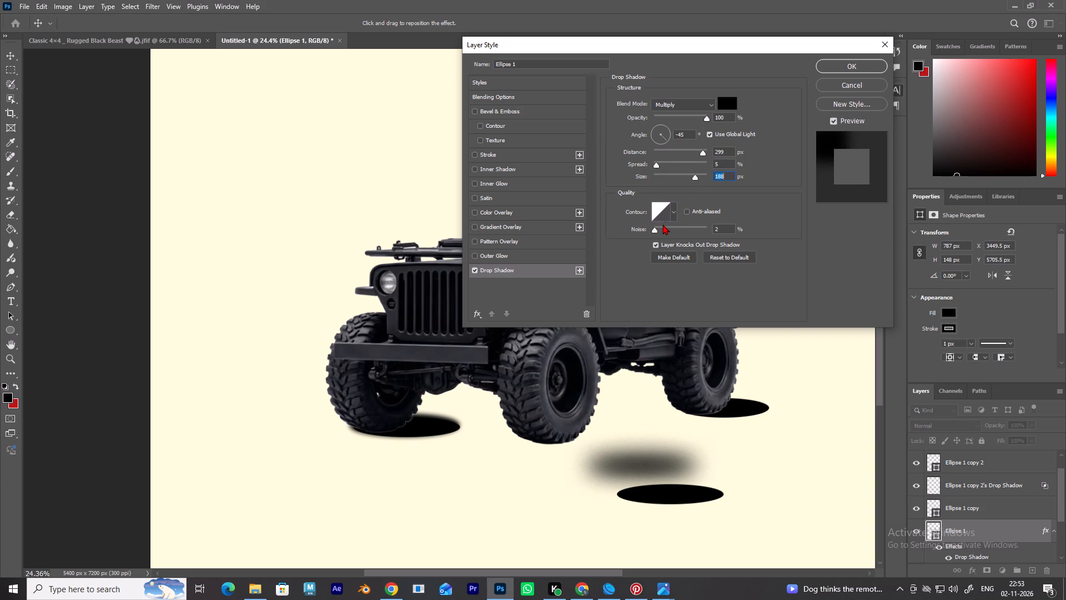
pyautogui.click(652, 231)
pyautogui.moveTo(695, 178); pyautogui.dragTo(687, 179)
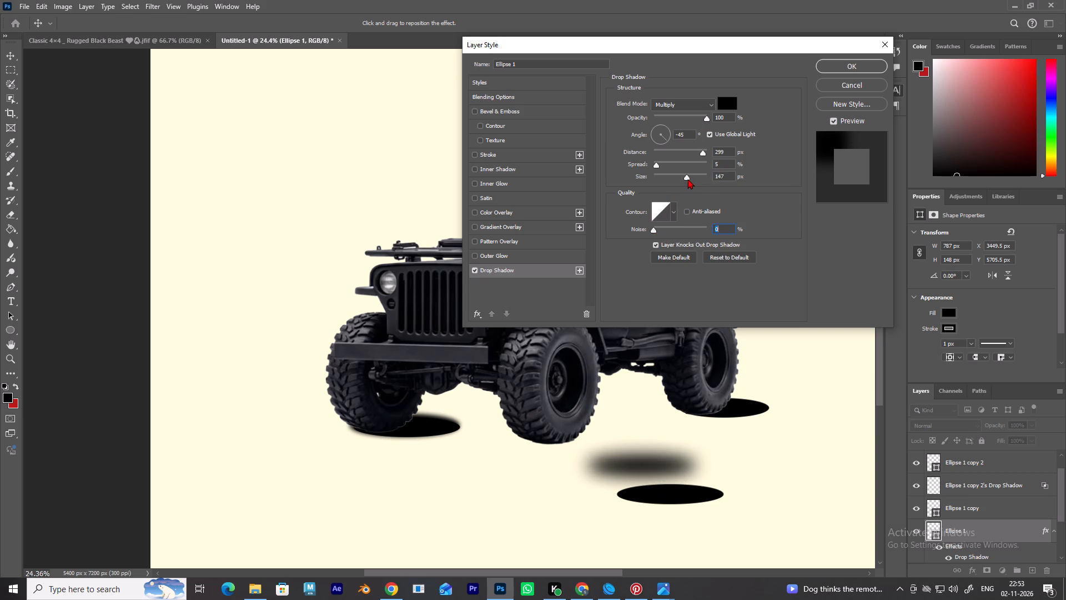
pyautogui.moveTo(687, 179); pyautogui.dragTo(707, 183)
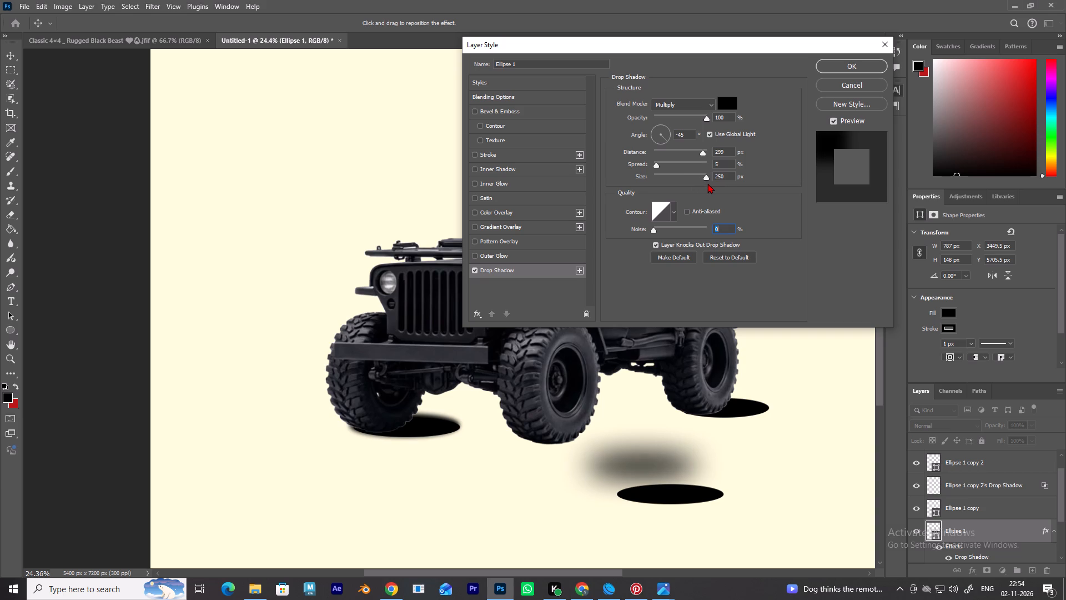
pyautogui.moveTo(707, 183); pyautogui.dragTo(728, 185)
pyautogui.moveTo(656, 168); pyautogui.dragTo(696, 169)
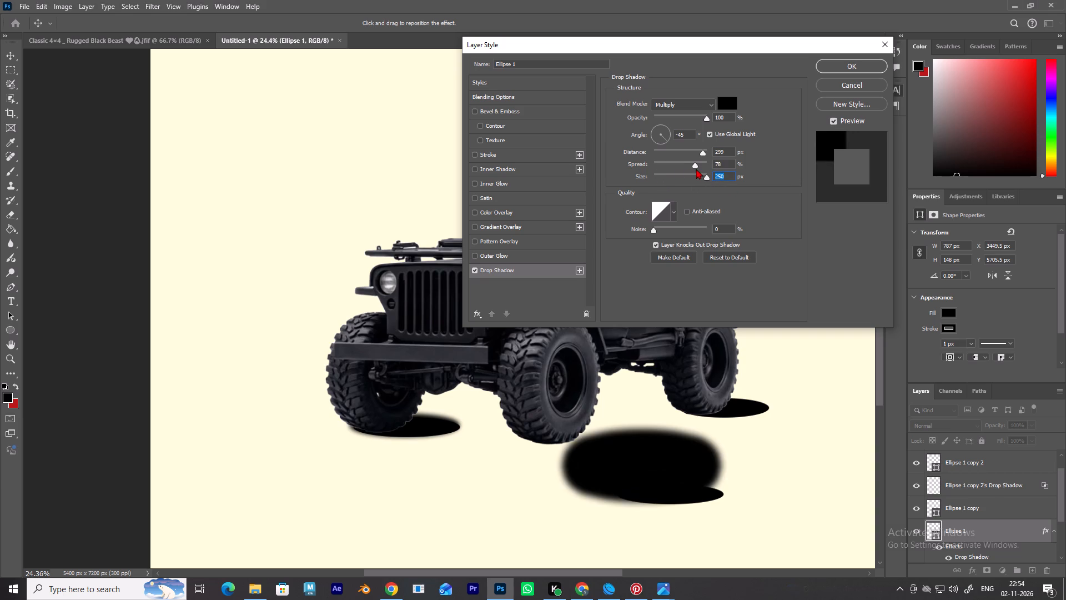
pyautogui.moveTo(696, 169); pyautogui.dragTo(641, 177)
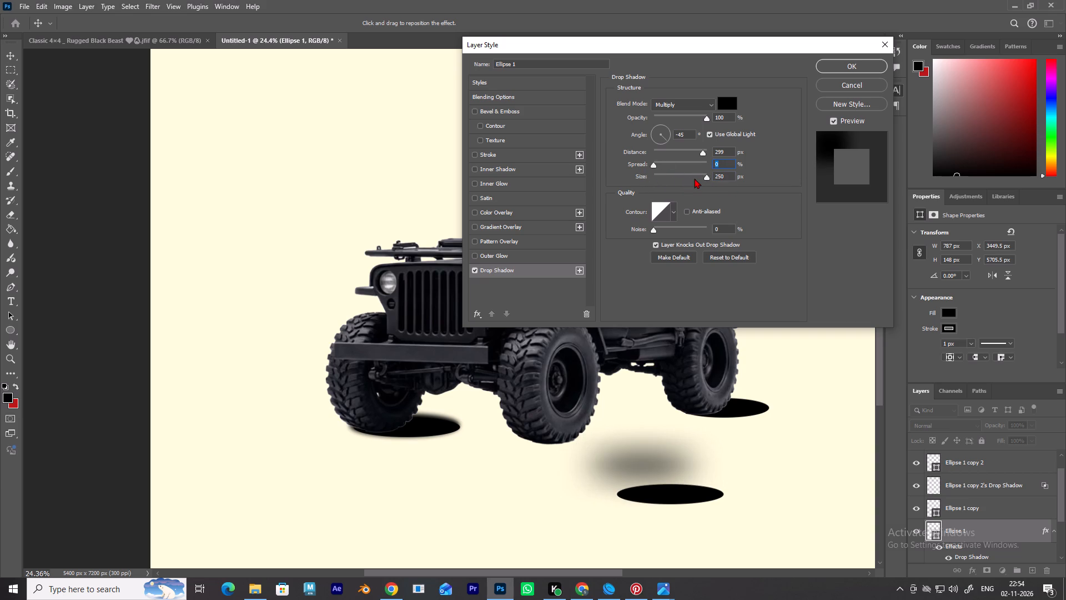
pyautogui.moveTo(705, 176); pyautogui.dragTo(694, 178)
pyautogui.moveTo(651, 164); pyautogui.dragTo(654, 164)
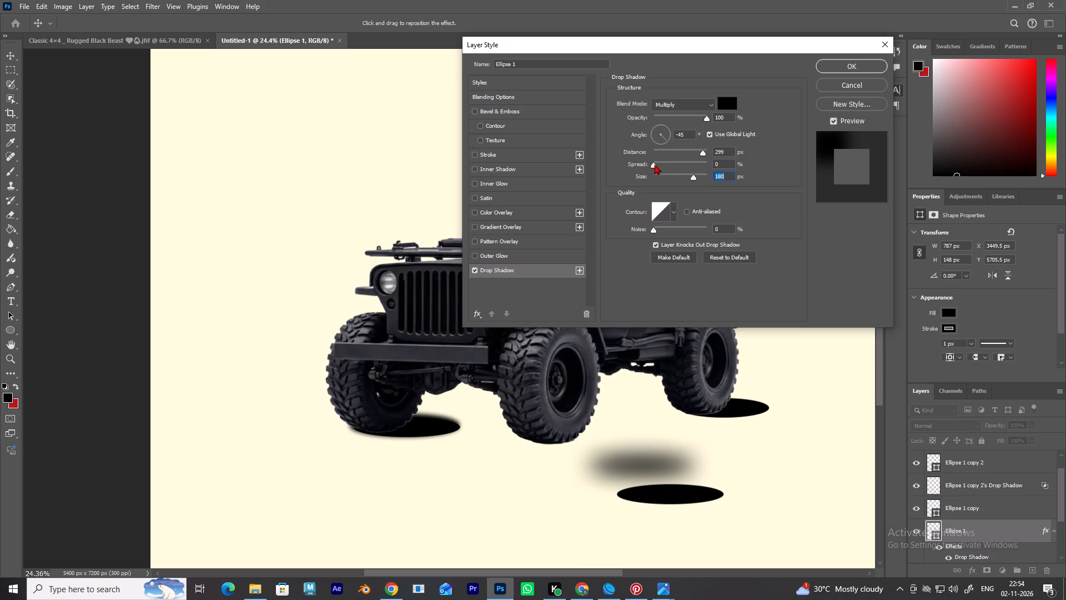
pyautogui.moveTo(654, 164); pyautogui.dragTo(657, 168)
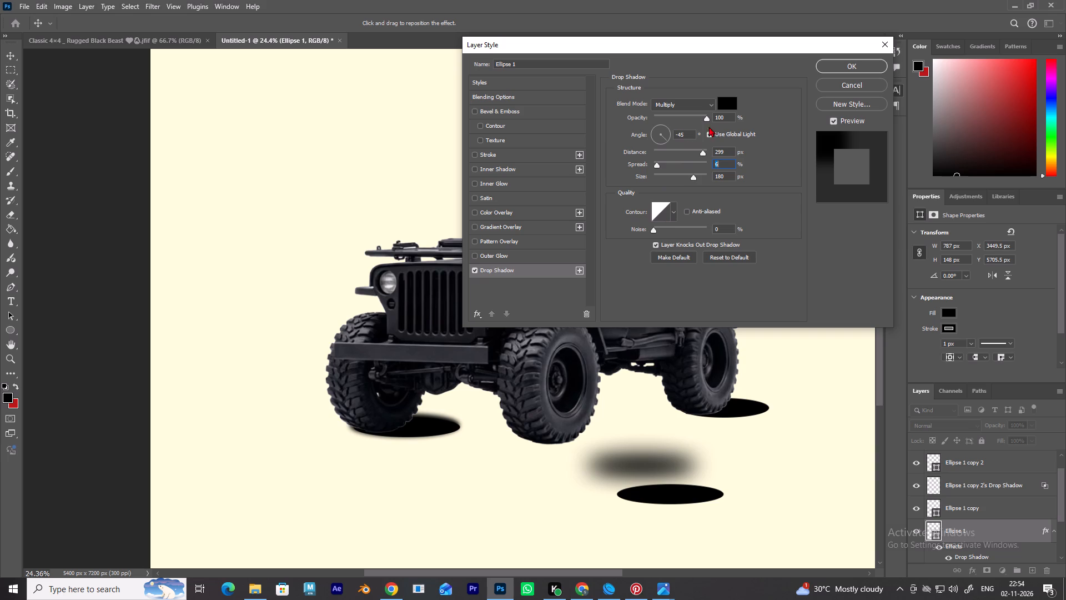
pyautogui.click(836, 67)
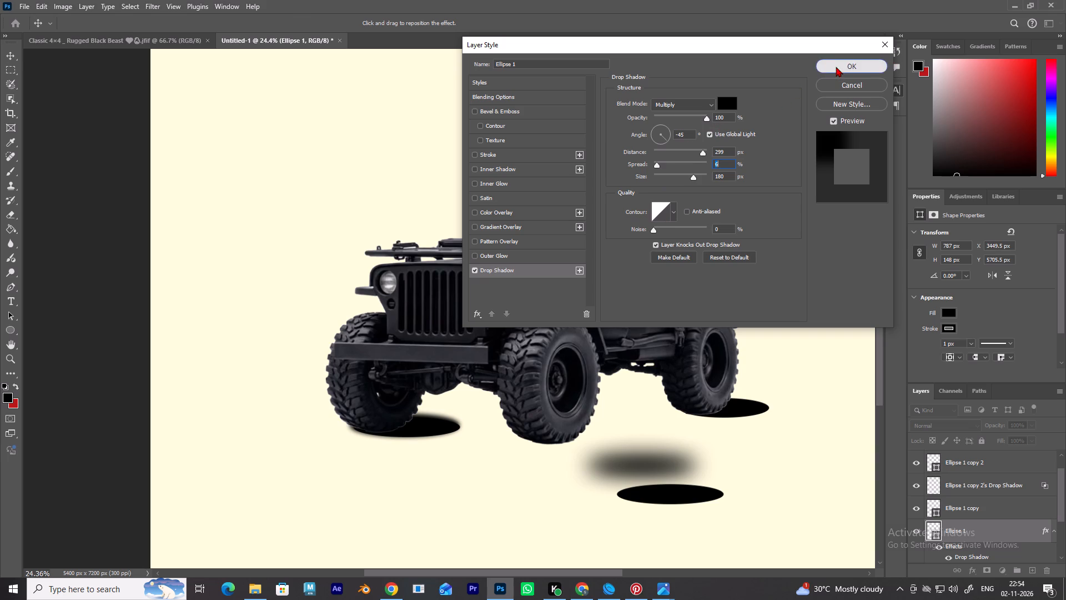
pyautogui.click(668, 466)
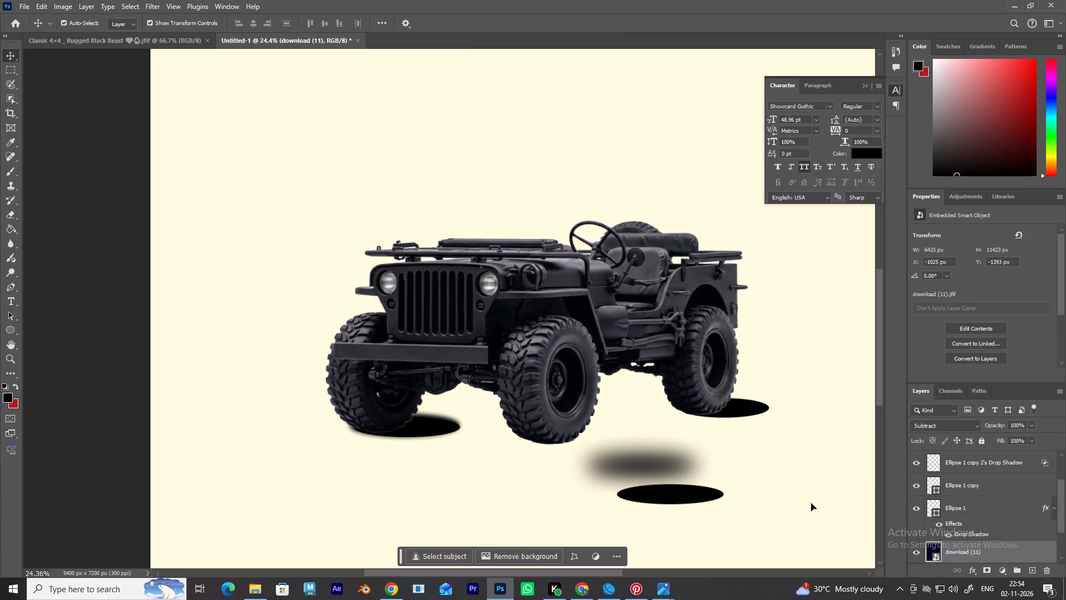
# Move the ellipse with its shadow to about X 2970 px, Y 5558 px, bringing the shadow beneath the nearer front wheel.
pyautogui.click(959, 503)
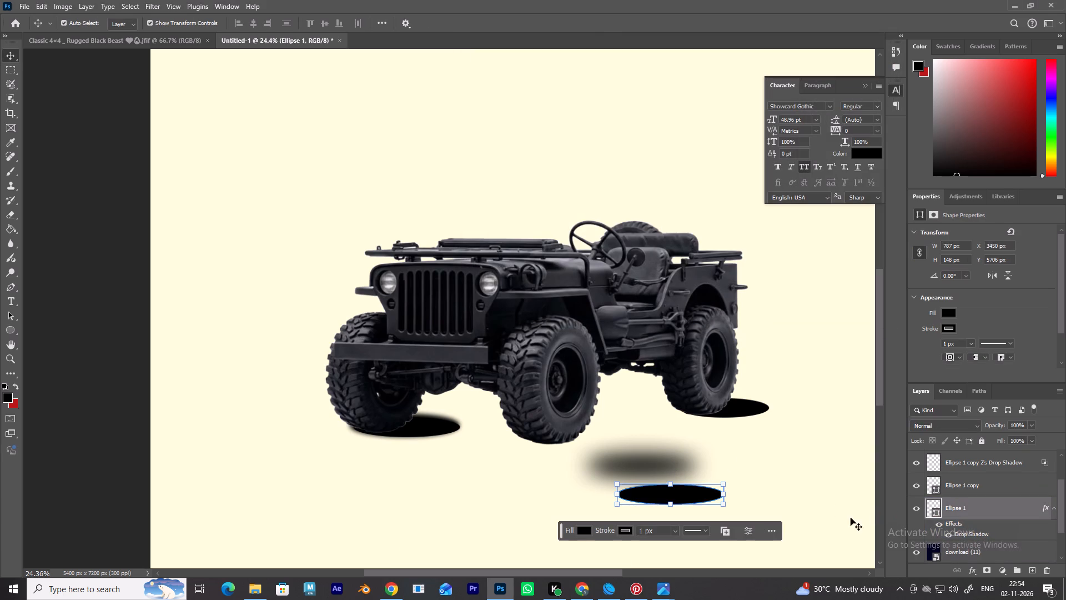
pyautogui.moveTo(696, 498); pyautogui.dragTo(643, 486)
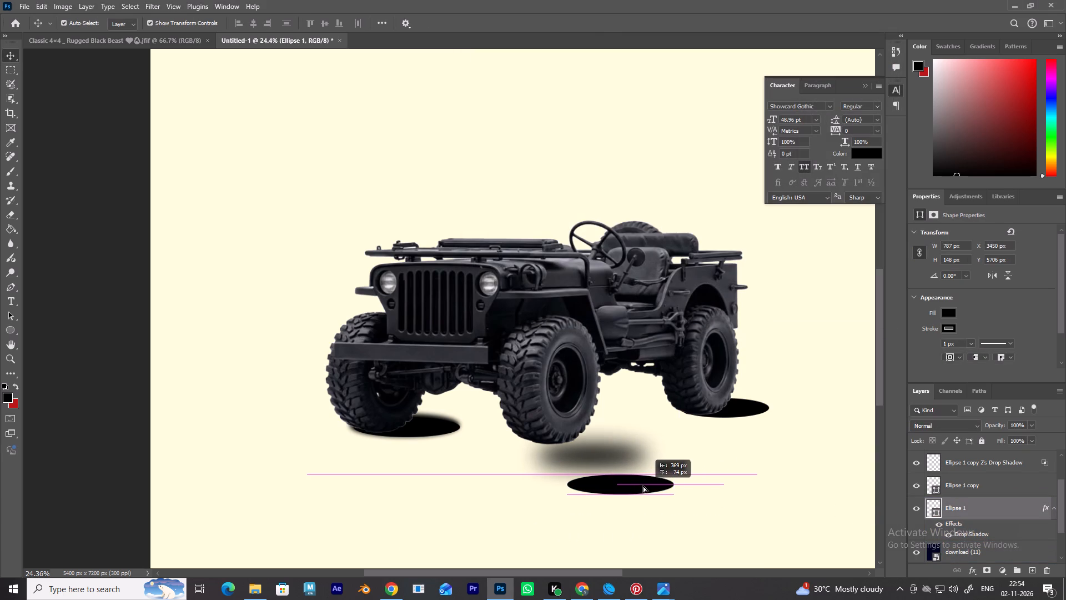
pyautogui.moveTo(643, 486); pyautogui.dragTo(632, 480)
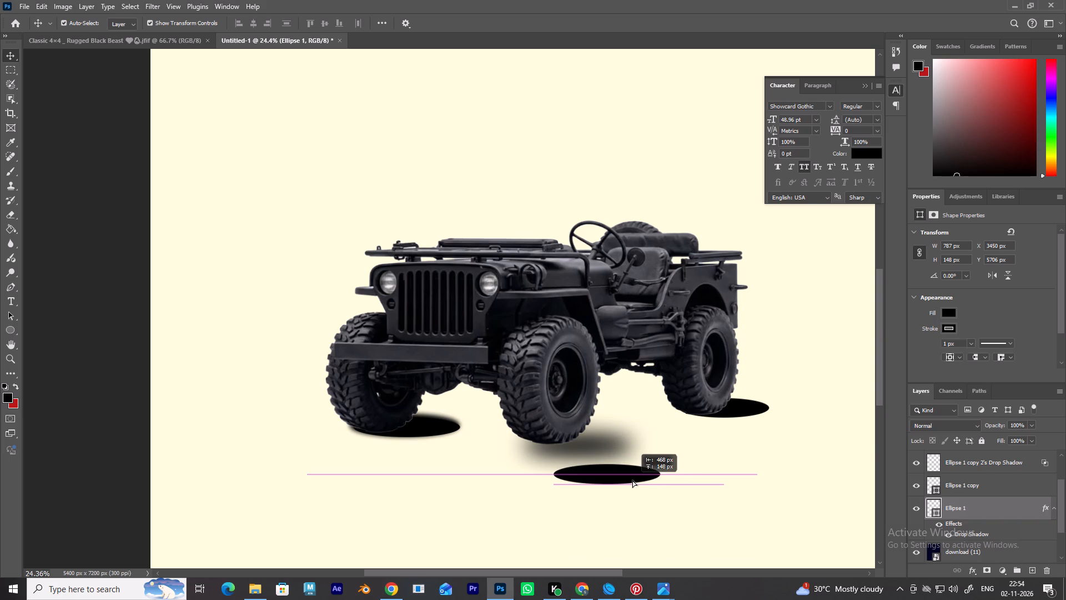
pyautogui.moveTo(632, 480); pyautogui.dragTo(627, 474)
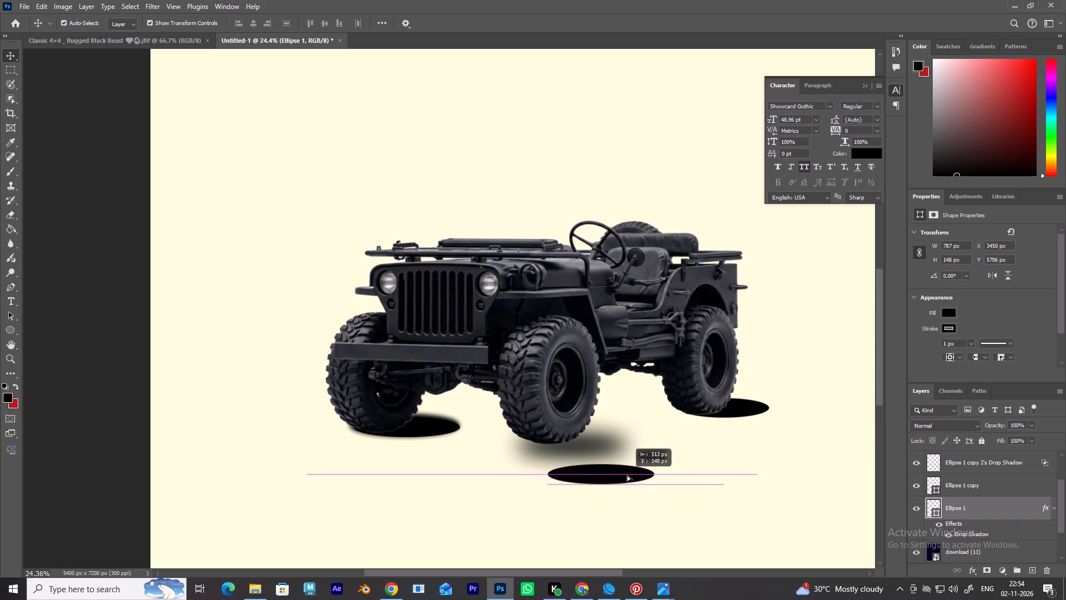
pyautogui.moveTo(627, 474); pyautogui.dragTo(631, 477)
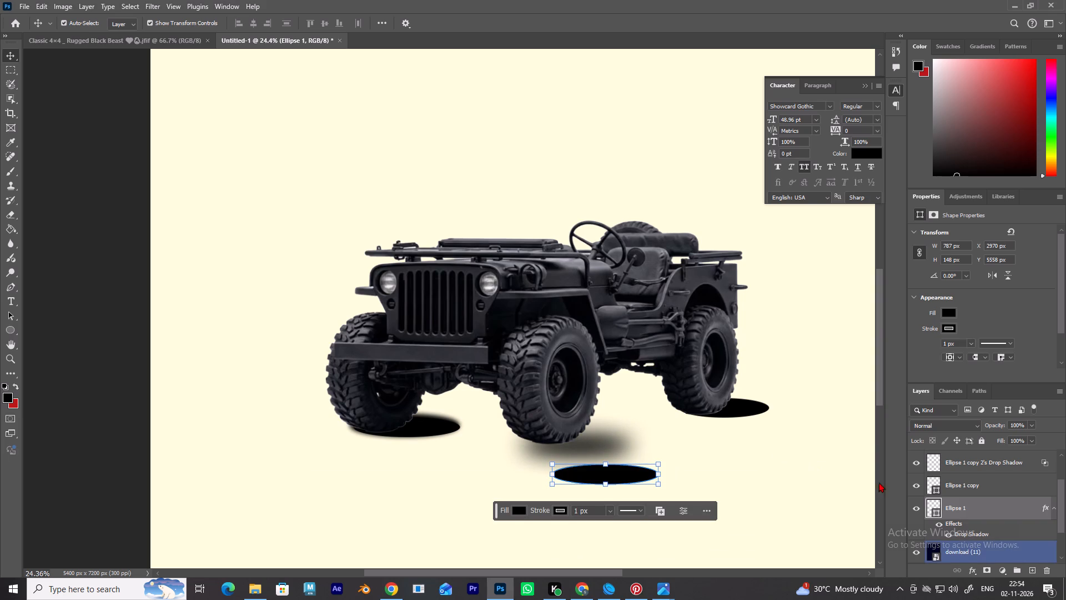
# Set the spread of the ellipse's drop shadow to 19% and apply the layer style.
pyautogui.doubleClick(1001, 511)
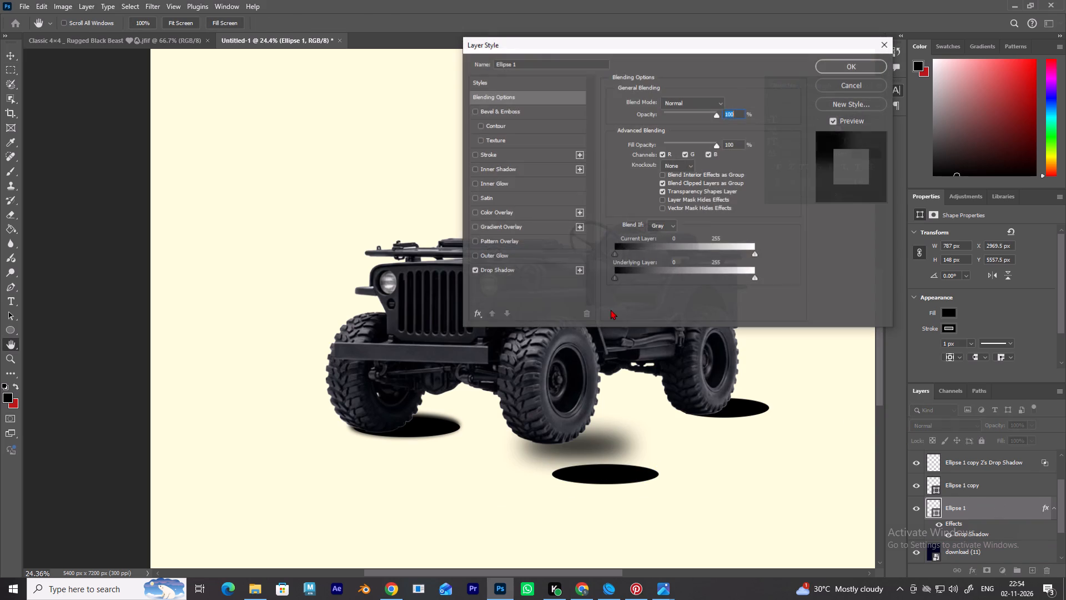
pyautogui.click(524, 271)
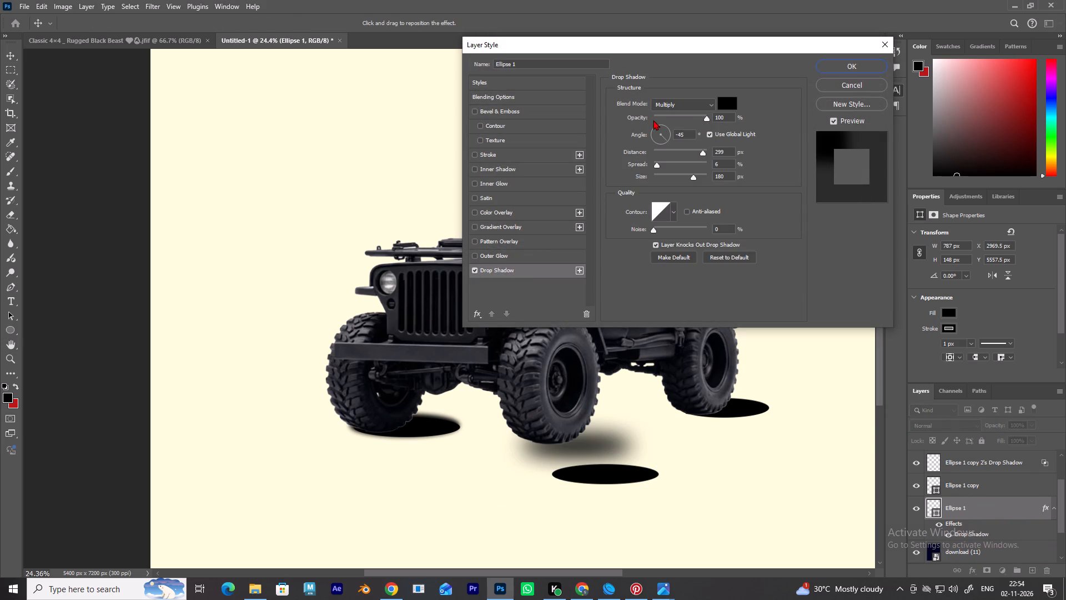
pyautogui.moveTo(655, 164); pyautogui.dragTo(658, 166)
pyautogui.moveTo(658, 166); pyautogui.dragTo(664, 166)
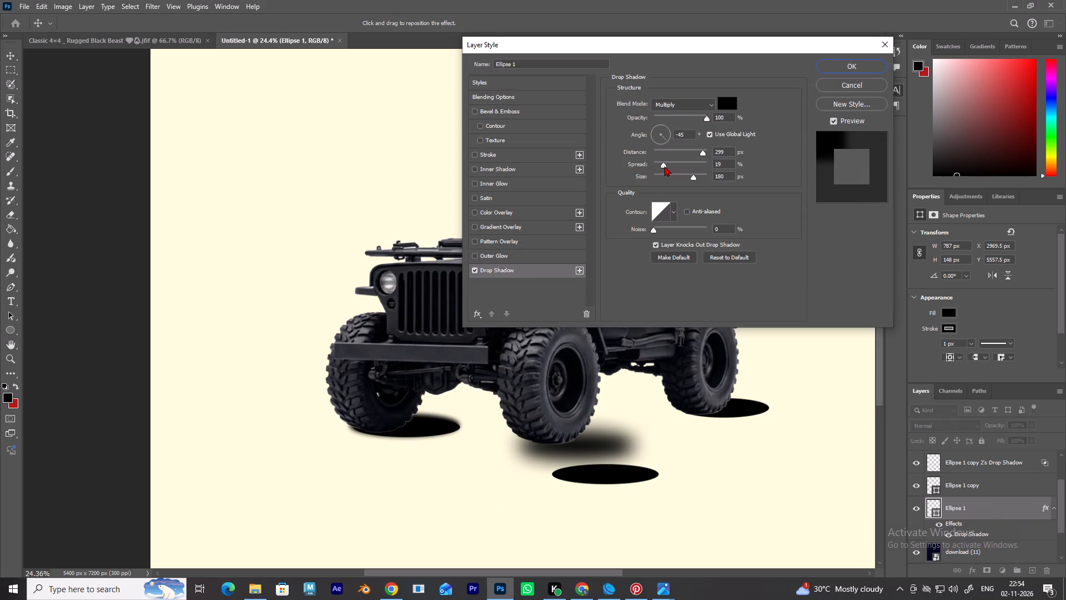
pyautogui.moveTo(664, 166); pyautogui.dragTo(660, 166)
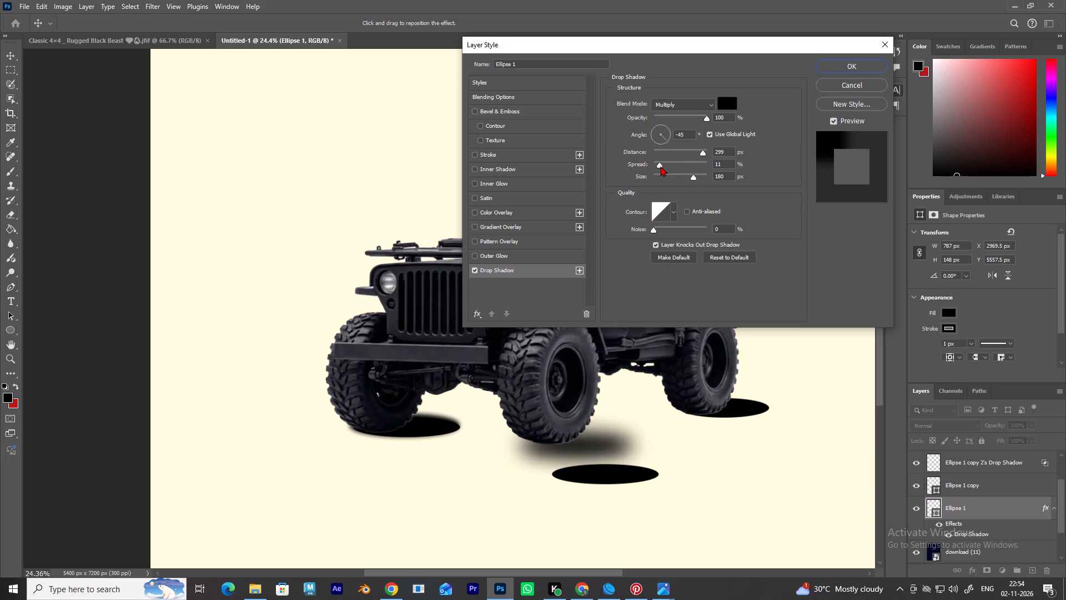
pyautogui.moveTo(660, 166); pyautogui.dragTo(664, 167)
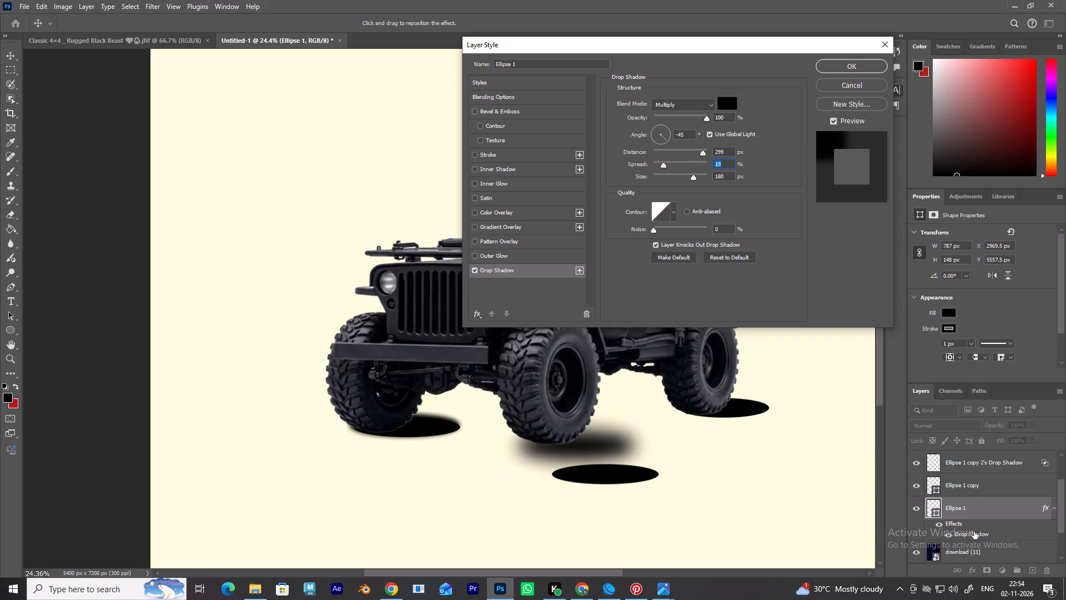
pyautogui.scroll(-1, 974, 531)
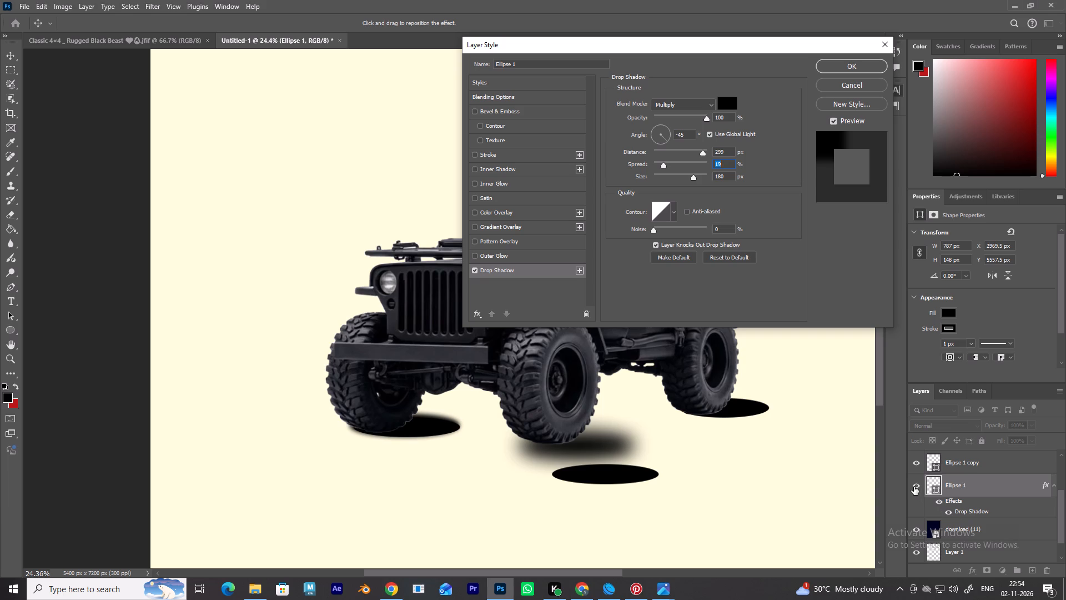
pyautogui.click(914, 487)
pyautogui.click(983, 503)
pyautogui.rightClick(981, 503)
pyautogui.click(849, 67)
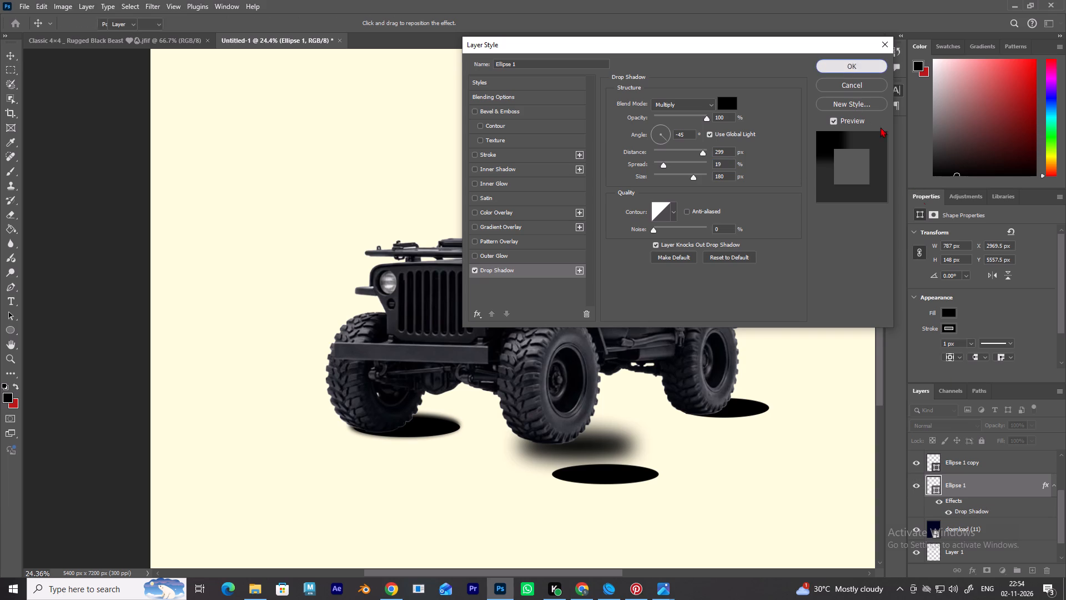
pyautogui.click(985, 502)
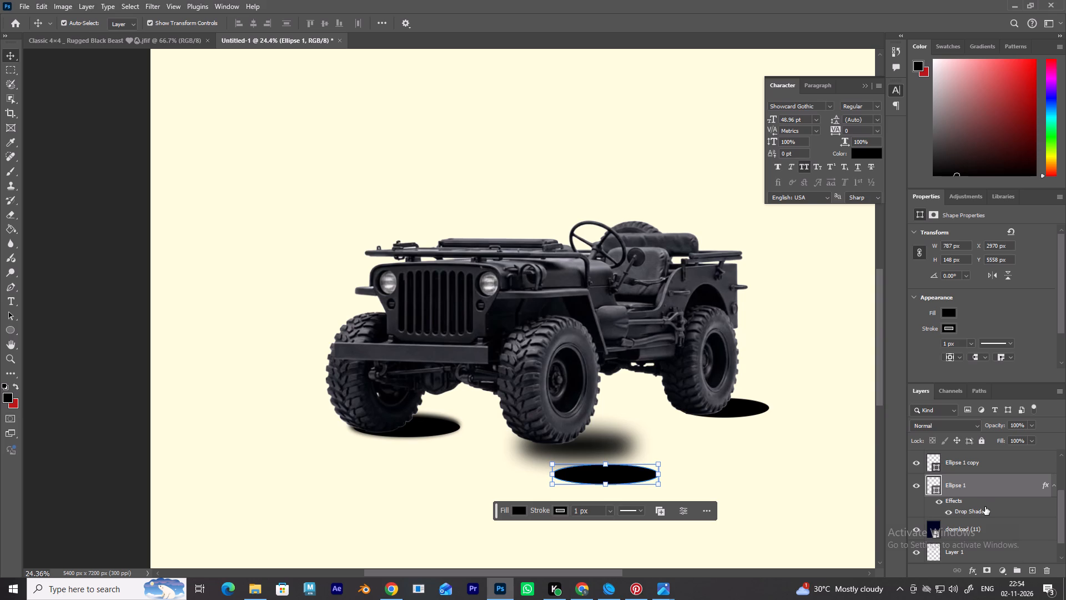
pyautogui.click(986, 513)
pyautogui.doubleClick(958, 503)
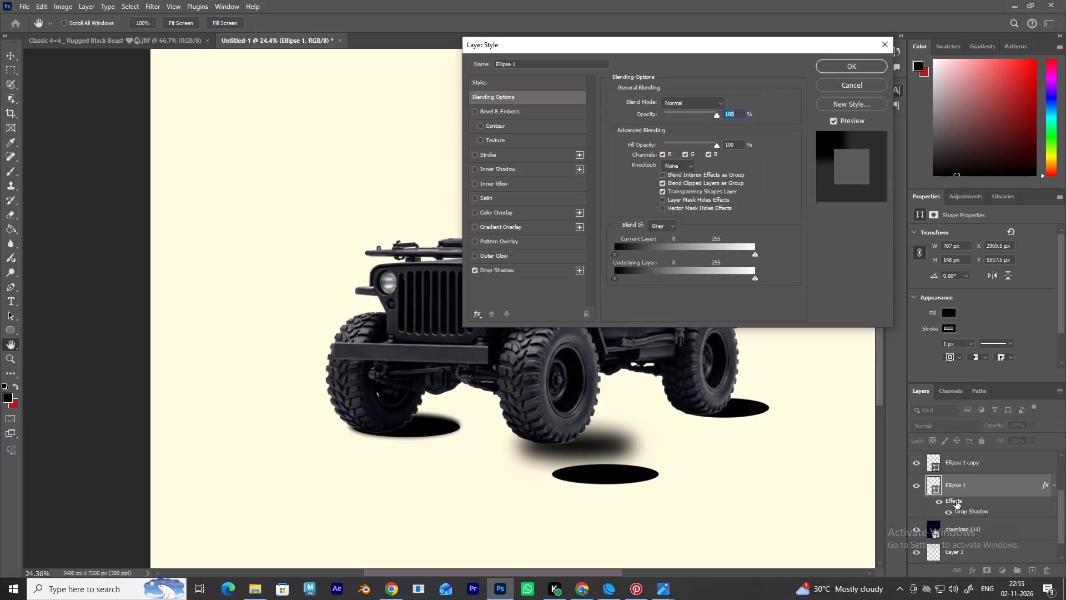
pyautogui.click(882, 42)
# Separate the Ellipse 1 drop shadow into its own layer and hide the ellipse shape.
pyautogui.rightClick(1003, 502)
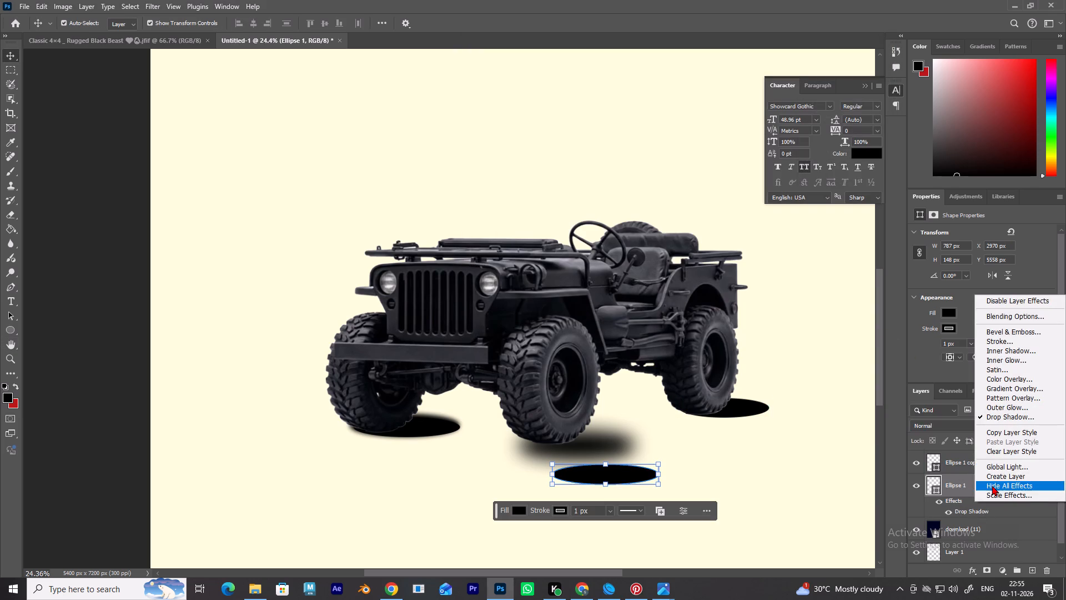
pyautogui.click(999, 480)
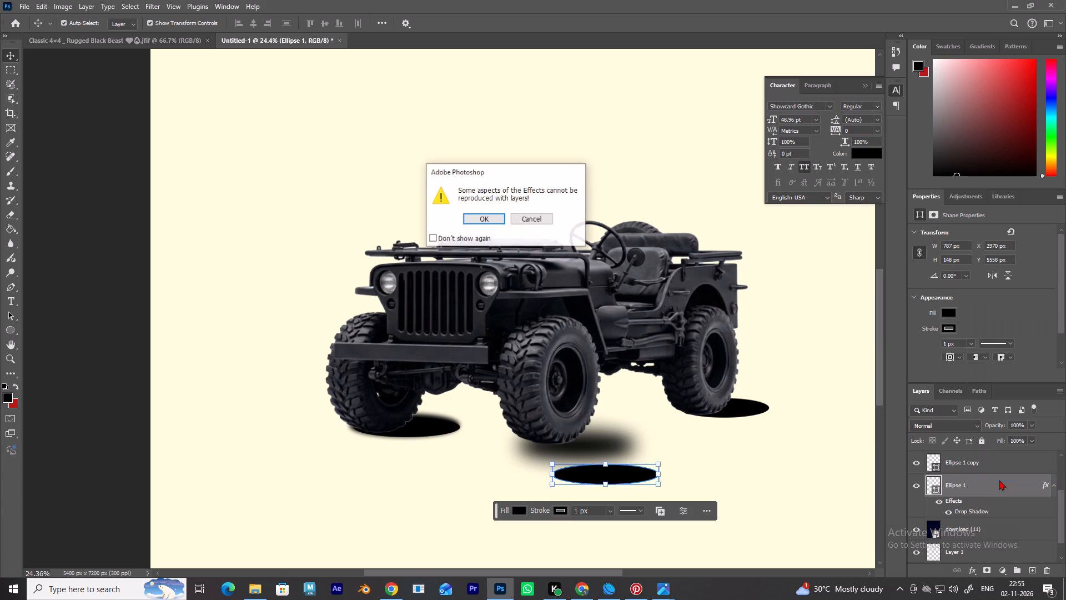
pyautogui.click(497, 218)
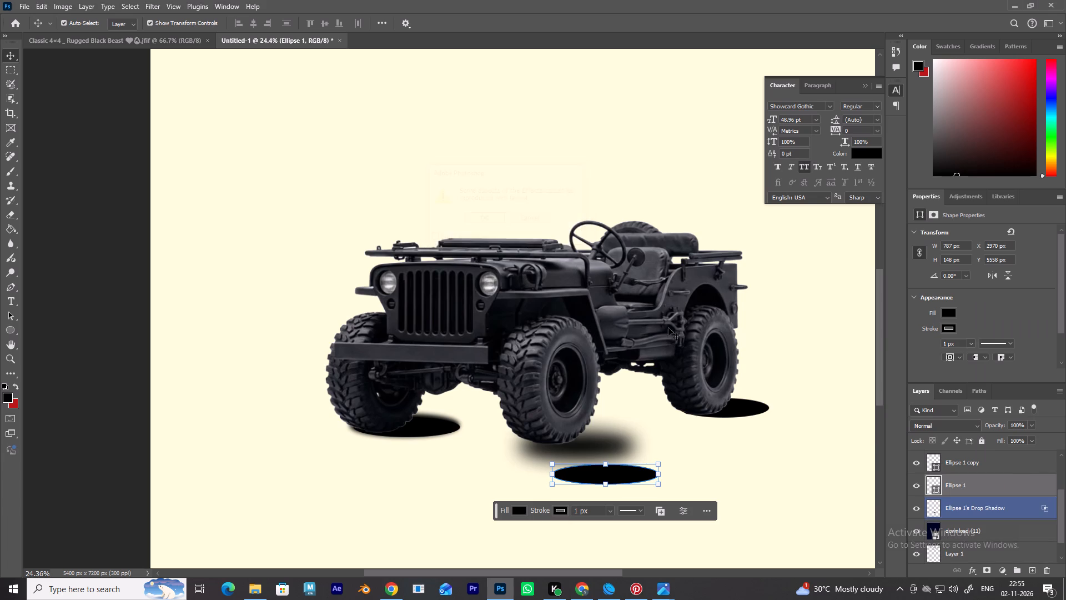
pyautogui.click(914, 485)
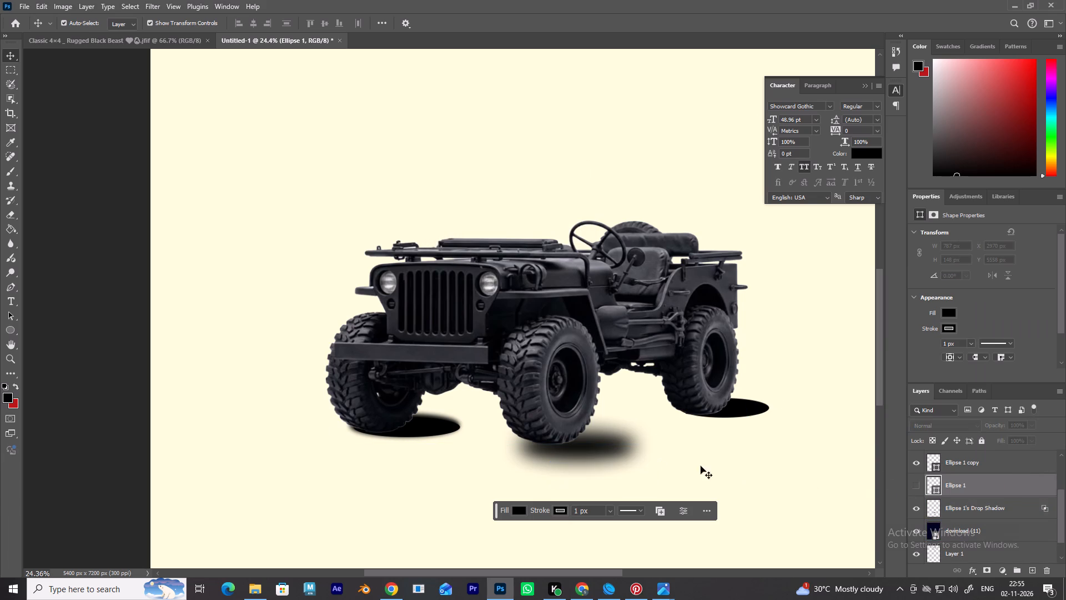
# Move the separated shadow closer beneath the nearer front wheel, to about X 2555 px, Y 5139 px.
pyautogui.moveTo(609, 449); pyautogui.dragTo(612, 442)
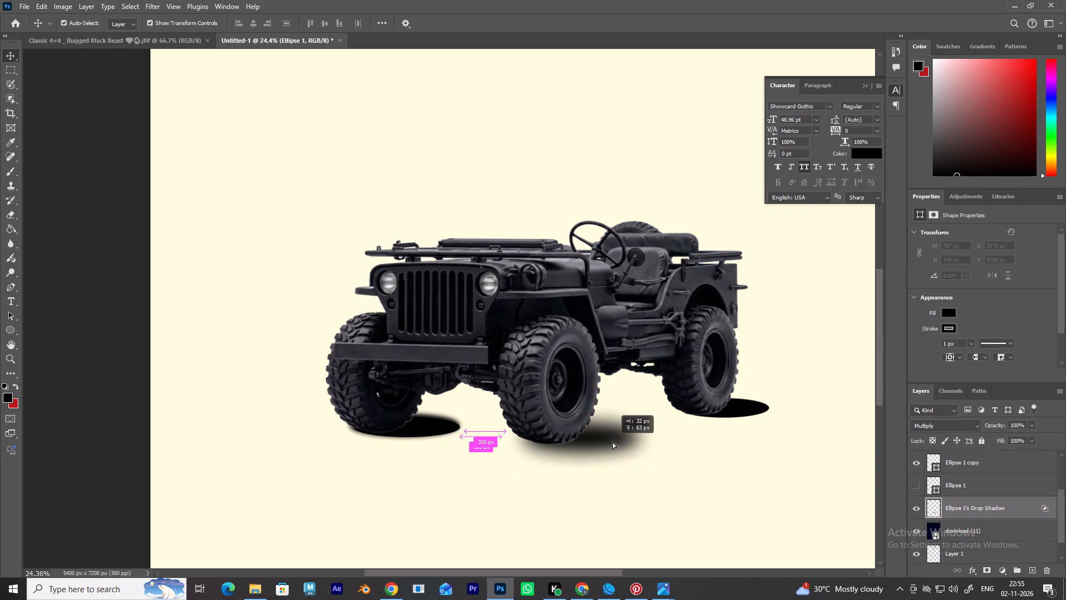
pyautogui.moveTo(612, 442); pyautogui.dragTo(604, 443)
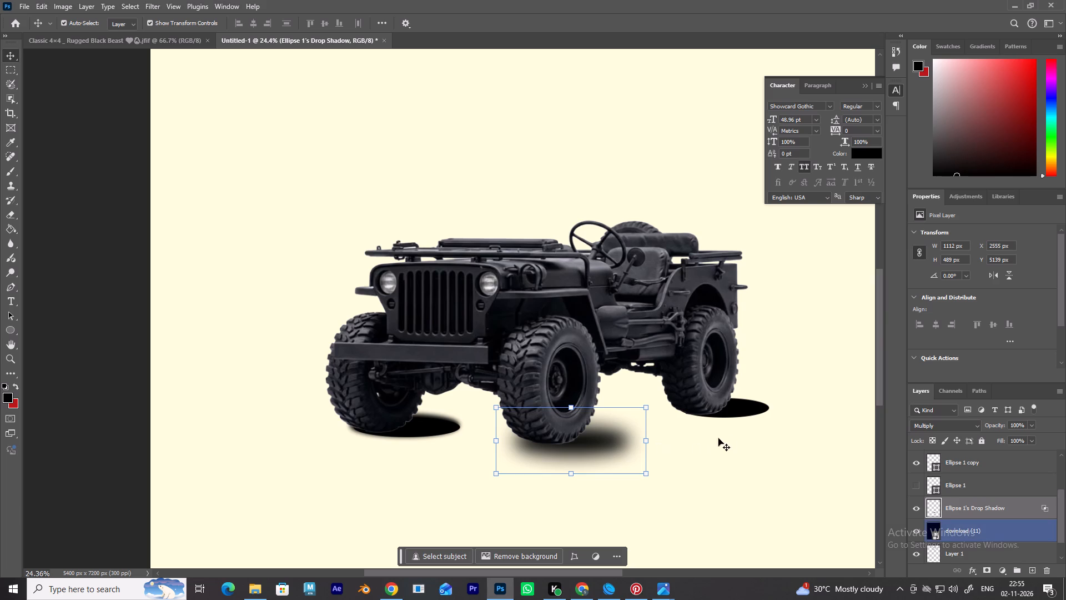
# Delete the rear wheel's black ellipse, and the farther front wheel's ellipse together with its separate shadow layer.
pyautogui.click(732, 415)
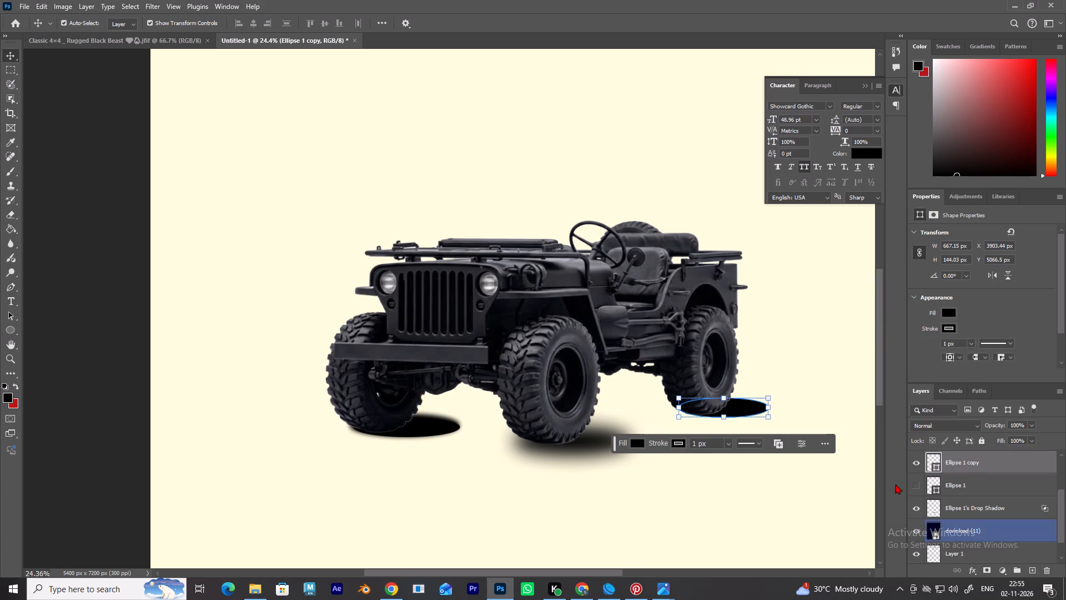
pyautogui.press('Delete')
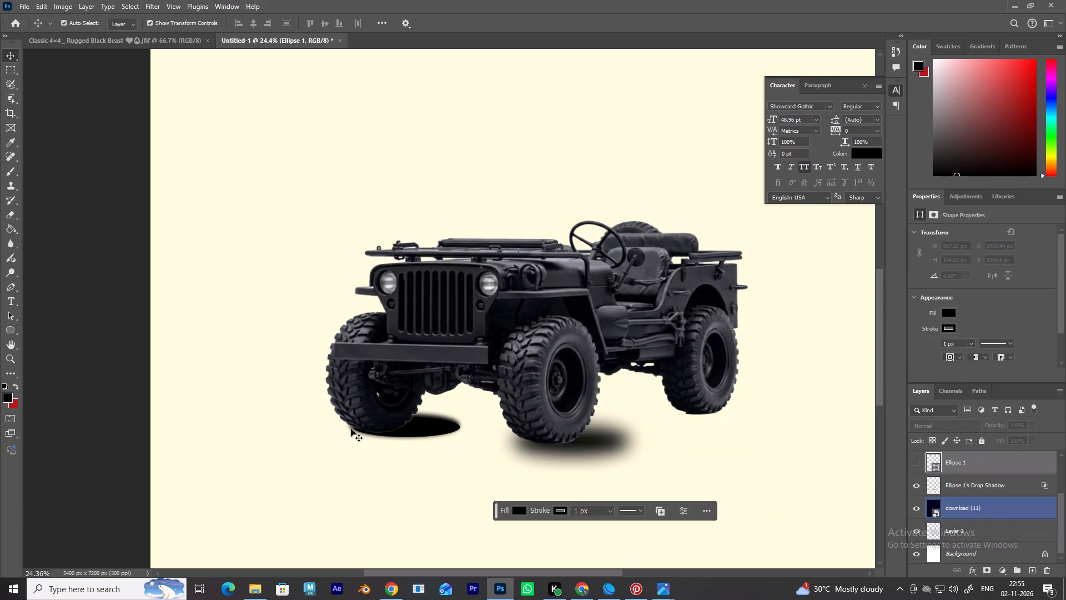
pyautogui.click(401, 432)
pyautogui.press('Delete')
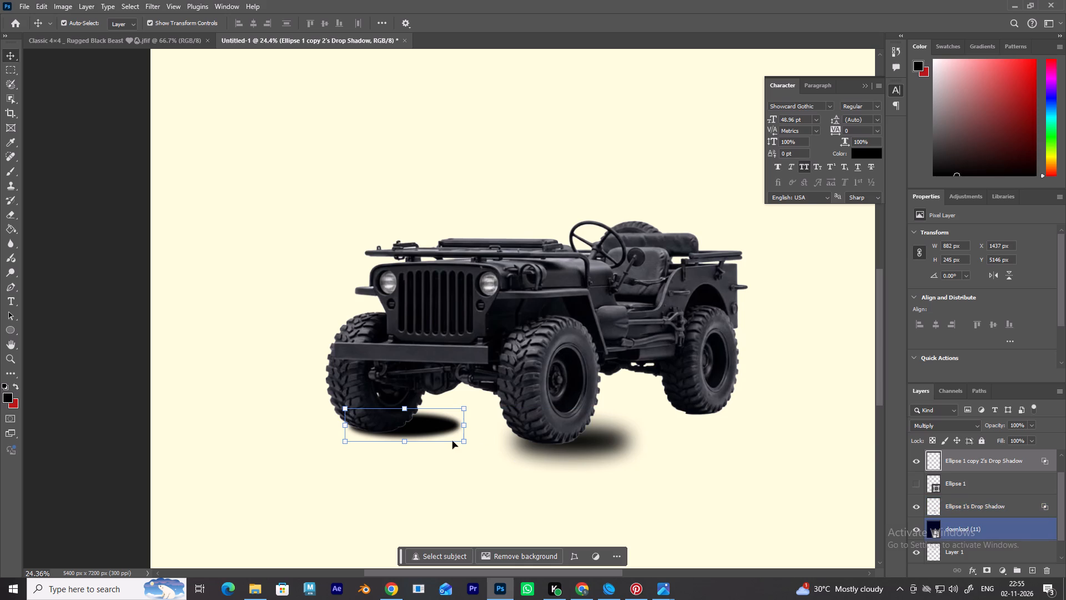
pyautogui.press('Delete')
# Copy the soft shadow under the rear wheel at about X 3610, Y 4897 px and the farther front wheel at about X 1332, Y 5033 px.
pyautogui.click(566, 446)
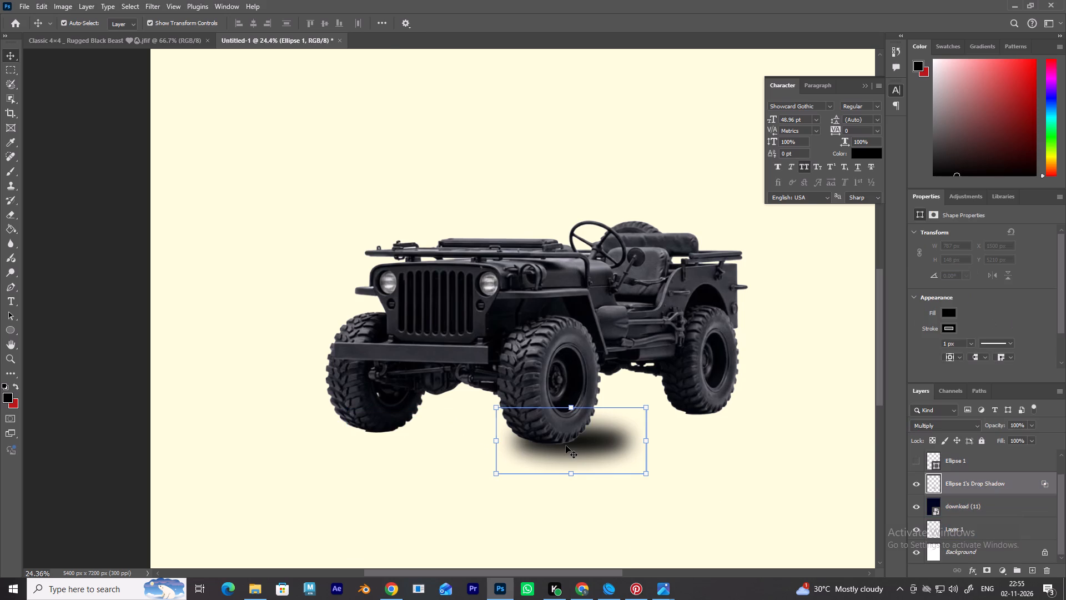
pyautogui.keyDown('alt'); pyautogui.moveTo(588, 444); pyautogui.dragTo(640, 441); pyautogui.keyUp('alt')
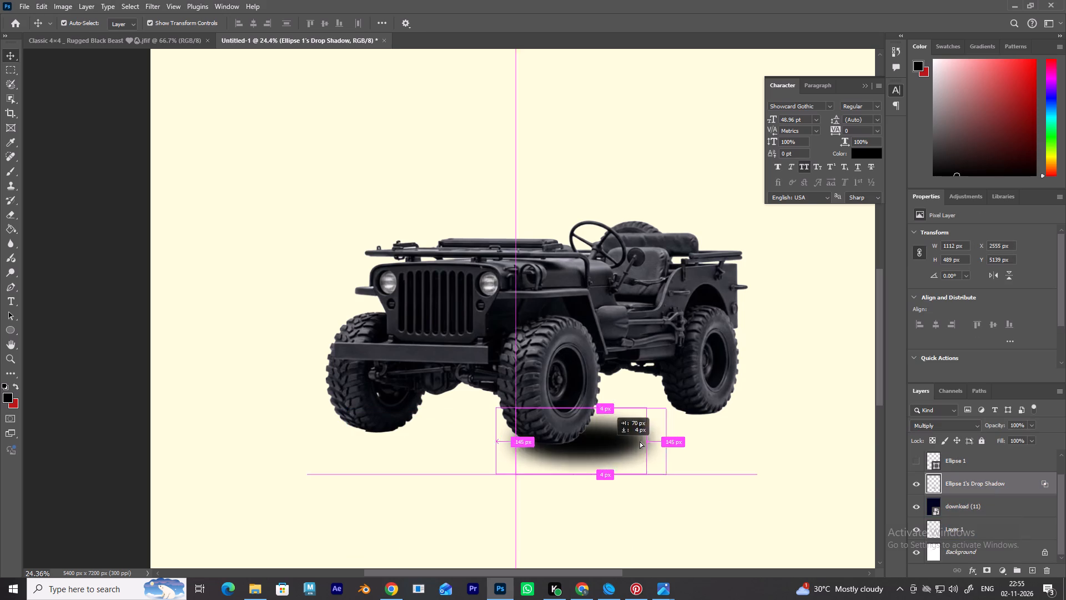
pyautogui.keyDown('alt'); pyautogui.moveTo(640, 441); pyautogui.dragTo(731, 411); pyautogui.keyUp('alt')
pyautogui.keyDown('alt'); pyautogui.moveTo(731, 411); pyautogui.dragTo(460, 436); pyautogui.keyUp('alt')
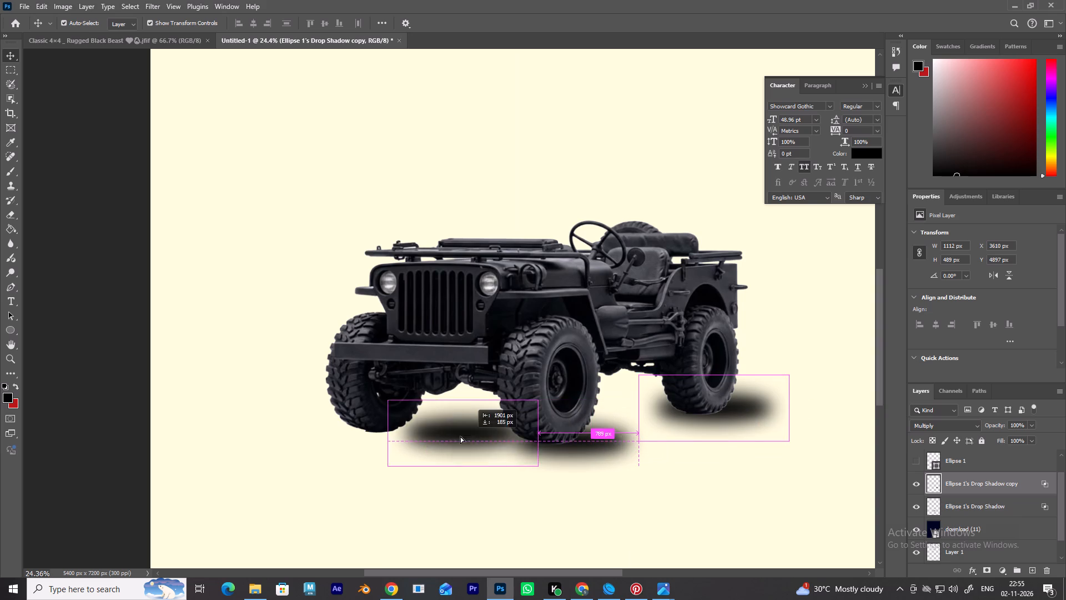
pyautogui.keyDown('alt'); pyautogui.moveTo(460, 436); pyautogui.dragTo(423, 429); pyautogui.keyUp('alt')
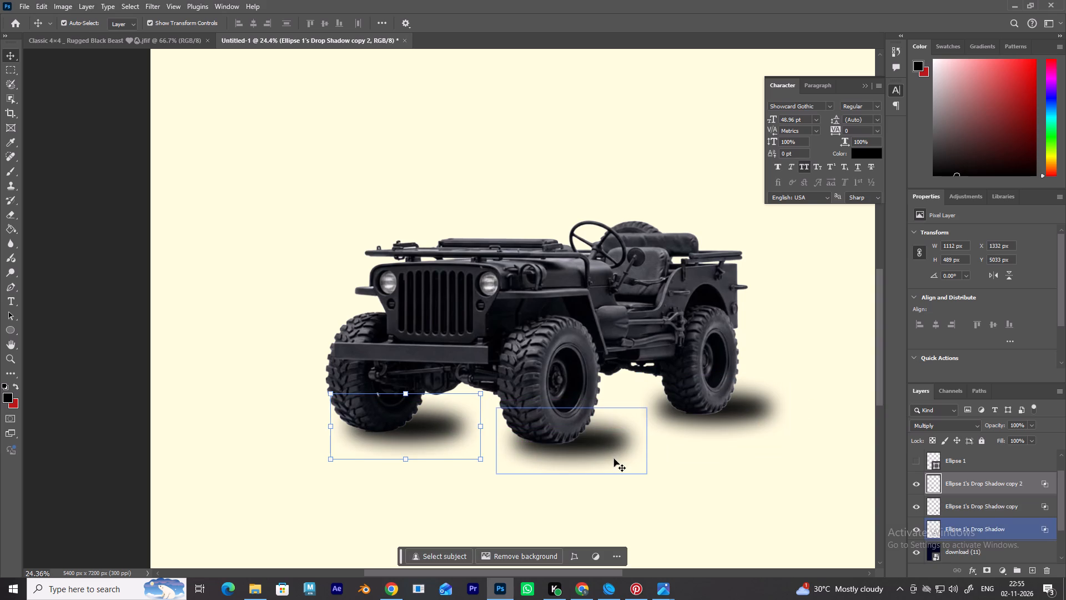
# Reposition the soft shadow under the nearer front wheel at about X 2627 px, Y 5119 px.
pyautogui.press('space')
pyautogui.press('space')
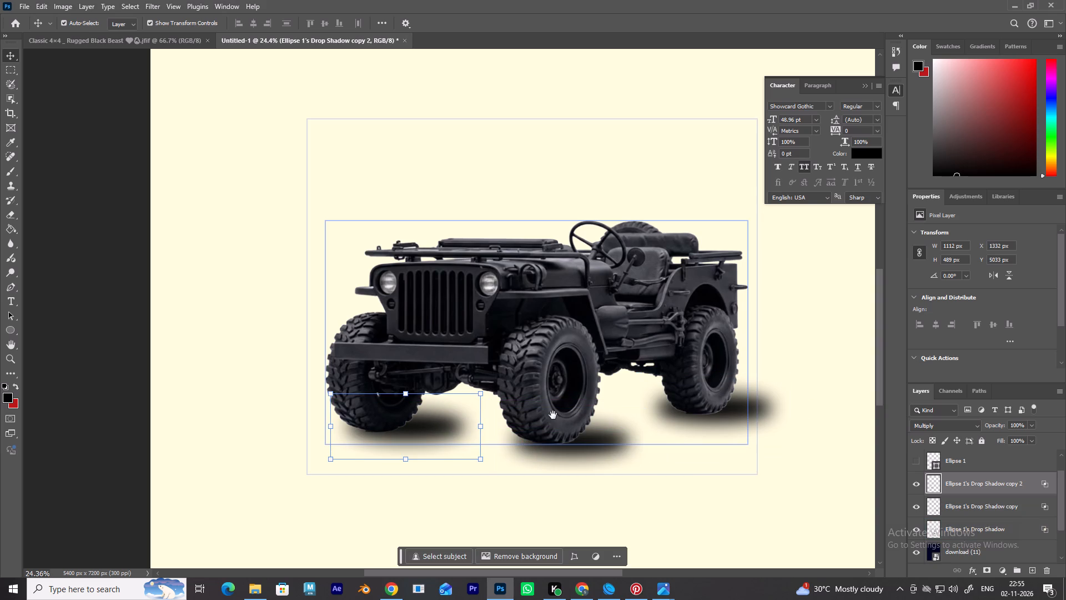
pyautogui.keyDown('alt'); pyautogui.scroll(-7, 553, 415); pyautogui.keyUp('alt')
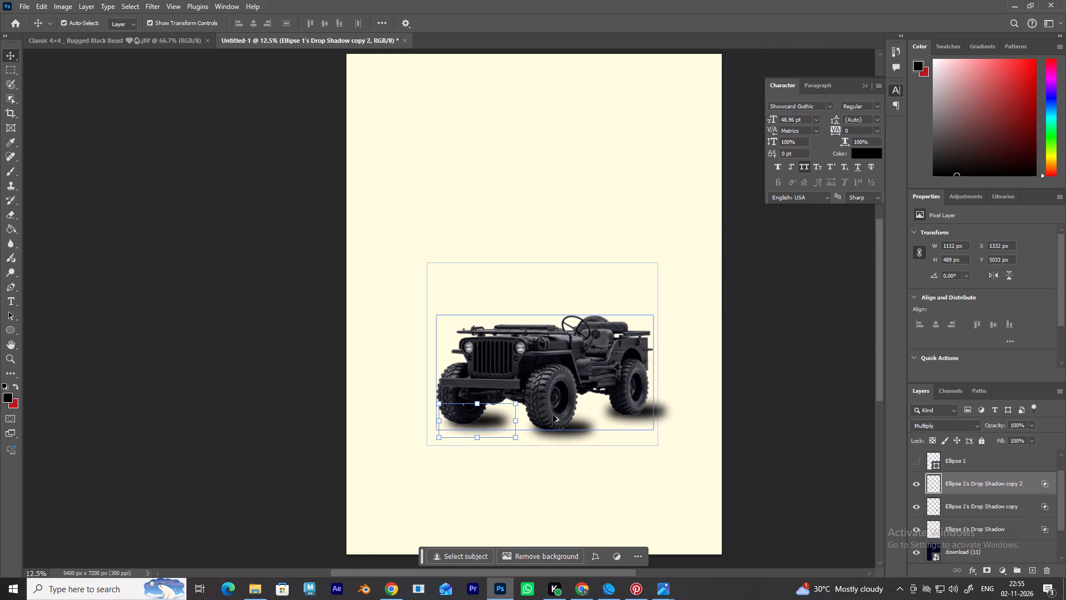
pyautogui.moveTo(579, 429); pyautogui.dragTo(580, 429)
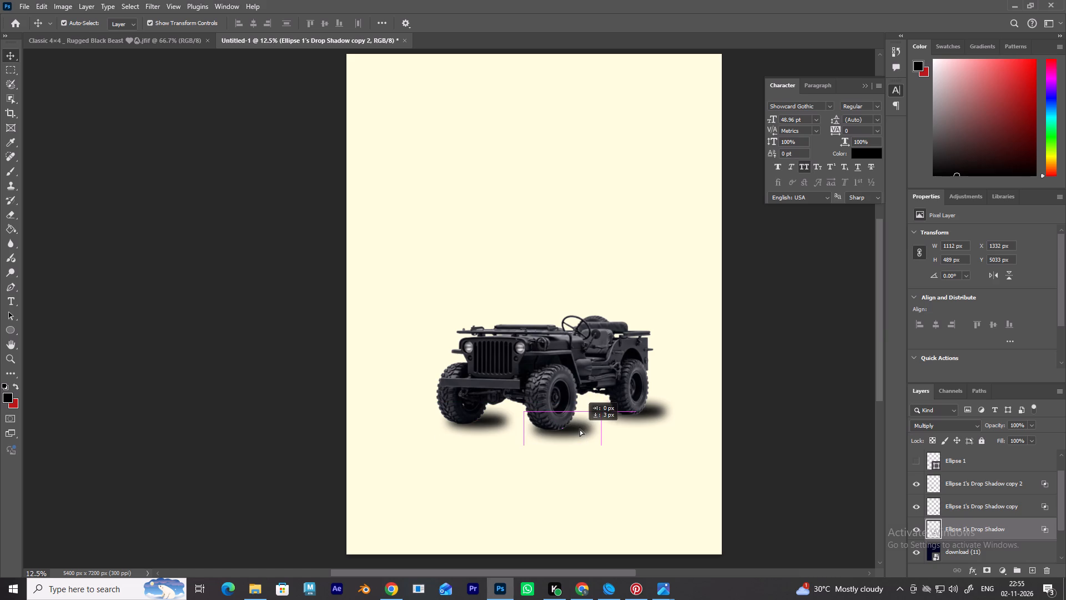
pyautogui.moveTo(580, 429); pyautogui.dragTo(575, 427)
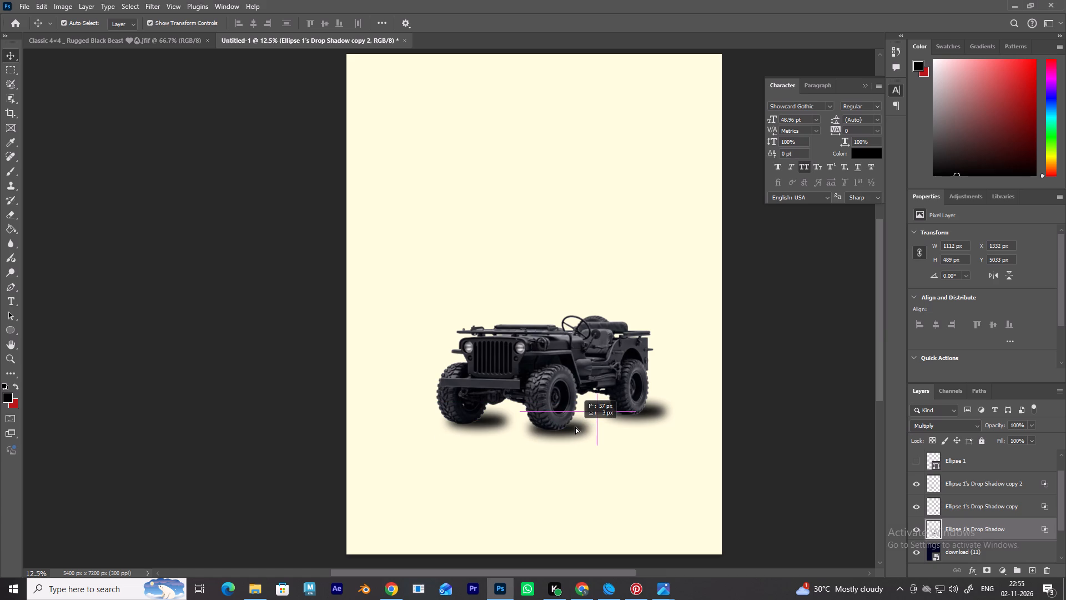
pyautogui.moveTo(575, 427); pyautogui.dragTo(584, 425)
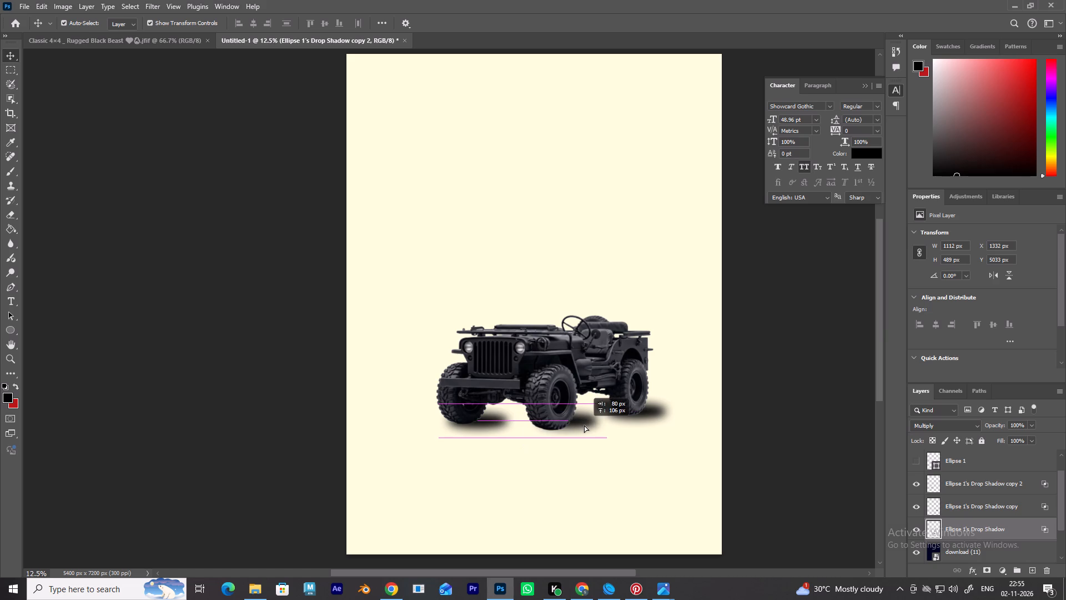
pyautogui.moveTo(584, 425); pyautogui.dragTo(584, 426)
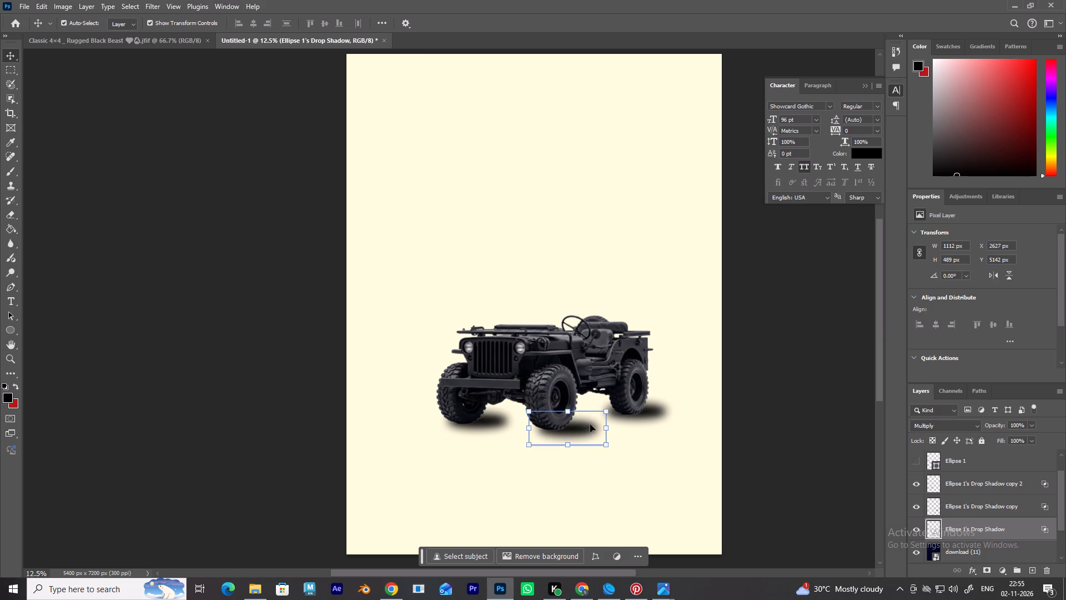
pyautogui.click(586, 426)
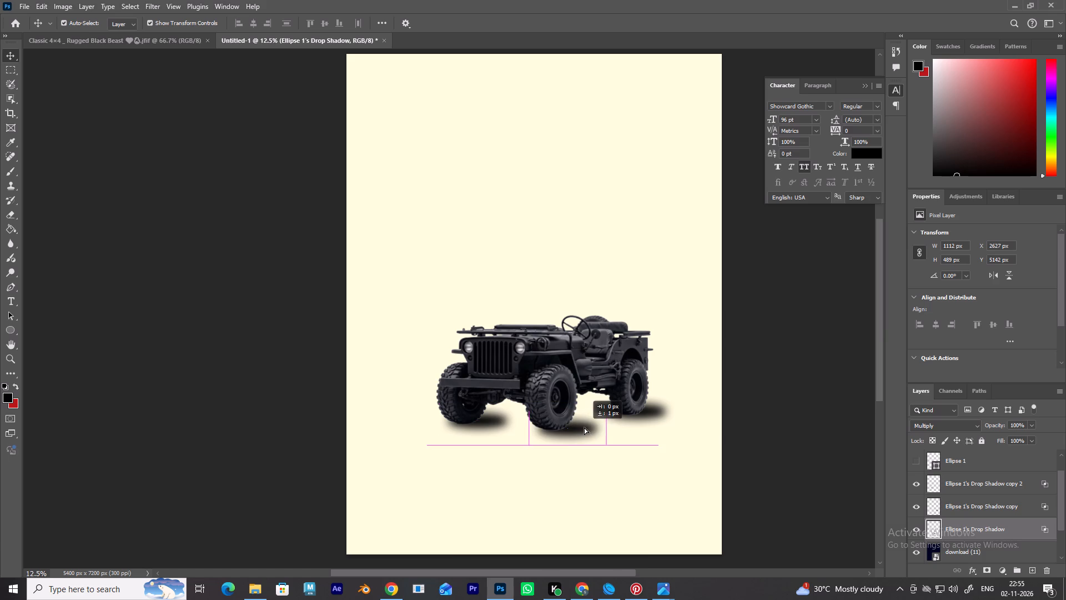
pyautogui.press('Up')
pyautogui.press('Up')
pyautogui.press('Up')
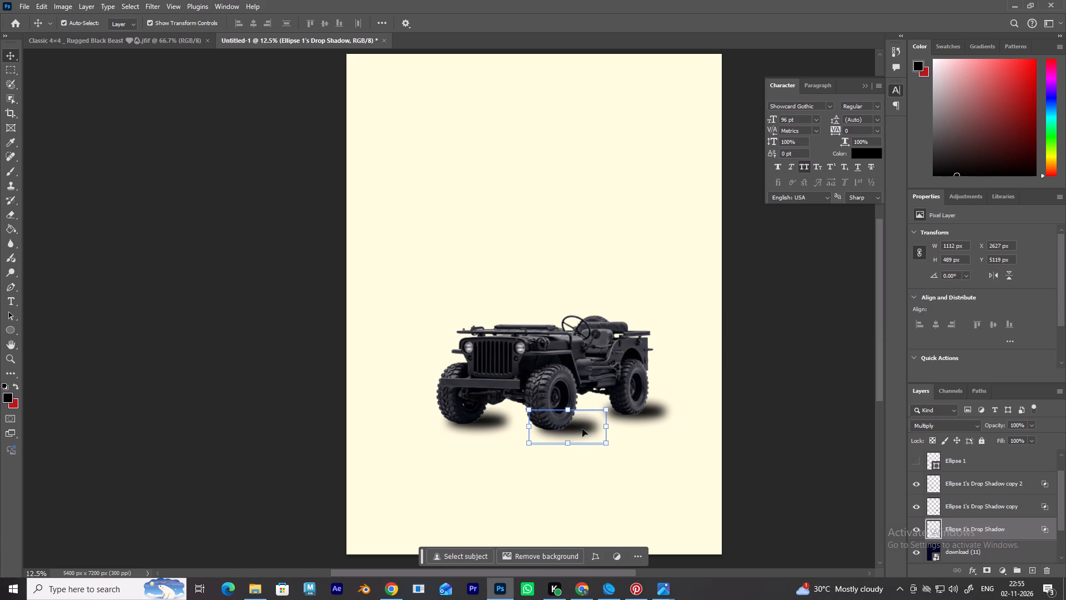
pyautogui.click(647, 415)
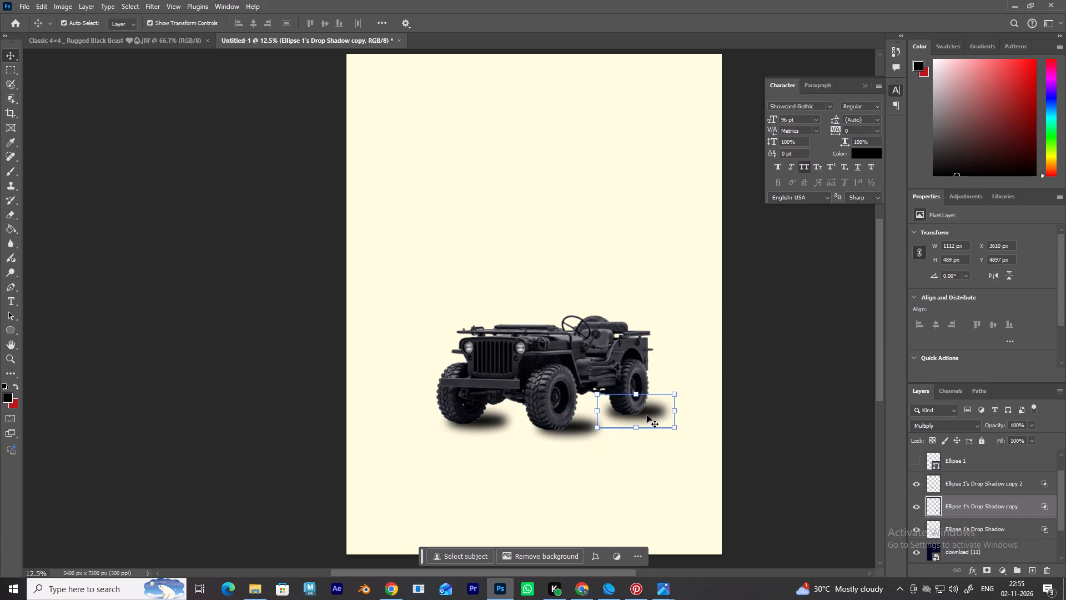
# Resize the nearer front wheel's shadow to about 972 x 456 px and place it at about X 2638, Y 5142 px.
pyautogui.click(581, 427)
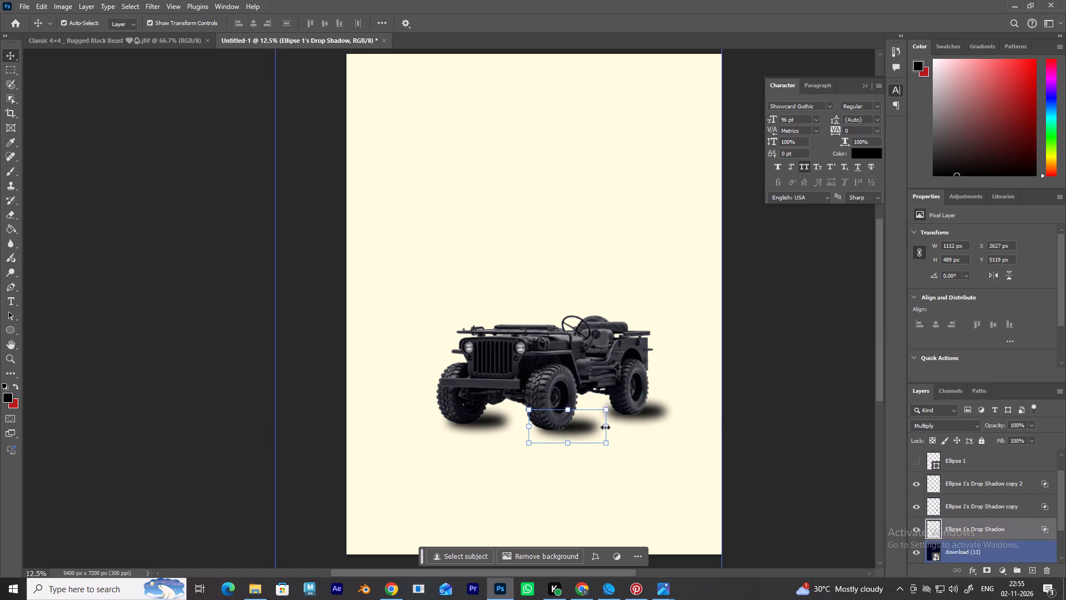
pyautogui.moveTo(605, 427); pyautogui.dragTo(595, 427)
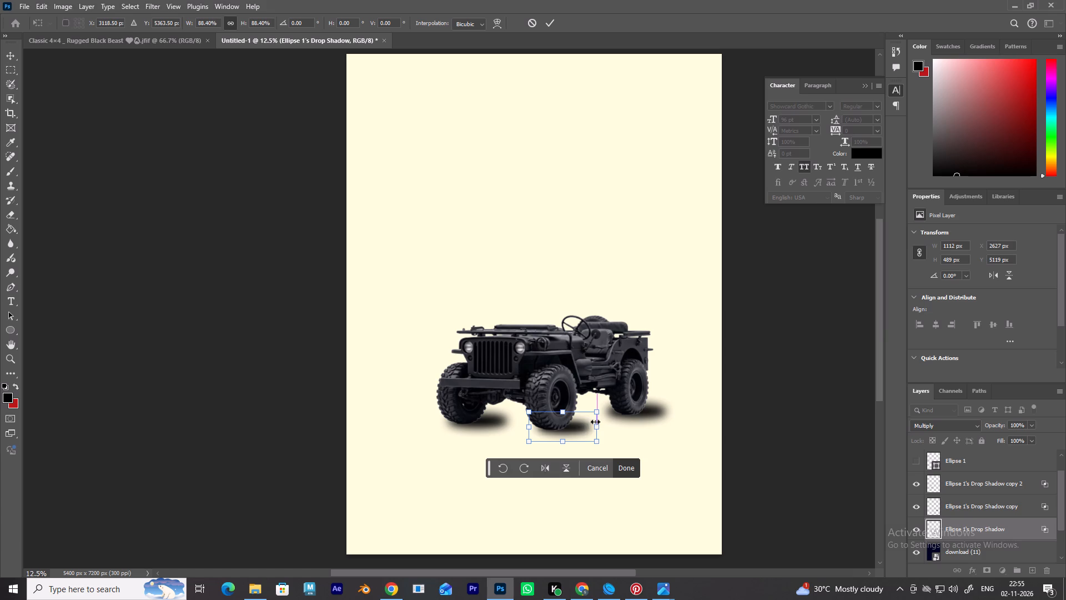
pyautogui.moveTo(596, 425); pyautogui.dragTo(602, 426)
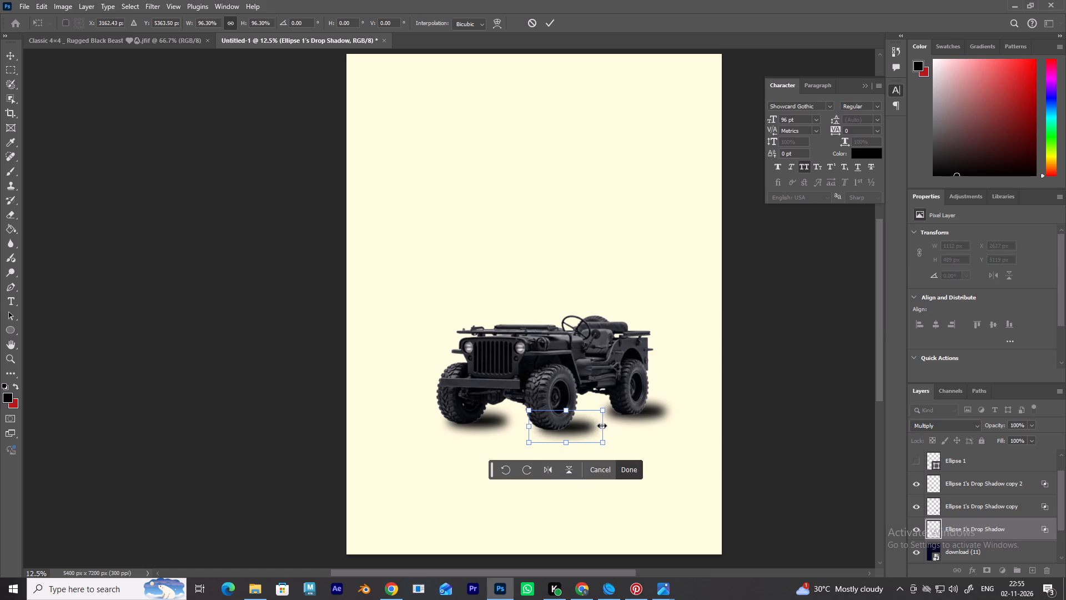
pyautogui.keyDown('shift'); pyautogui.moveTo(602, 409); pyautogui.dragTo(594, 414); pyautogui.keyUp('shift')
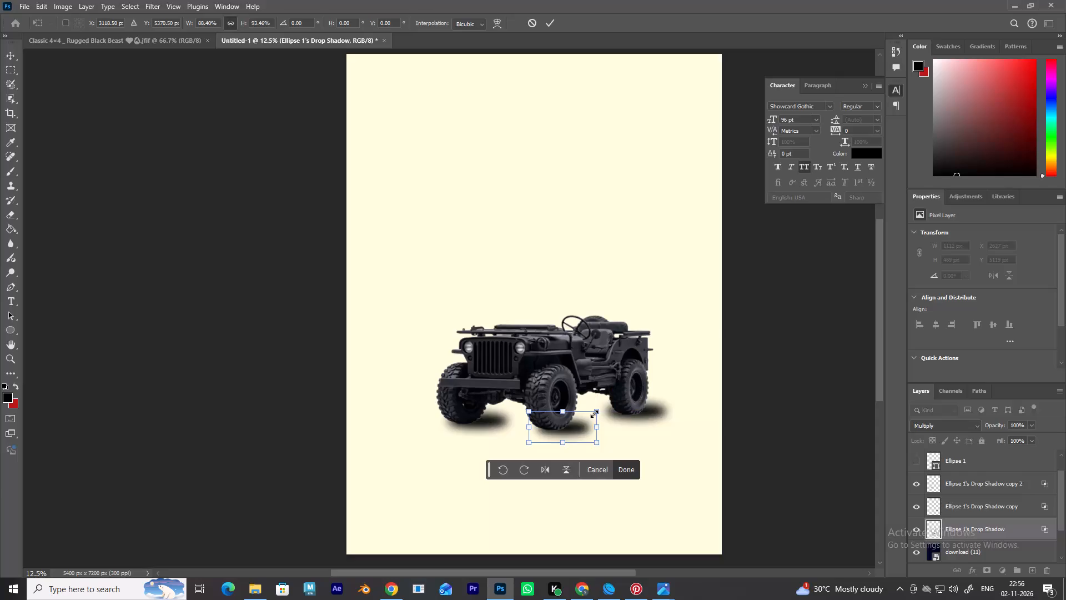
pyautogui.keyDown('shift'); pyautogui.moveTo(595, 413); pyautogui.dragTo(601, 409); pyautogui.keyUp('shift')
pyautogui.keyDown('shift'); pyautogui.moveTo(601, 424); pyautogui.dragTo(614, 423); pyautogui.keyUp('shift')
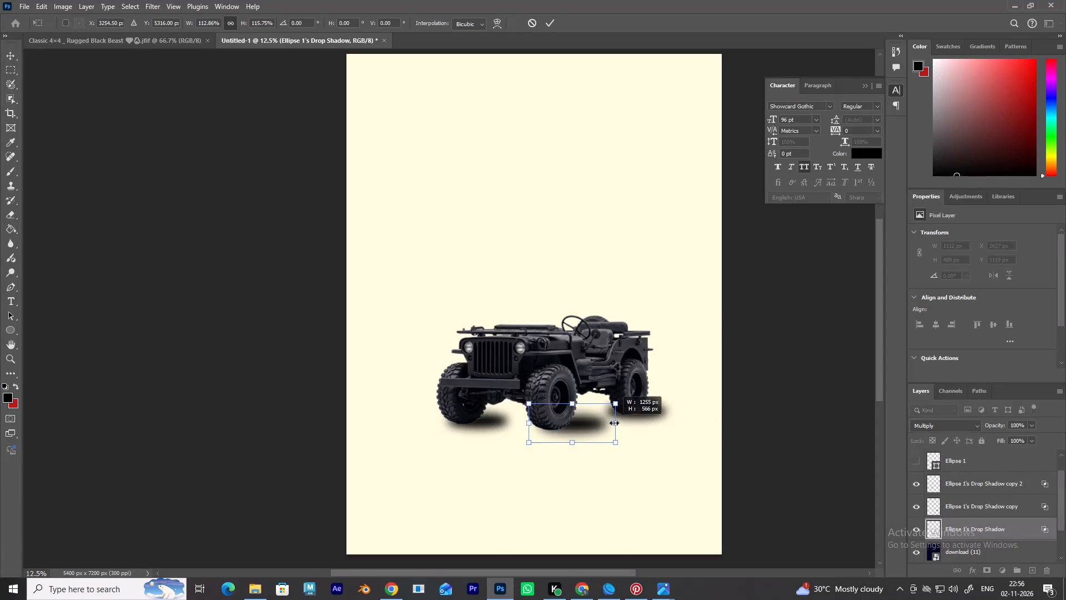
pyautogui.keyDown('shift'); pyautogui.moveTo(614, 423); pyautogui.dragTo(611, 424); pyautogui.keyUp('shift')
pyautogui.keyDown('shift'); pyautogui.click(596, 426); pyautogui.keyUp('shift')
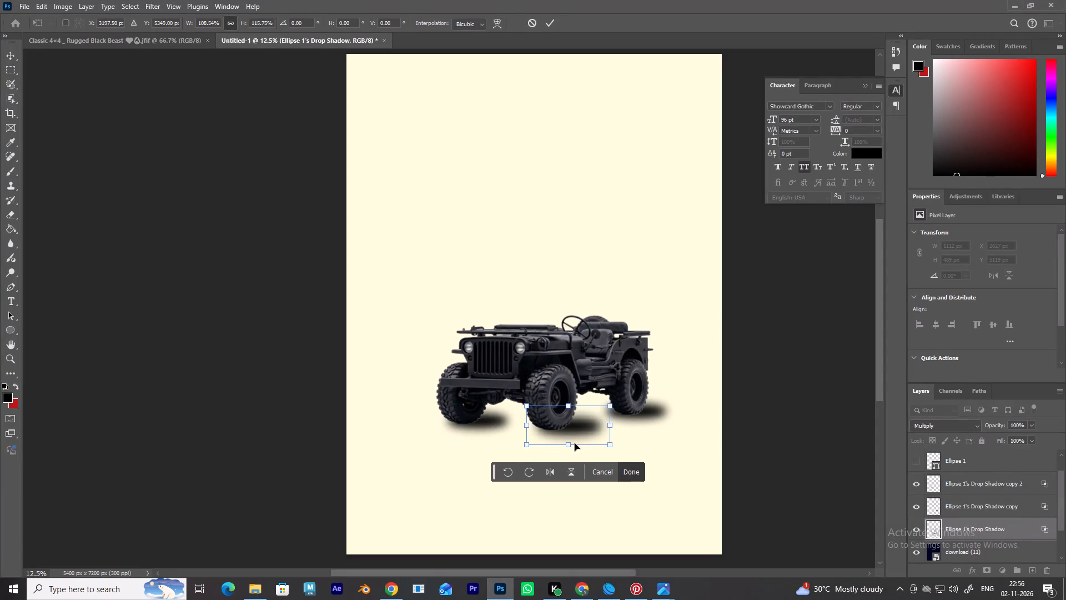
pyautogui.moveTo(570, 443); pyautogui.dragTo(569, 438)
pyautogui.click(577, 427)
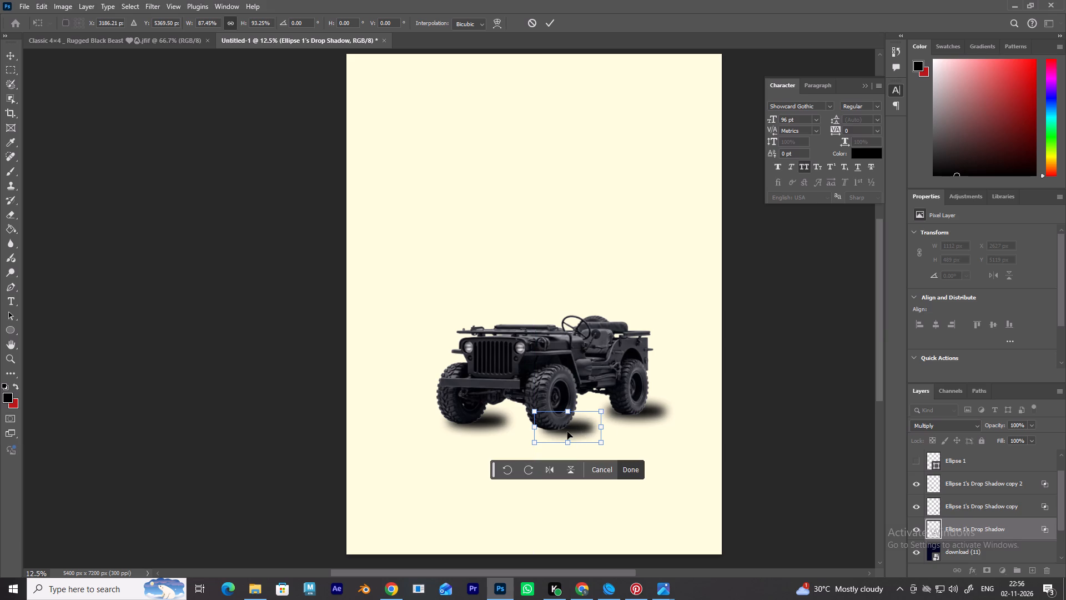
pyautogui.click(567, 432)
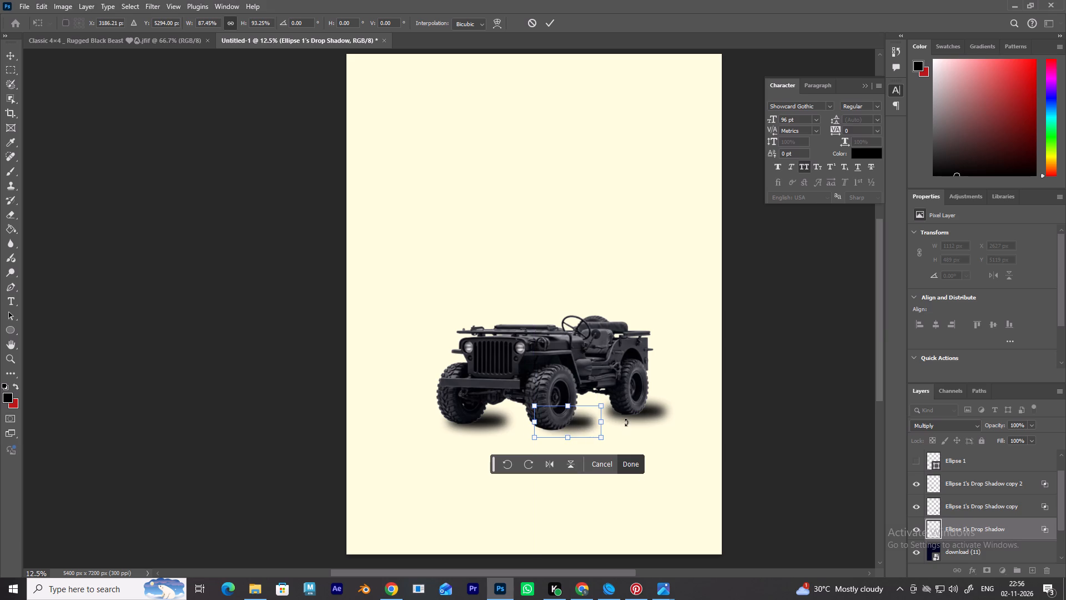
pyautogui.click(567, 427)
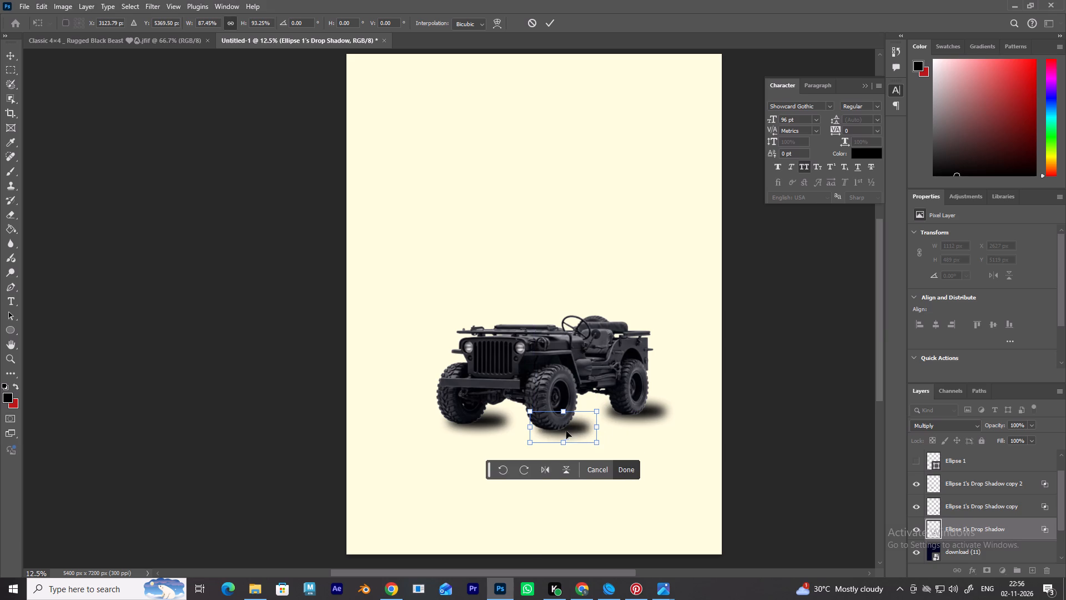
pyautogui.click(640, 416)
pyautogui.moveTo(767, 407); pyautogui.dragTo(757, 416)
pyautogui.click(761, 434)
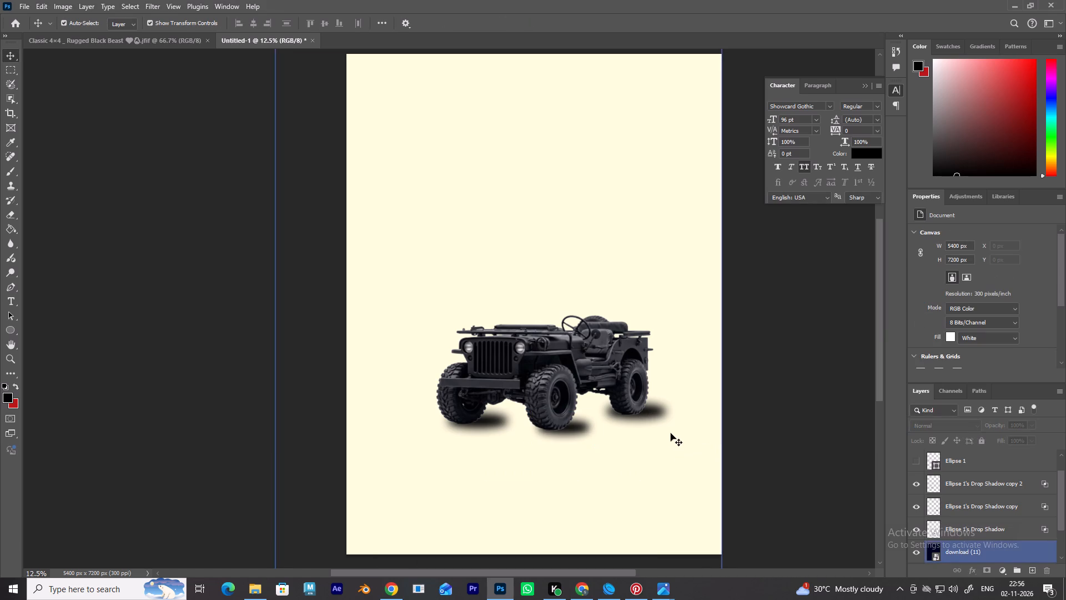
# Narrow the rear wheel's shadow to about 91% of its width, keeping its height.
pyautogui.click(653, 418)
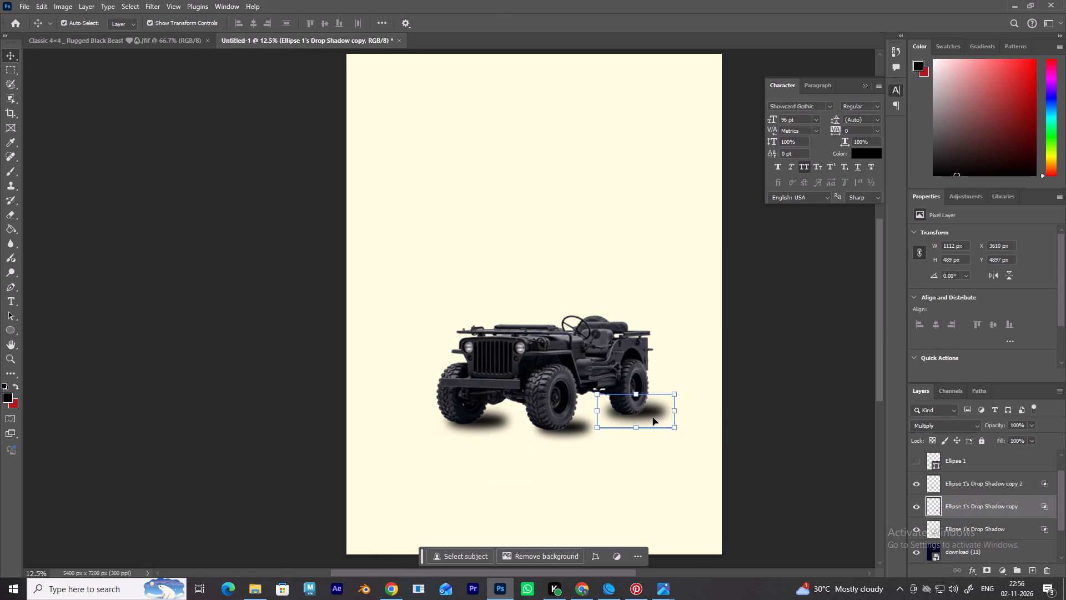
pyautogui.keyDown('shift'); pyautogui.moveTo(672, 411); pyautogui.dragTo(666, 411); pyautogui.keyUp('shift')
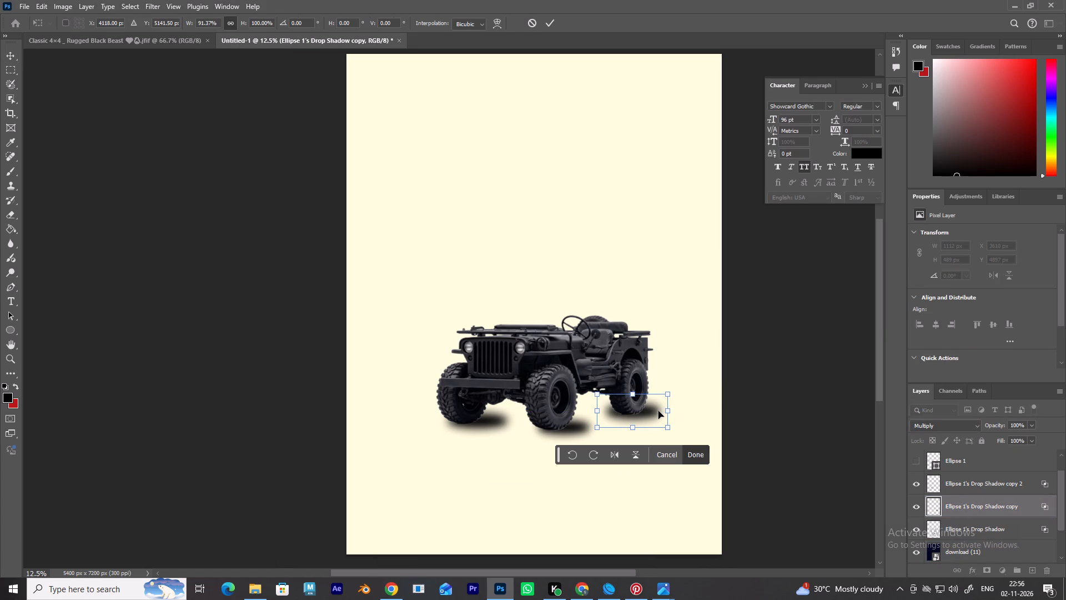
pyautogui.keyDown('shift'); pyautogui.click(657, 411); pyautogui.keyUp('shift')
pyautogui.click(693, 453)
# Move the nearer front wheel's shadow to about X 2541, Y 5143 px and widen it to about 110%.
pyautogui.click(574, 434)
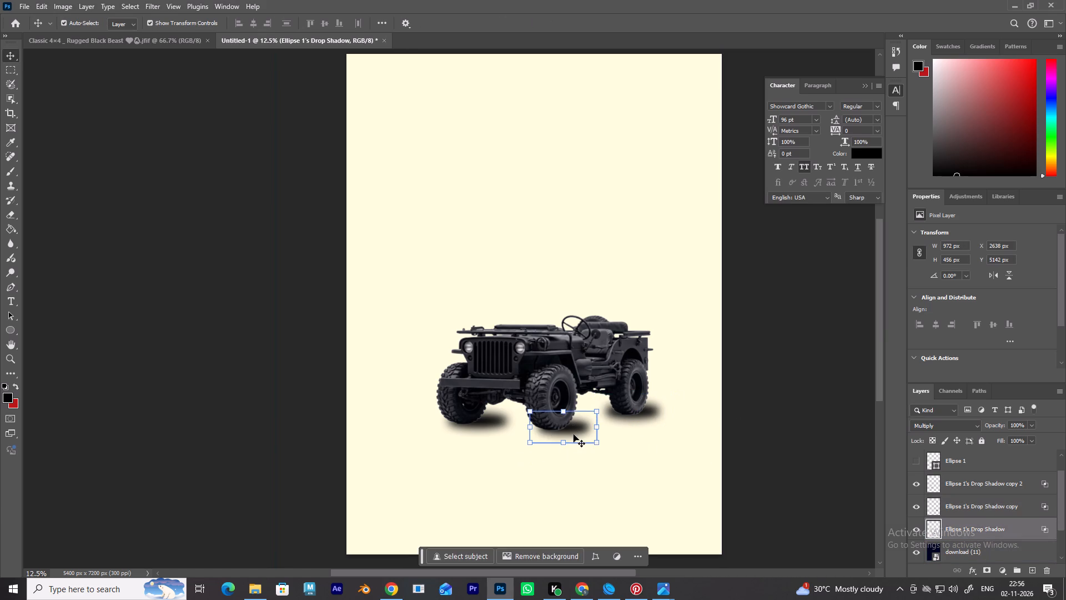
pyautogui.moveTo(574, 434); pyautogui.dragTo(568, 435)
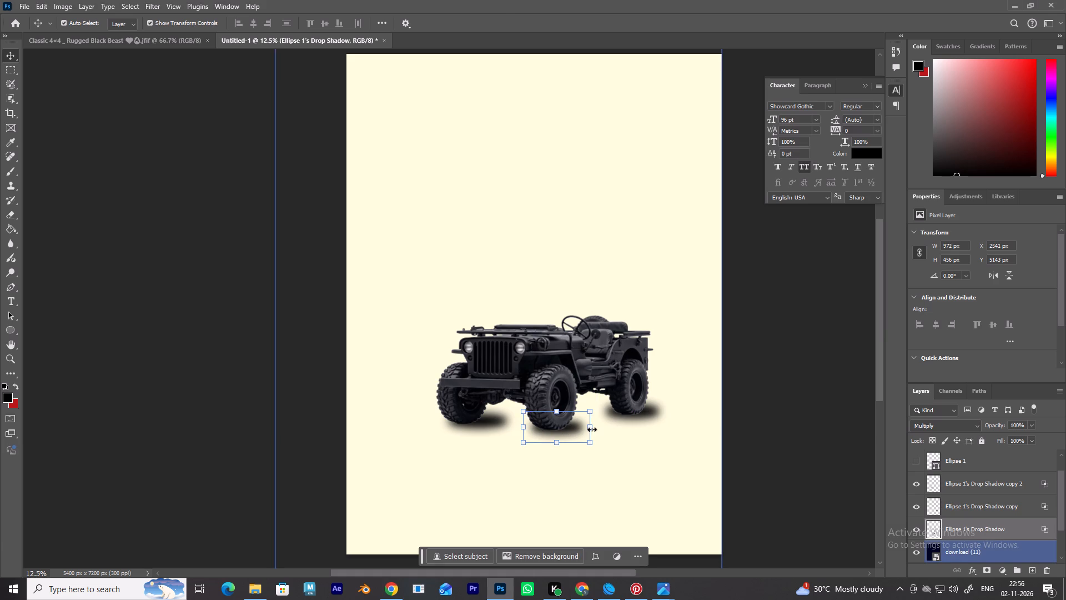
pyautogui.keyDown('shift'); pyautogui.click(592, 429); pyautogui.keyUp('shift')
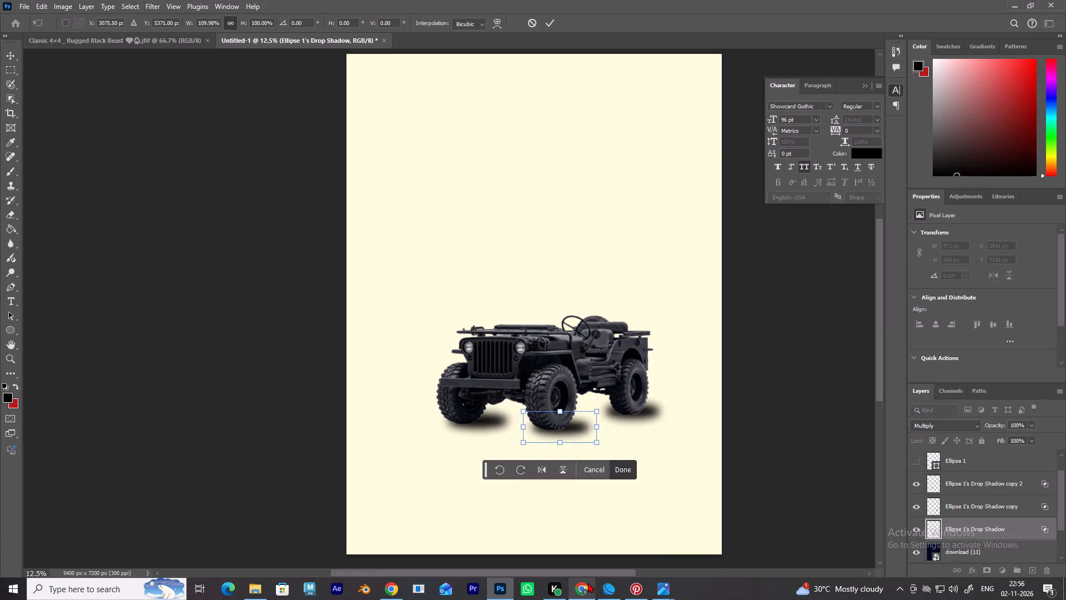
# Switch to Chrome, browse Spotify's albums and home recommendations for music, and open the Trending Now Tamil playlist.
pyautogui.click(587, 584)
pyautogui.scroll(-2, 401, 356)
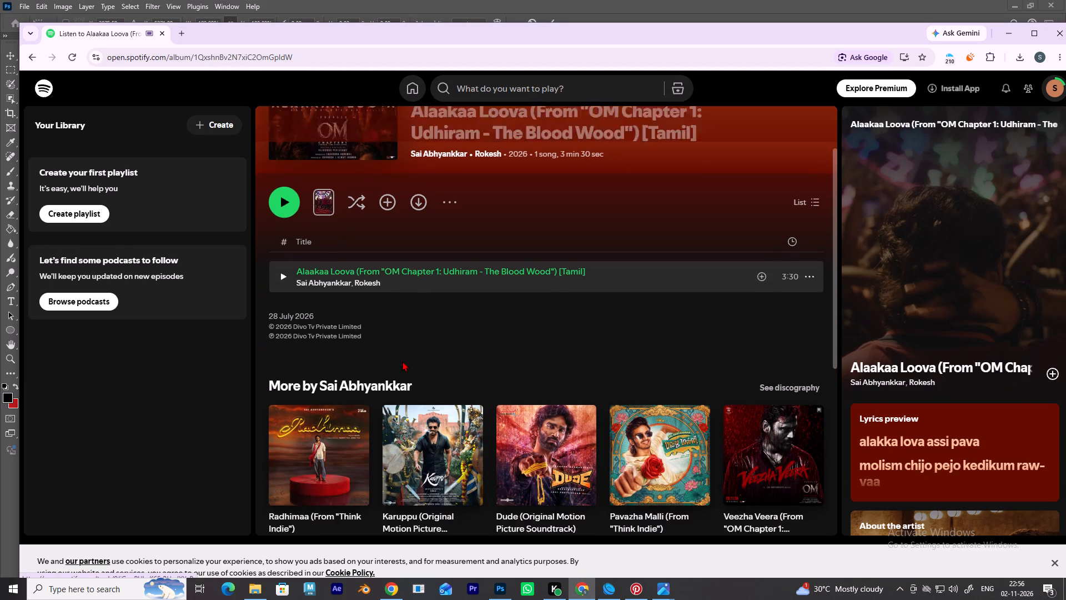
pyautogui.scroll(-3, 402, 361)
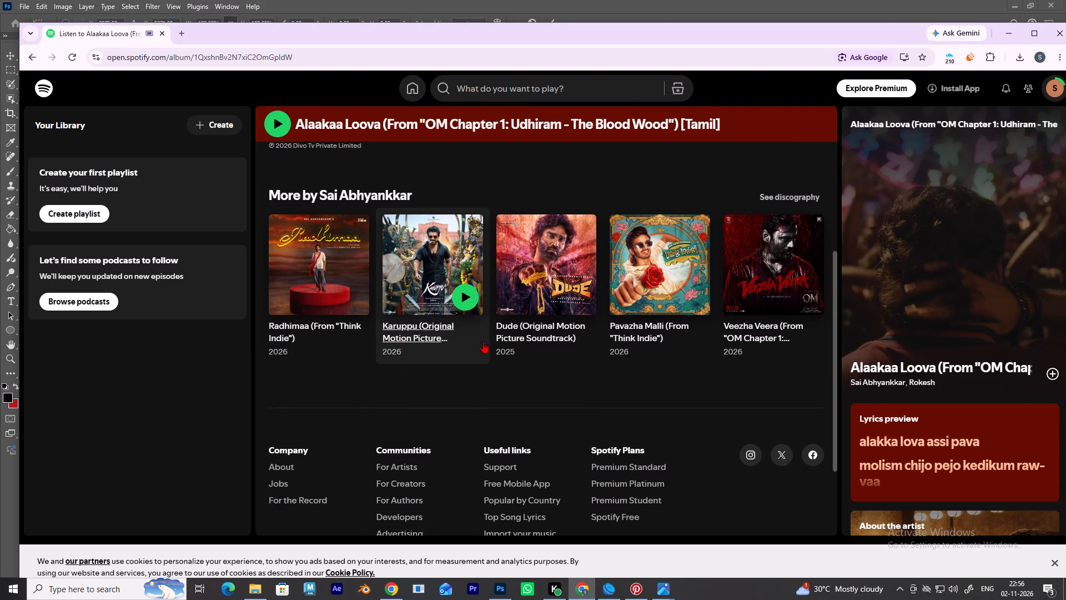
pyautogui.scroll(-3, 570, 359)
pyautogui.scroll(-4, 488, 375)
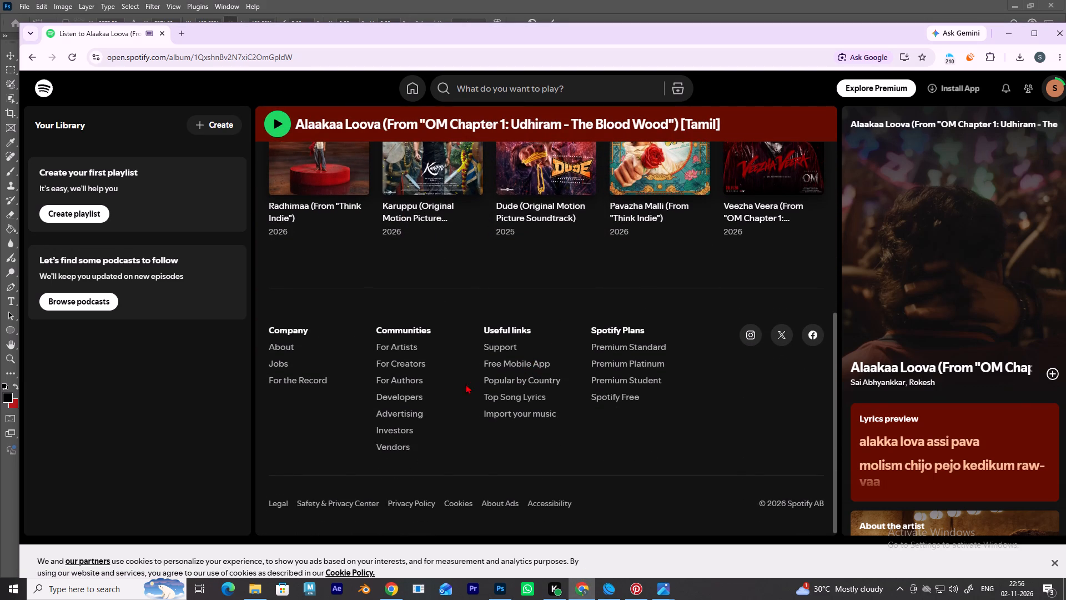
pyautogui.click(28, 60)
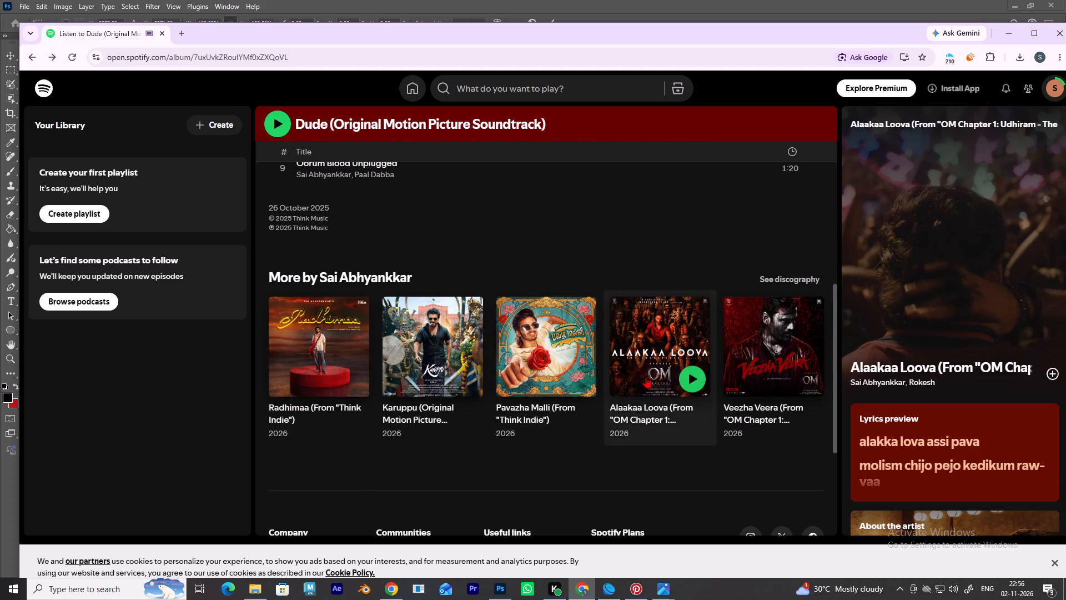
pyautogui.scroll(-4, 650, 378)
pyautogui.scroll(-4, 587, 389)
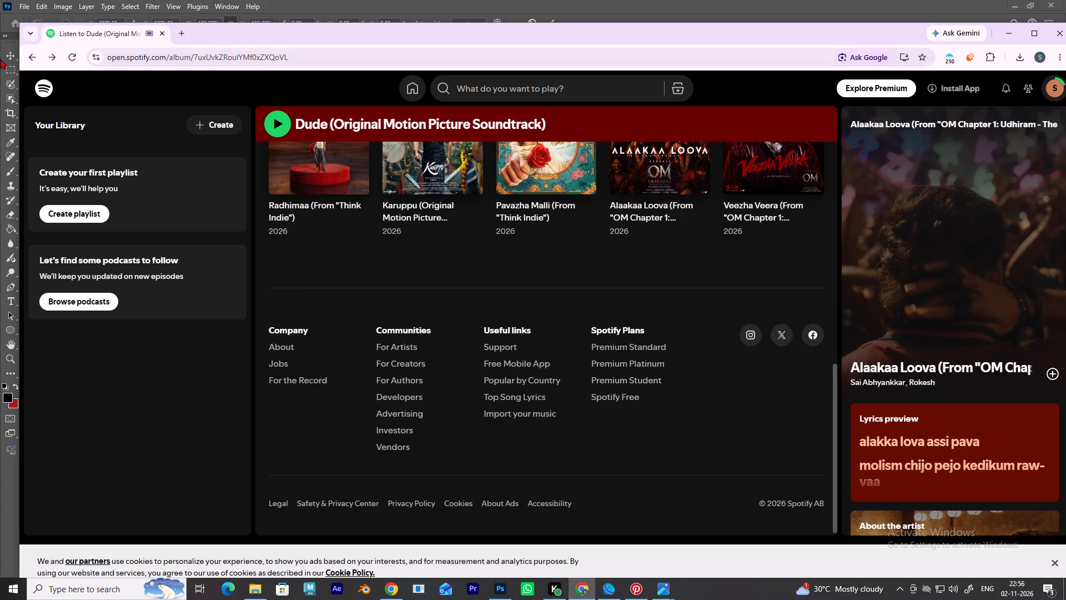
pyautogui.click(31, 54)
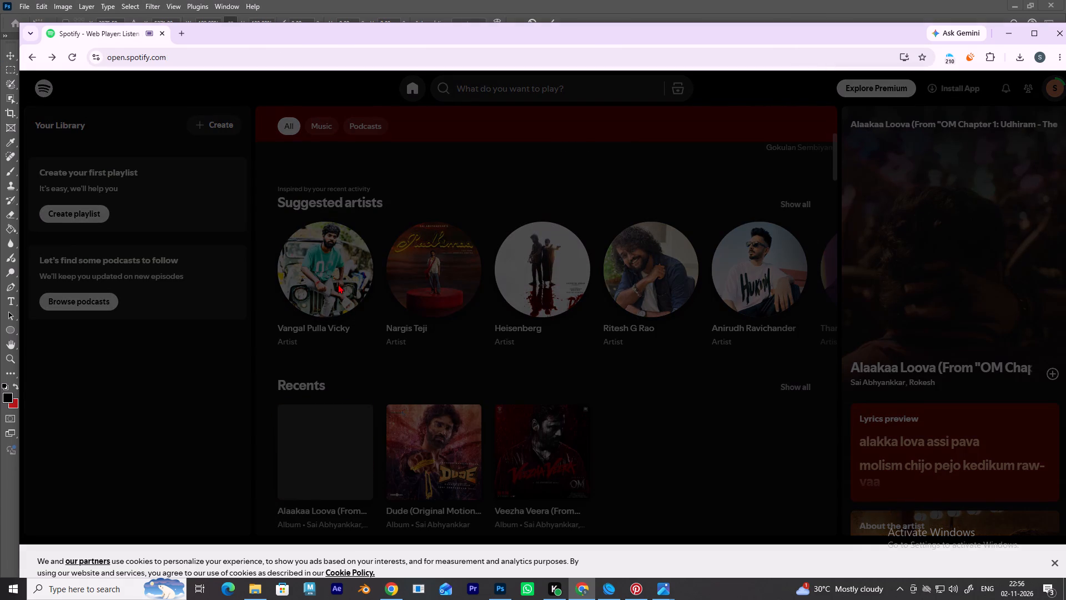
pyautogui.scroll(-2, 512, 367)
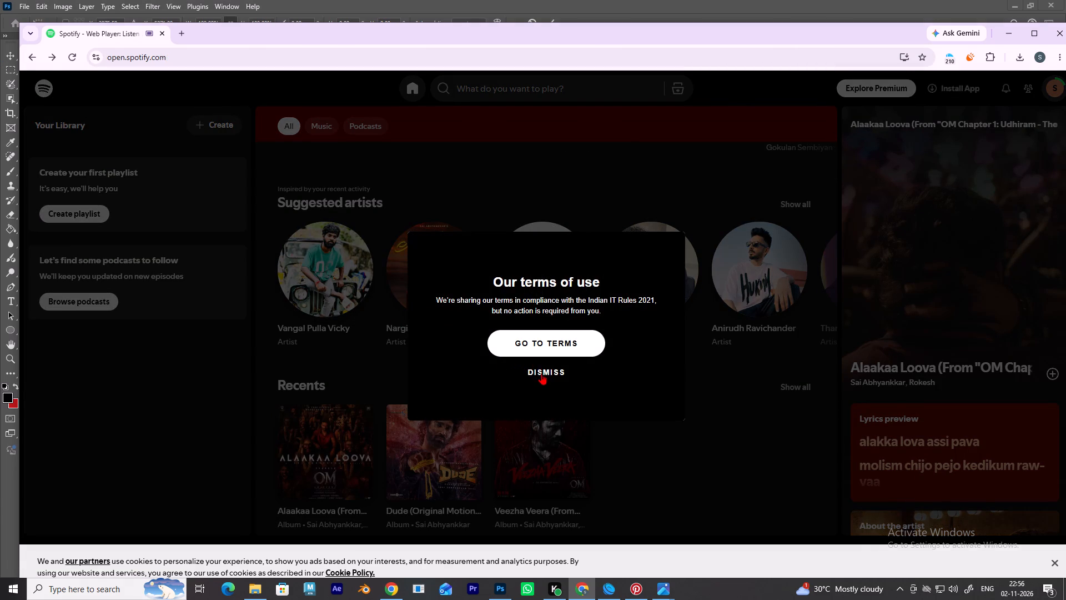
pyautogui.click(541, 373)
pyautogui.scroll(-5, 498, 368)
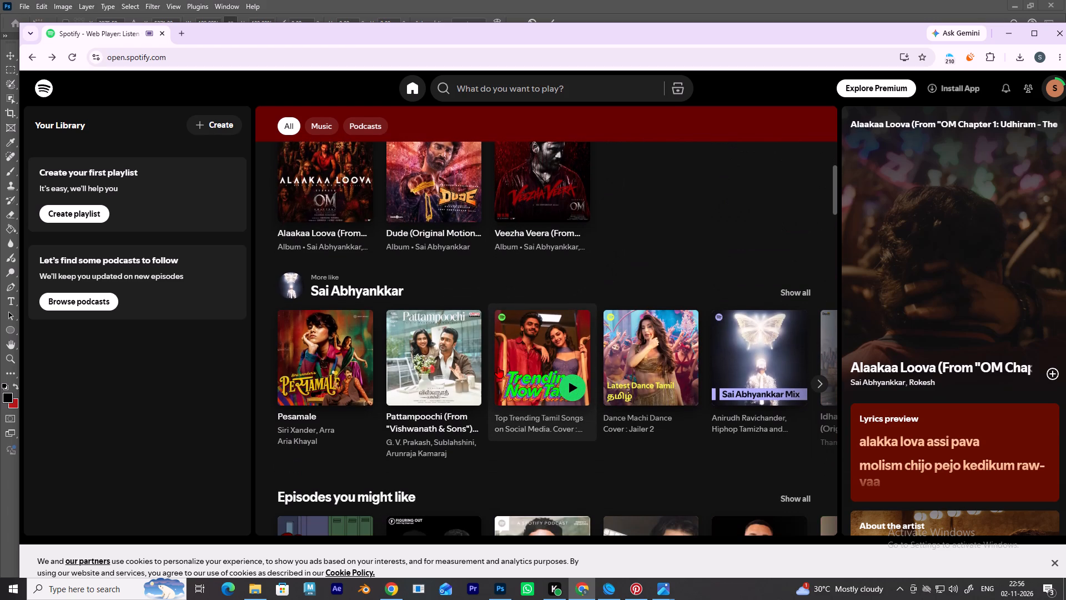
pyautogui.click(522, 362)
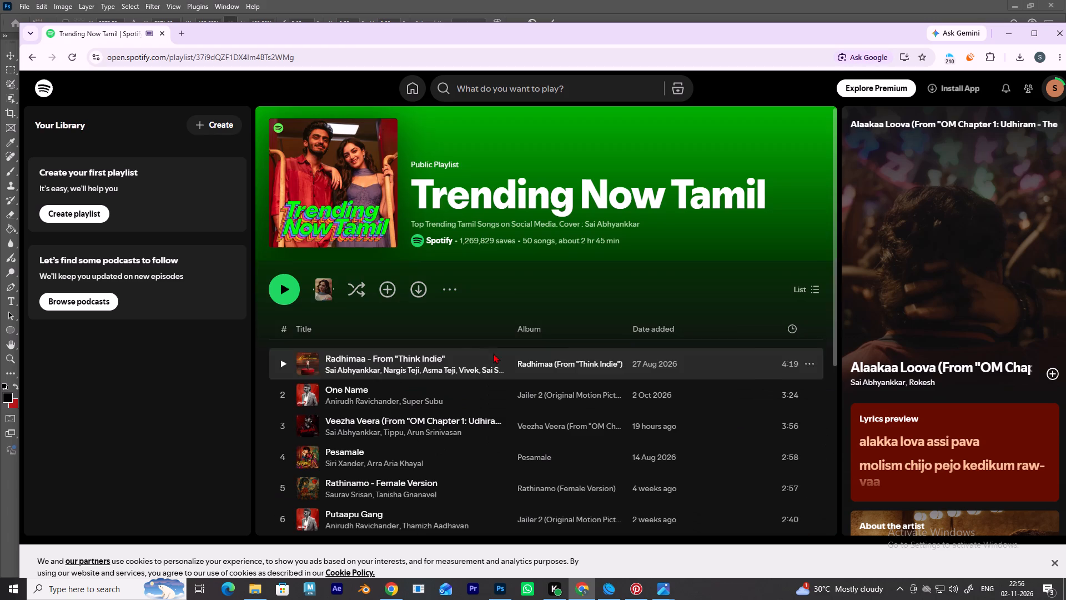
# Play the song Radhimaa - From "Think Indie" in the Trending Now Tamil playlist.
pyautogui.click(283, 361)
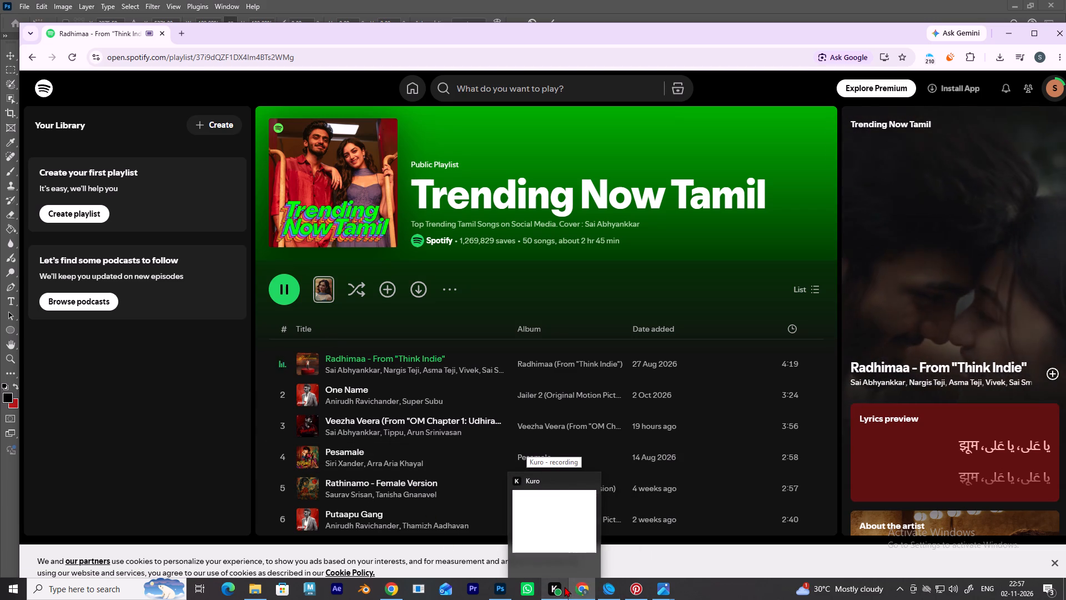
# Switch back to Photoshop and apply the pending widening of the nearer front wheel's shadow.
pyautogui.click(498, 587)
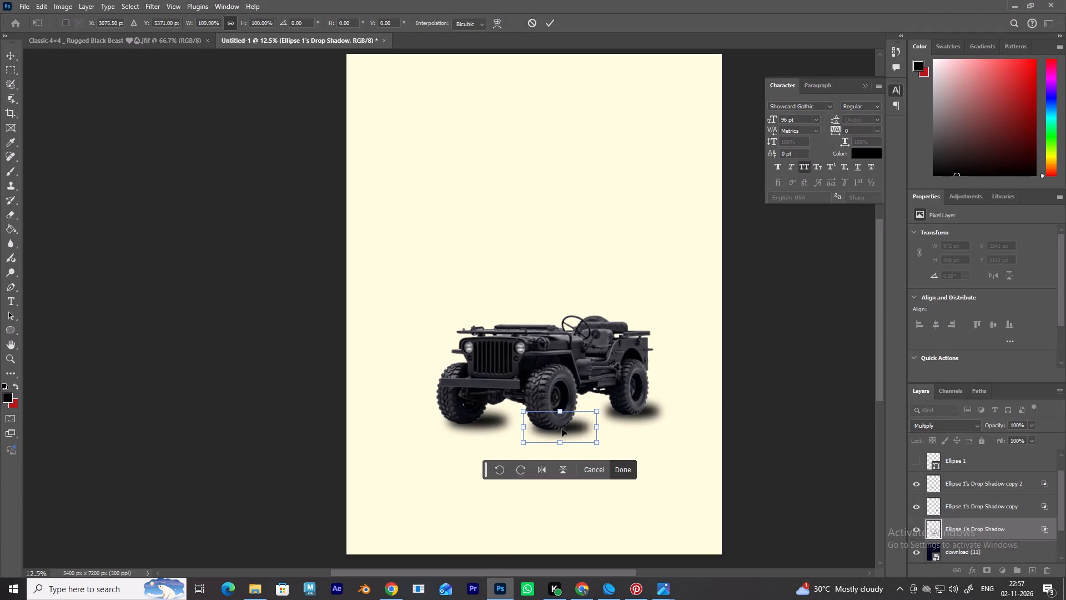
pyautogui.click(626, 472)
pyautogui.click(765, 429)
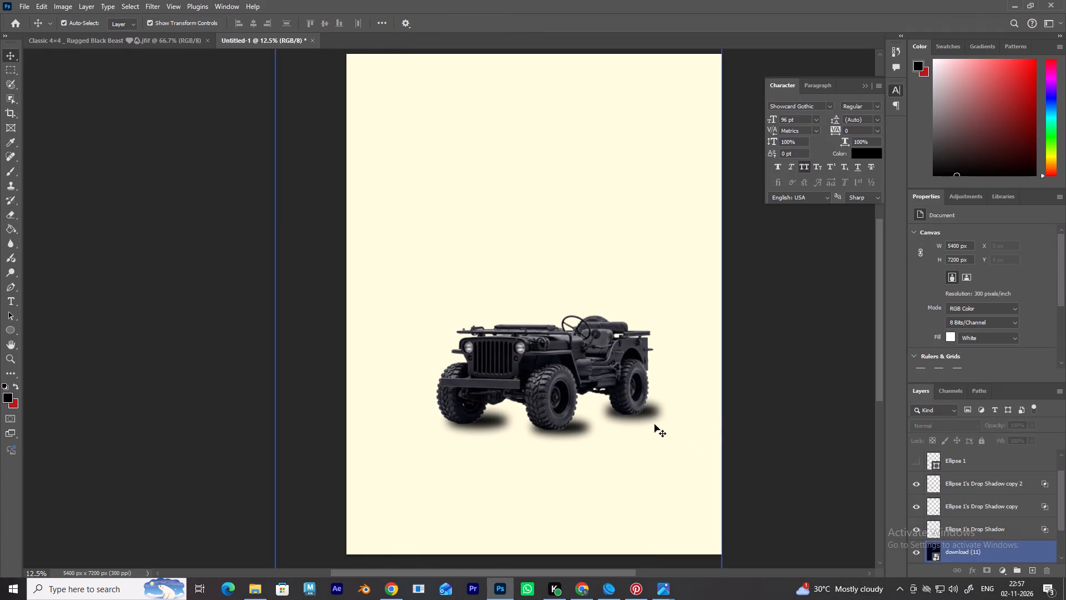
# Inspect the blending options of the rear wheel's shadow and preview alternative blend modes on it.
pyautogui.click(653, 417)
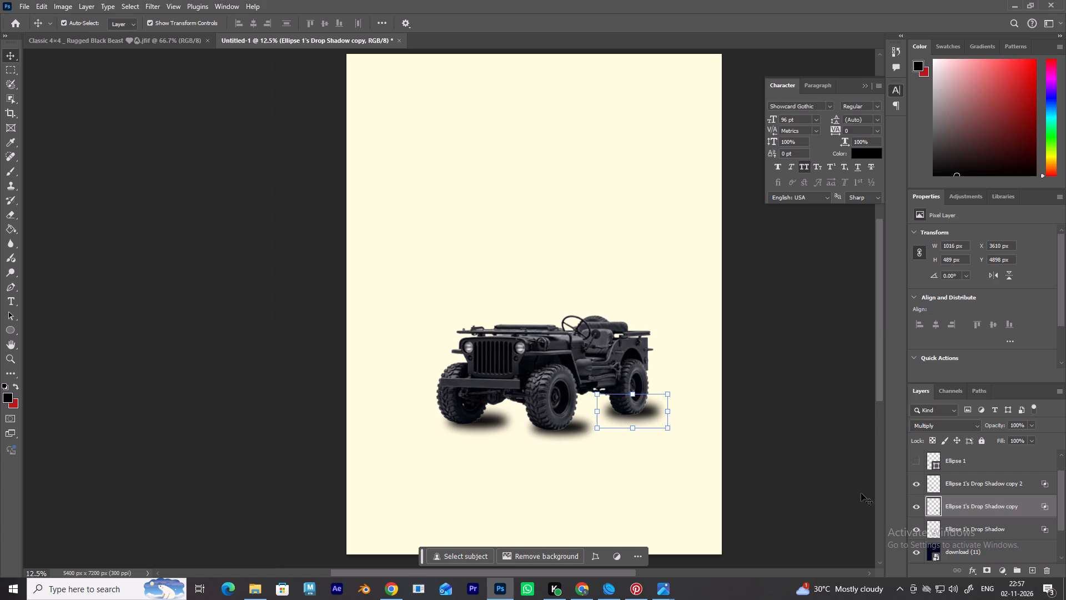
pyautogui.doubleClick(998, 511)
pyautogui.doubleClick(1027, 511)
pyautogui.click(845, 402)
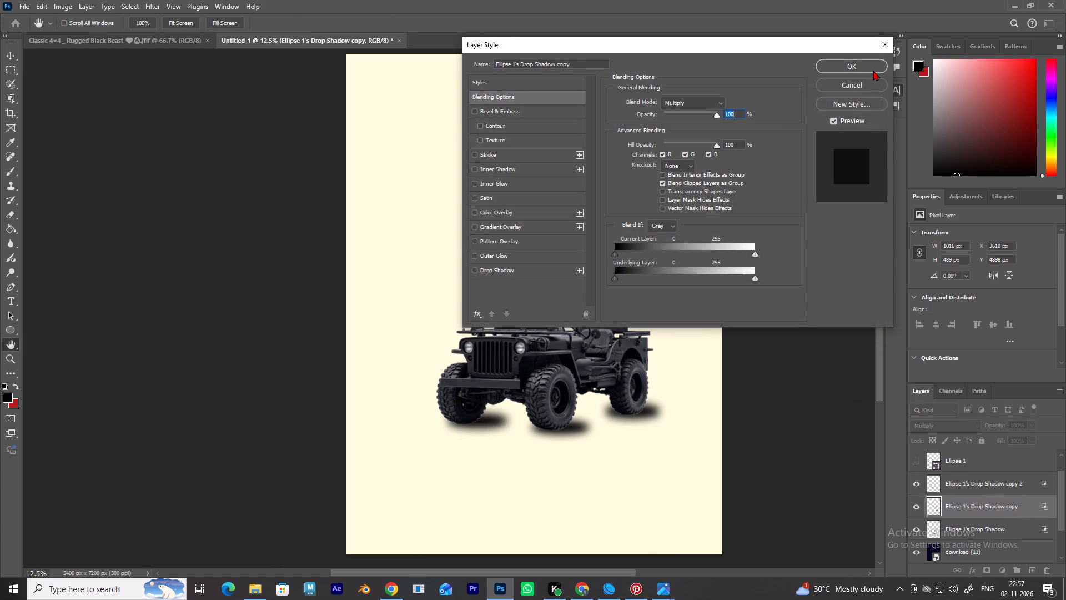
pyautogui.click(863, 64)
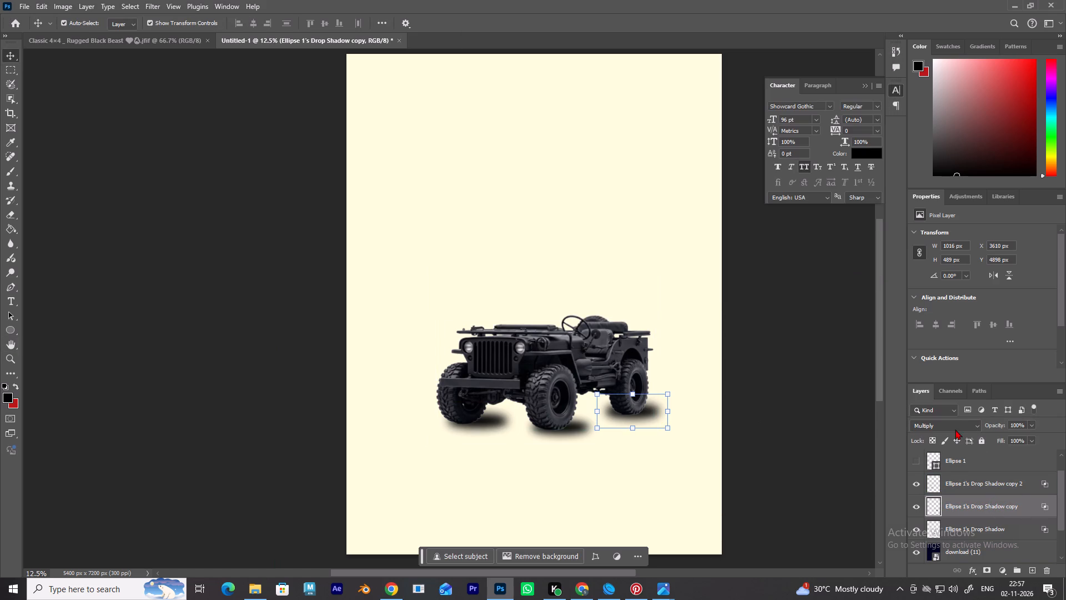
pyautogui.click(959, 422)
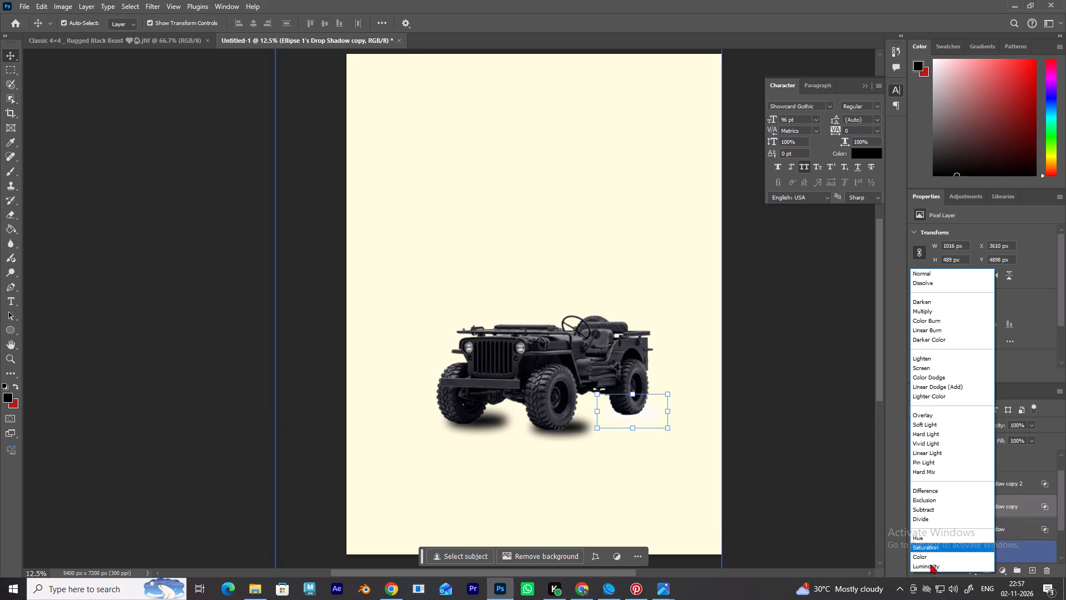
pyautogui.click(947, 232)
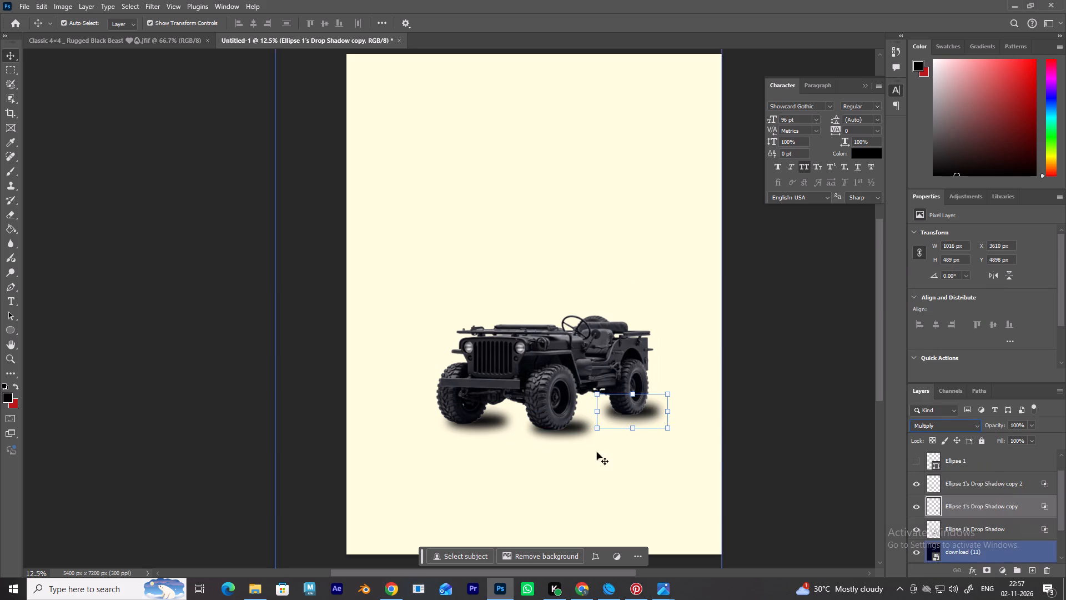
pyautogui.click(750, 437)
# Move the rear wheel's shadow to about X 3707, Y 4882 px and narrow it to about 922 px, keeping its height.
pyautogui.press('space')
pyautogui.press('space')
pyautogui.press('space')
pyautogui.press('space')
pyautogui.press('space')
pyautogui.press('space')
pyautogui.press('space')
pyautogui.press('space')
pyautogui.press('space')
pyautogui.press('space')
pyautogui.press('space')
pyautogui.press('space')
pyautogui.press('space')
pyautogui.press('space')
pyautogui.press('space')
pyautogui.press('space')
pyautogui.press('space')
pyautogui.press('space')
pyautogui.press('space')
pyautogui.press('space')
pyautogui.scroll(-4, 569, 363)
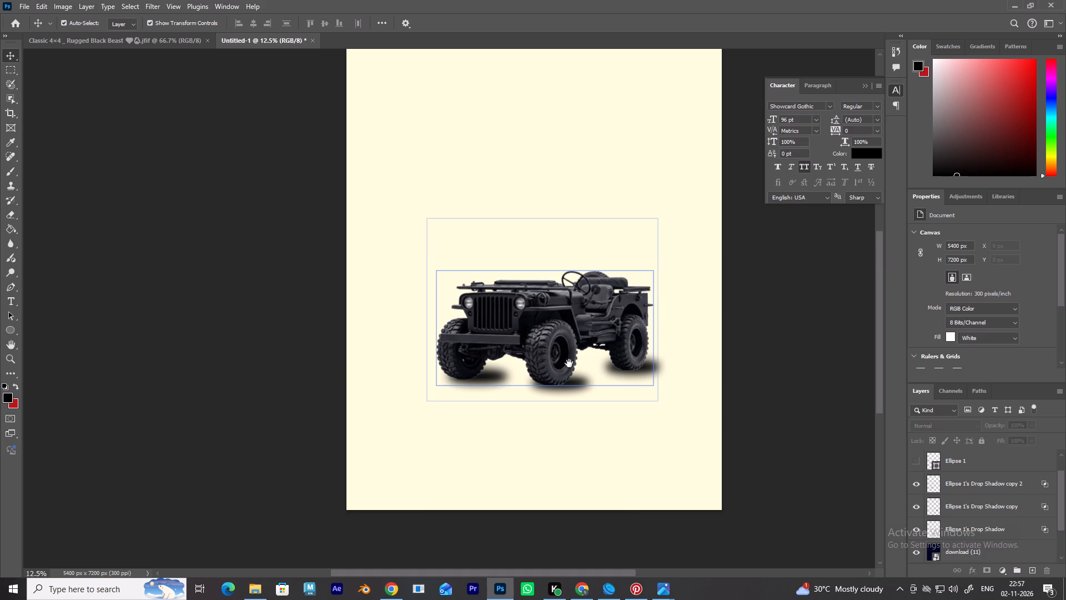
pyautogui.scroll(-1, 569, 363)
pyautogui.scroll(4, 569, 363)
pyautogui.keyDown('alt'); pyautogui.scroll(-4, 569, 363); pyautogui.keyUp('alt')
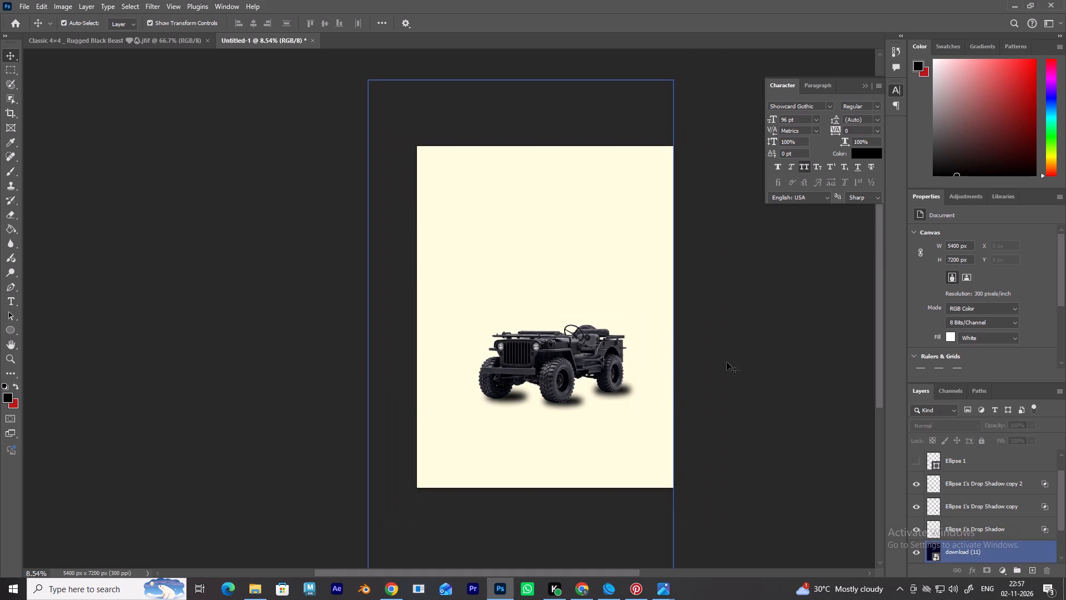
pyautogui.click(782, 344)
pyautogui.click(622, 396)
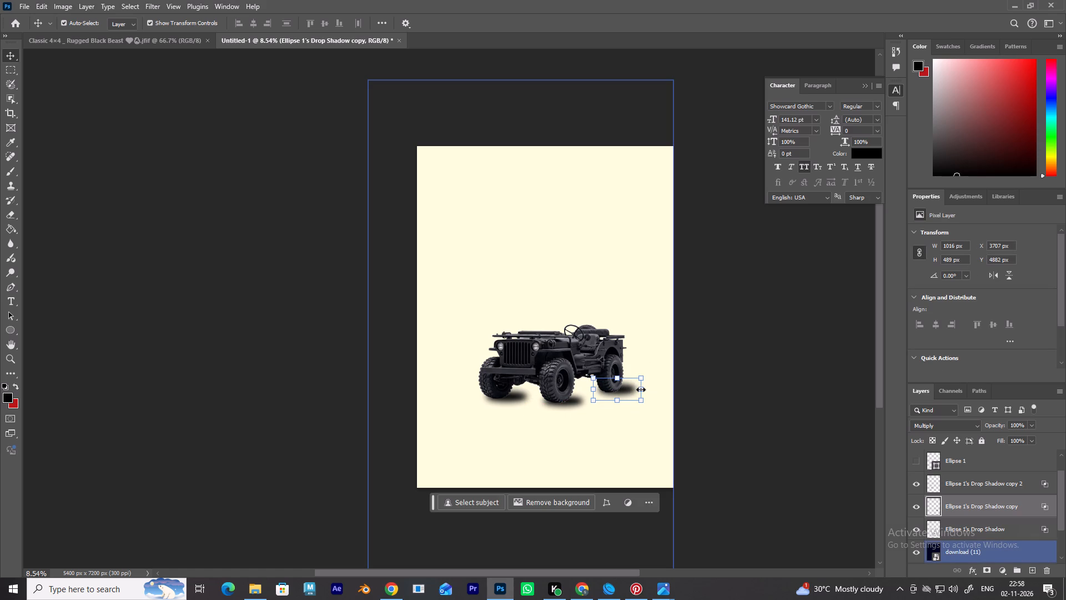
pyautogui.keyDown('shift'); pyautogui.click(641, 390); pyautogui.keyUp('shift')
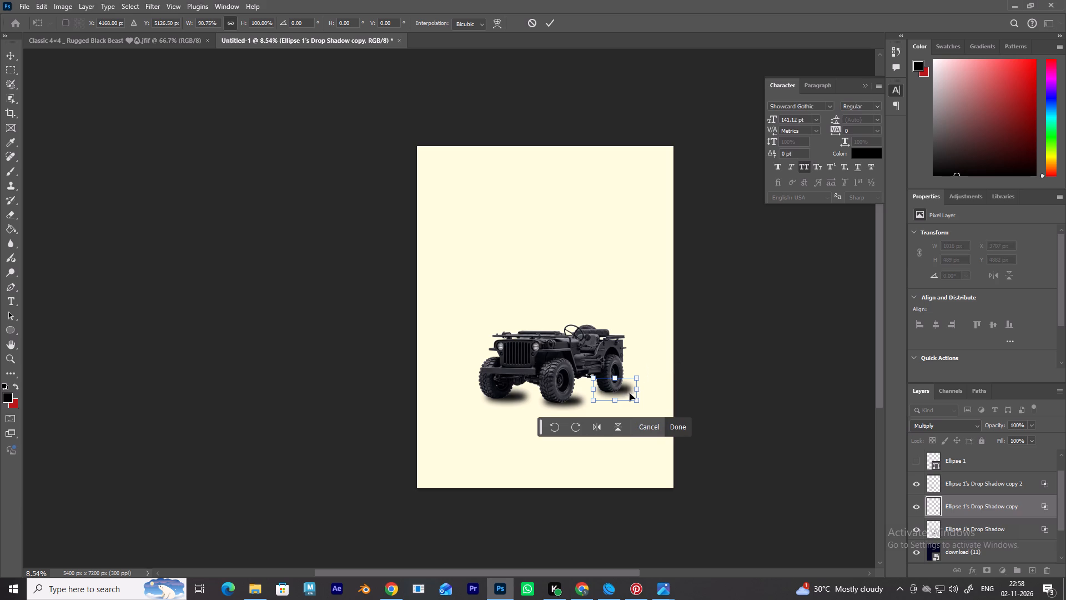
pyautogui.click(675, 421)
pyautogui.click(718, 399)
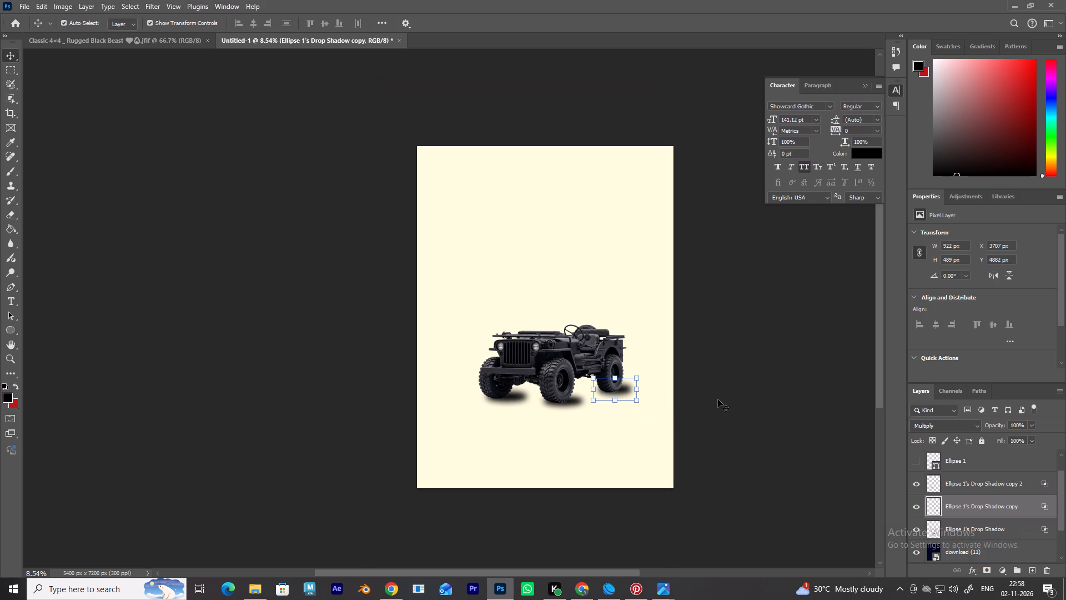
# Narrow the farther front wheel's shadow to about 1030 px wide, keeping its height and left edge.
pyautogui.click(520, 399)
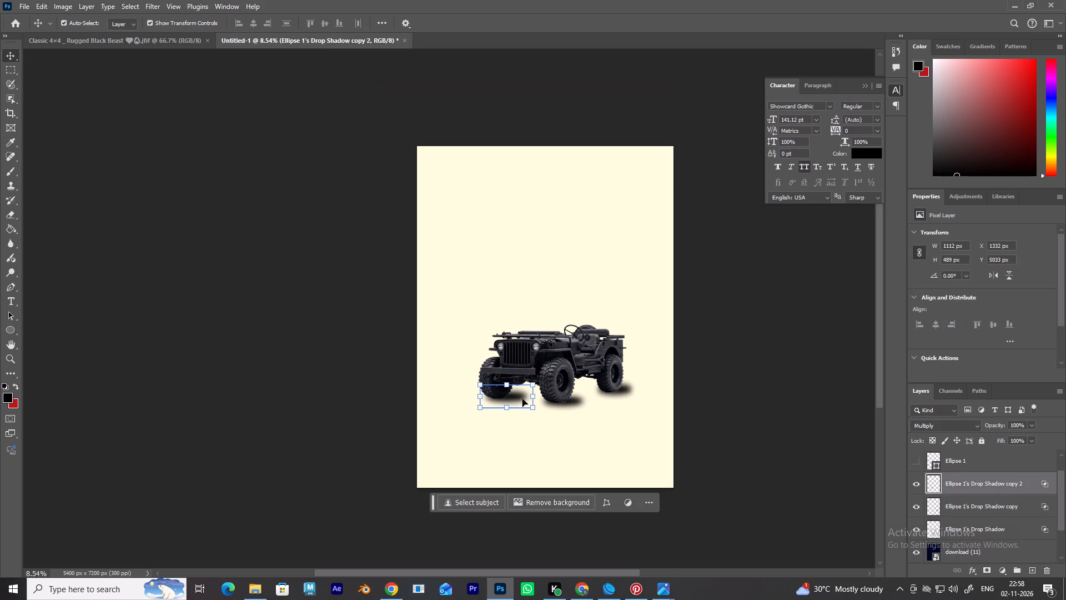
pyautogui.press('Return')
pyautogui.press('Return')
pyautogui.press('Return')
pyautogui.press('Return')
pyautogui.press('Return')
pyautogui.press('Return')
pyautogui.press('Return')
pyautogui.press('Return')
pyautogui.press('Return')
pyautogui.press('Return')
pyautogui.press('Return')
pyautogui.press('Return')
pyautogui.press('Return')
pyautogui.press('Return')
pyautogui.press('Return')
pyautogui.press('Return')
pyautogui.press('Return')
pyautogui.press('Return')
pyautogui.press('Return')
pyautogui.press('Return')
pyautogui.moveTo(532, 398); pyautogui.dragTo(526, 398)
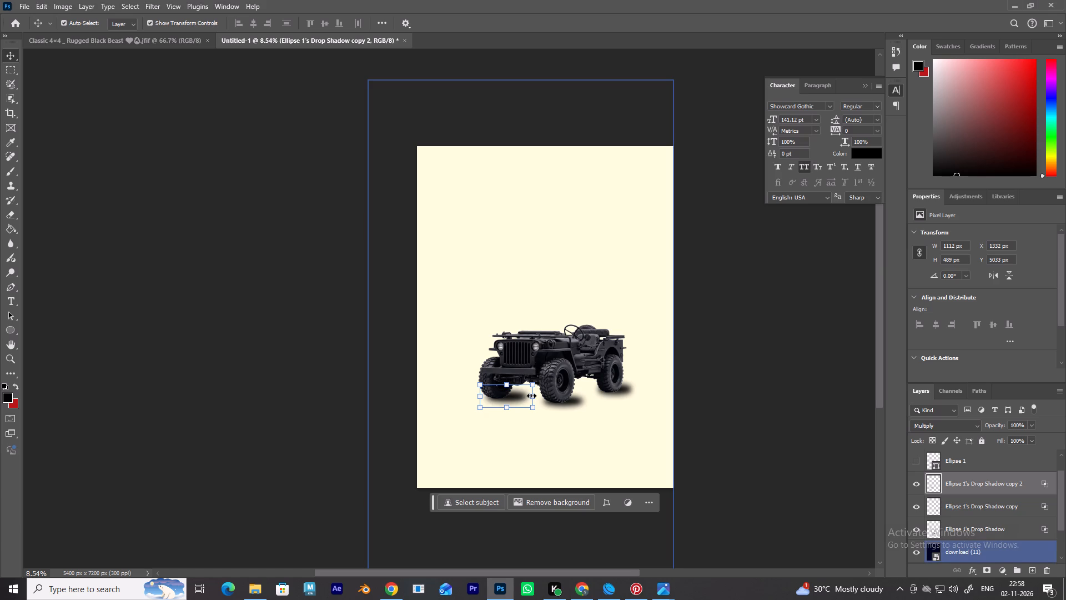
pyautogui.keyDown('shift'); pyautogui.click(531, 396); pyautogui.keyUp('shift')
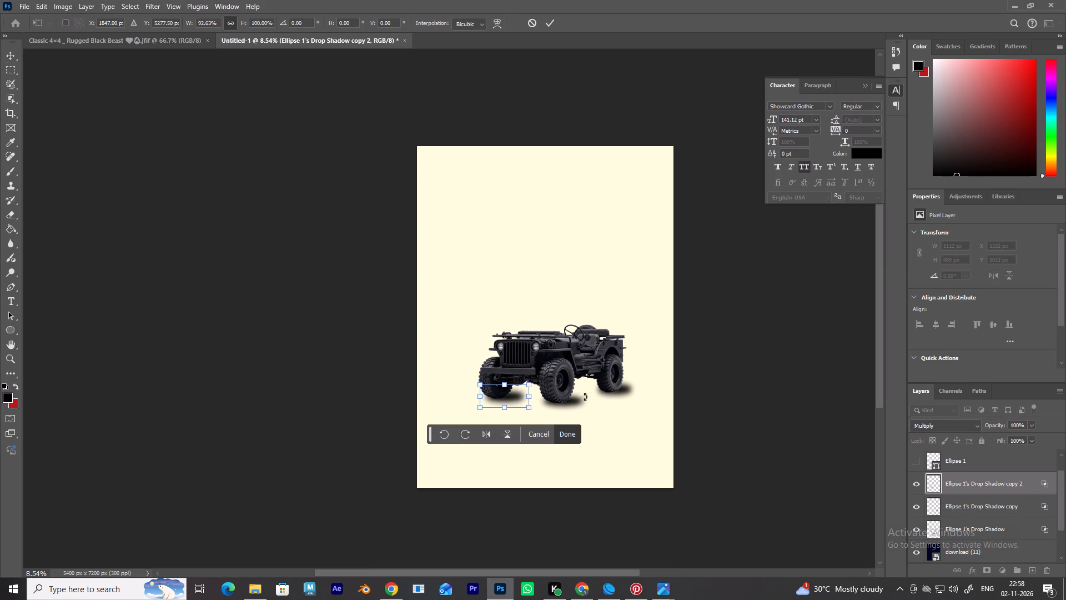
pyautogui.click(566, 430)
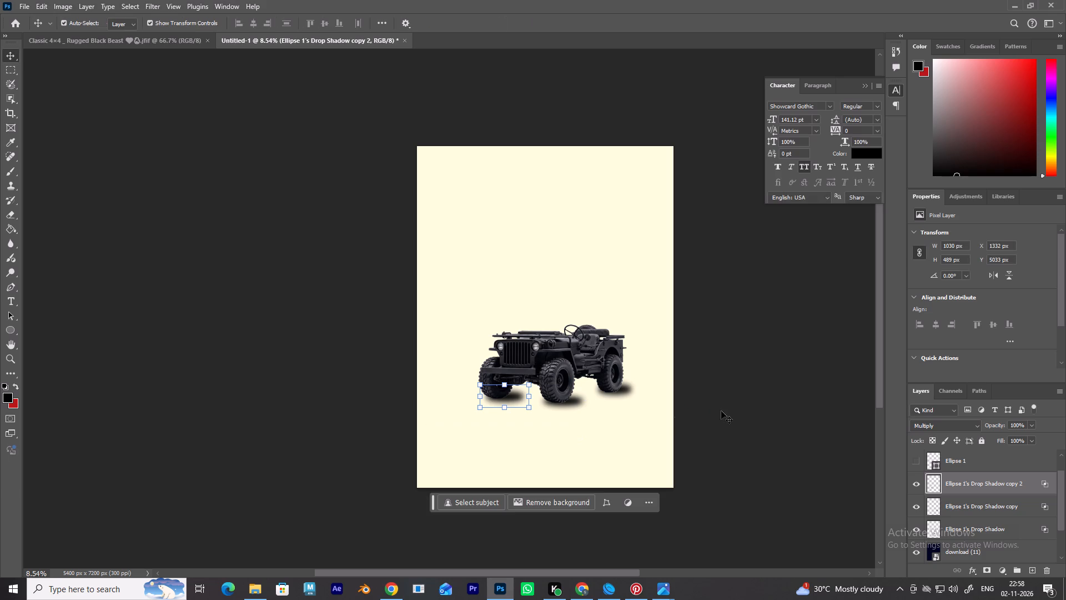
pyautogui.click(737, 404)
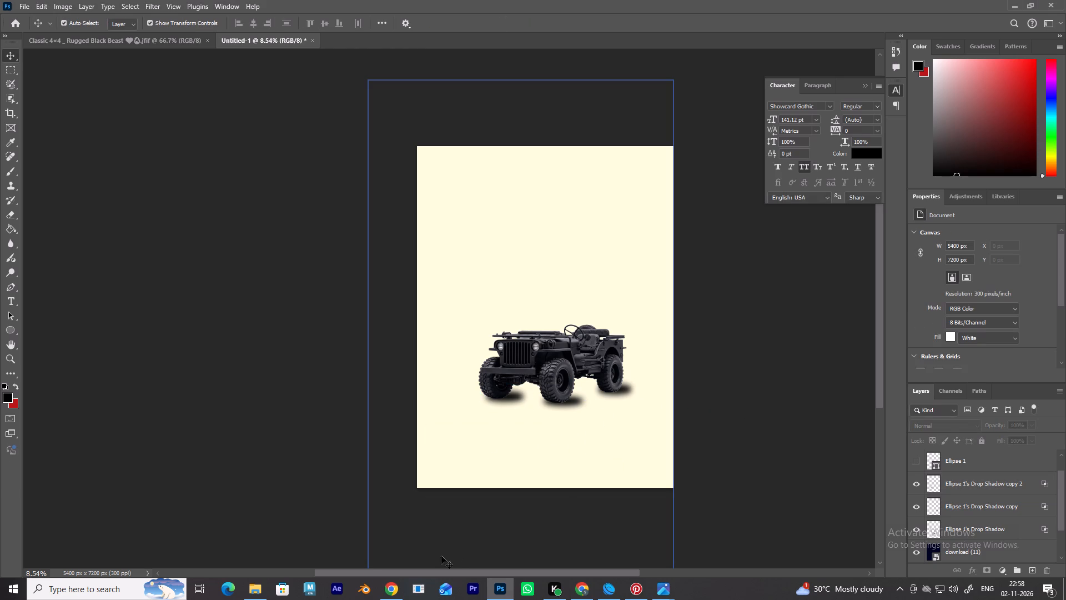
# Open the Classic 4×4 _ Rugged Black Beast image from Downloads, enlarge it, and compare it with the poster in Photoshop.
pyautogui.click(258, 586)
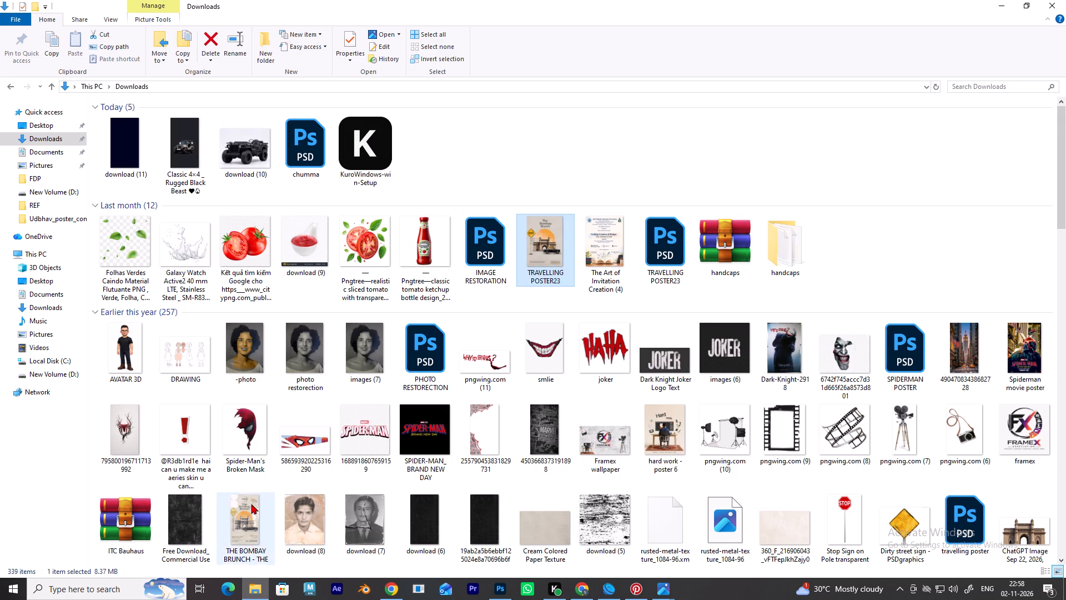
pyautogui.doubleClick(187, 167)
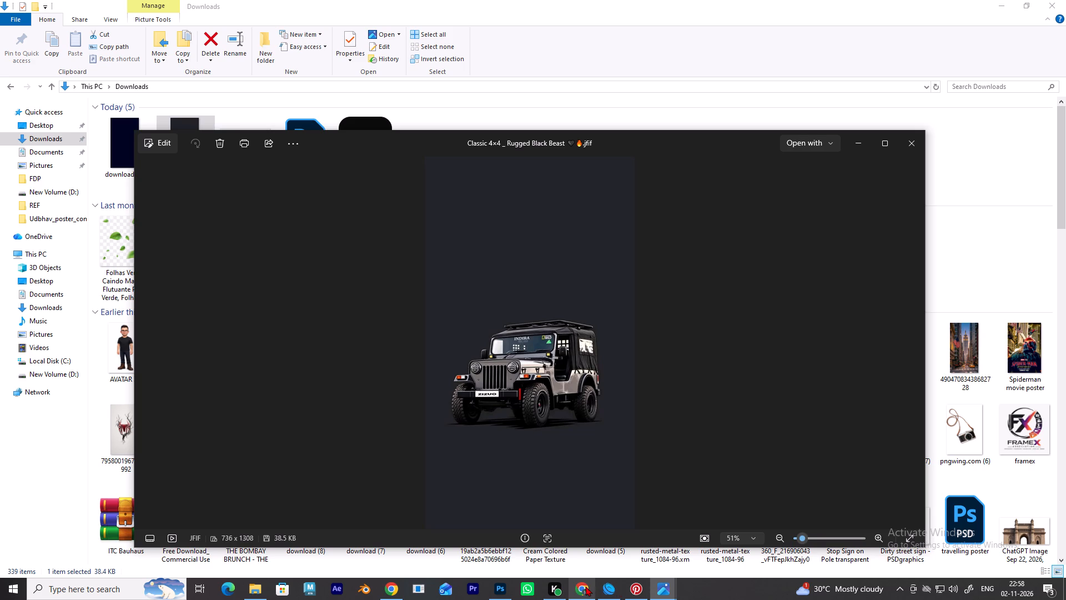
pyautogui.click(496, 590)
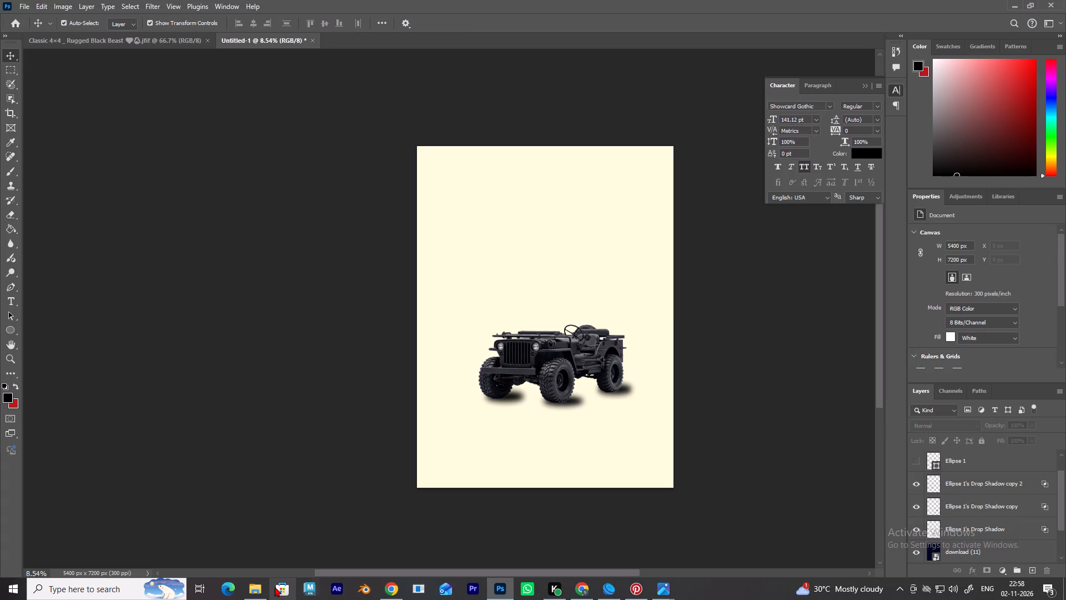
pyautogui.click(255, 586)
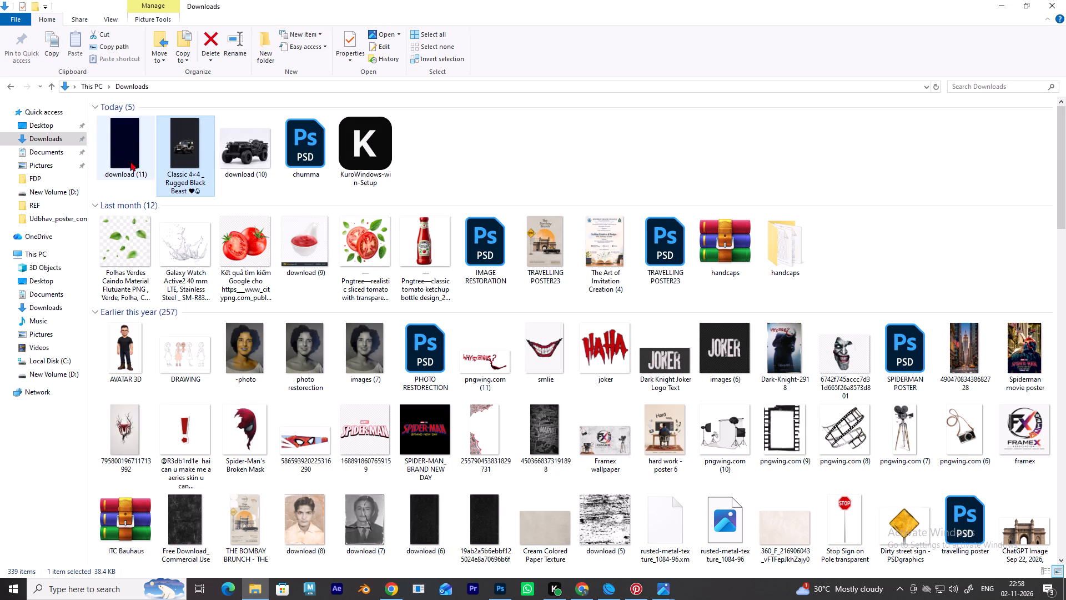
pyautogui.doubleClick(173, 170)
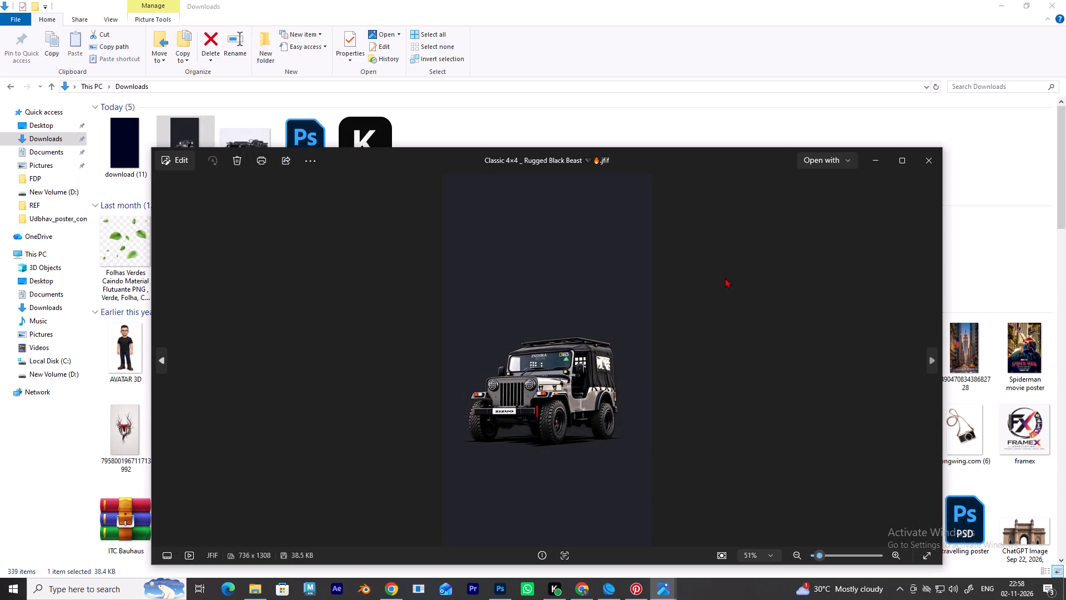
pyautogui.click(889, 157)
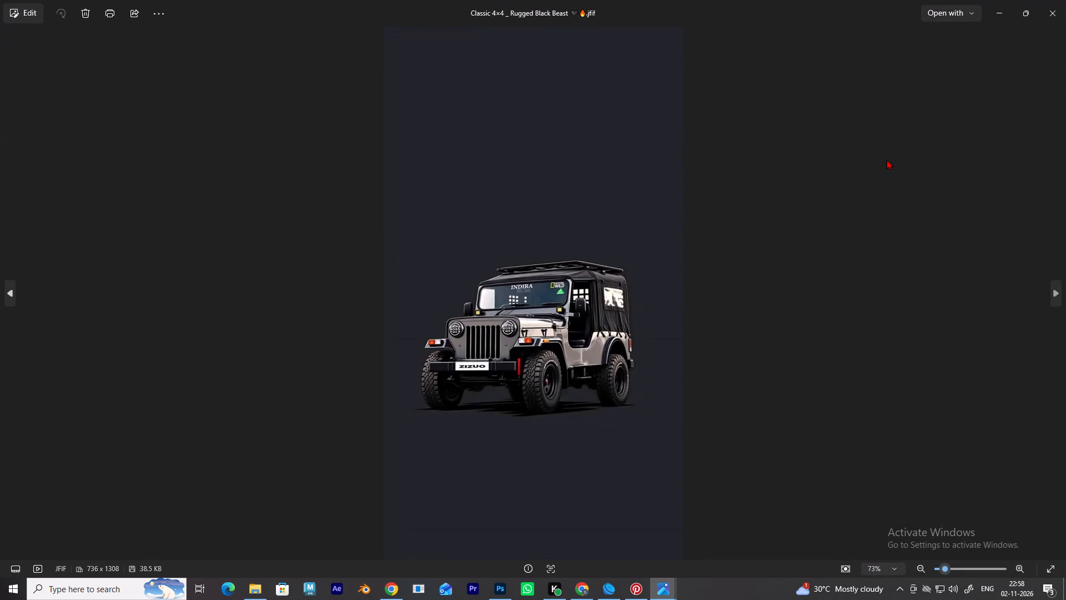
pyautogui.hotkey('alt', 'Tab')
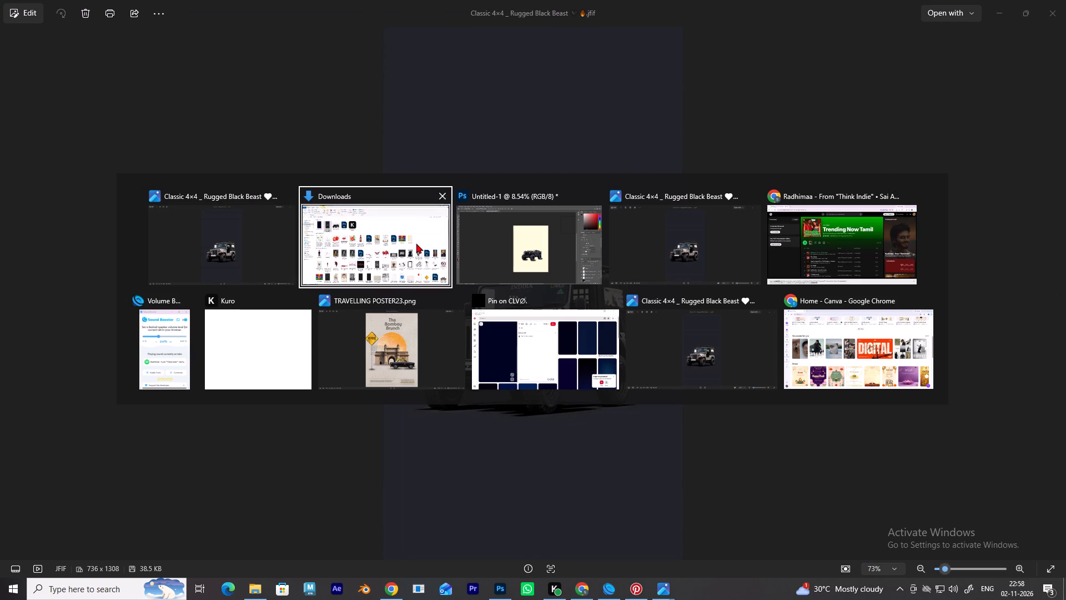
pyautogui.hotkey('alt', 'Tab')
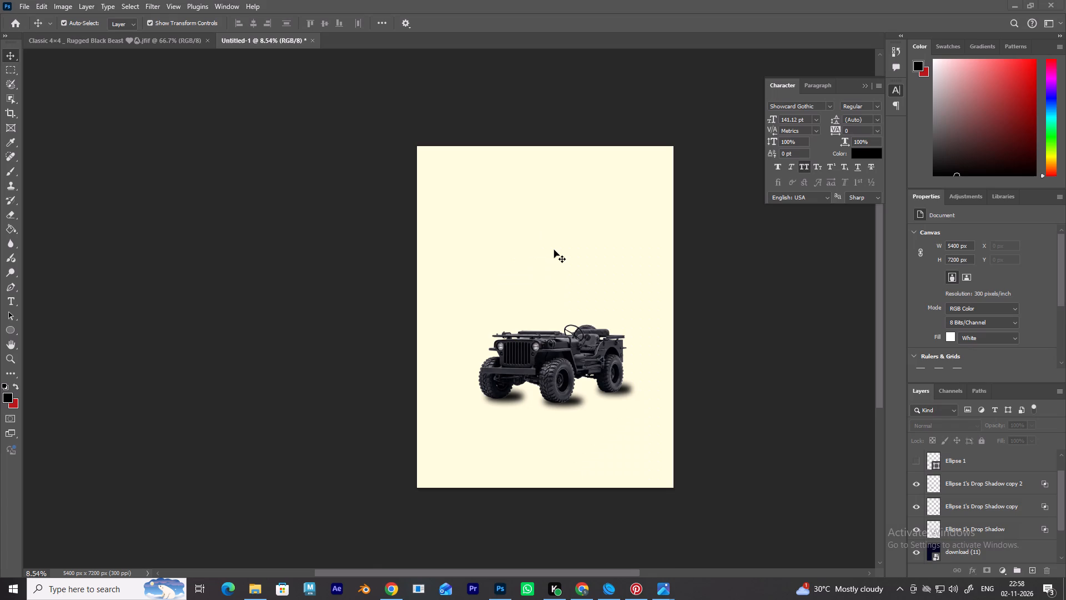
pyautogui.hotkey('alt', 'Tab')
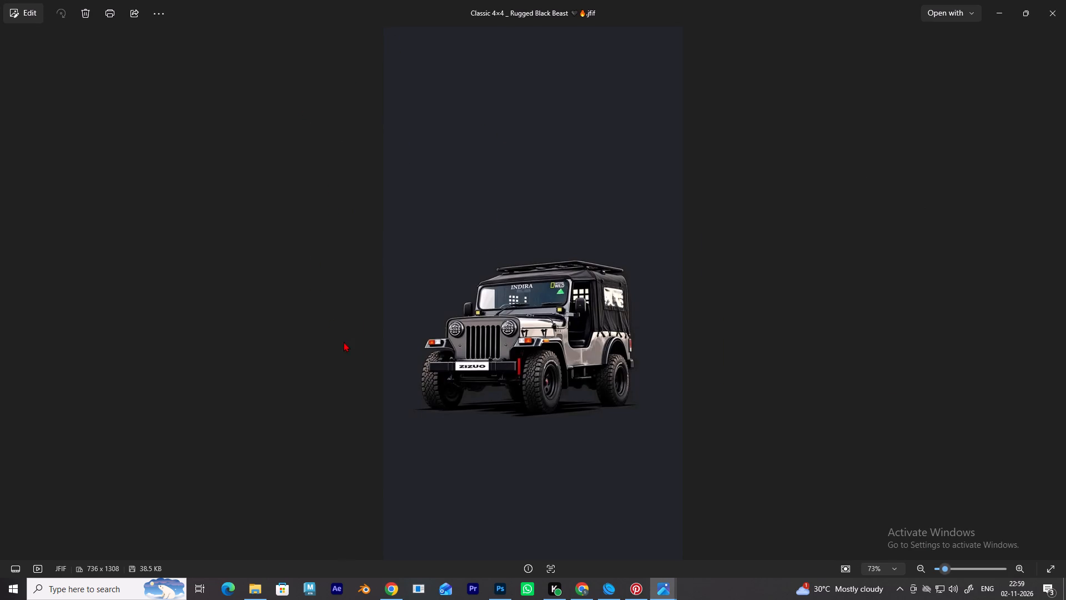
pyautogui.hotkey('alt', 'Tab')
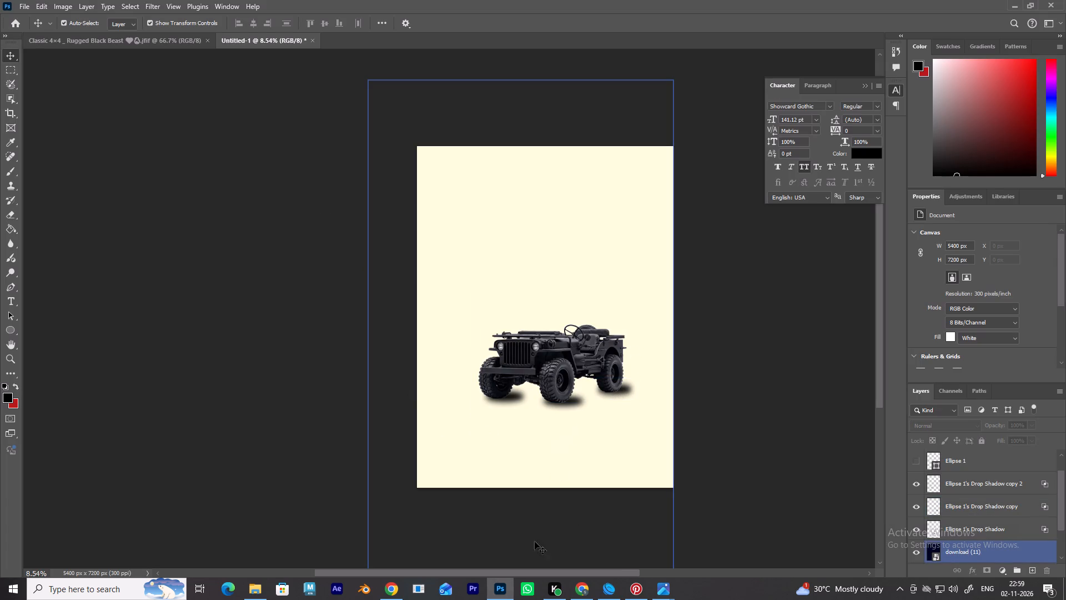
# Switch to the open Classic 4×4 _ Rugged Black Beast reference image and close it.
pyautogui.hotkey('alt', 'Tab')
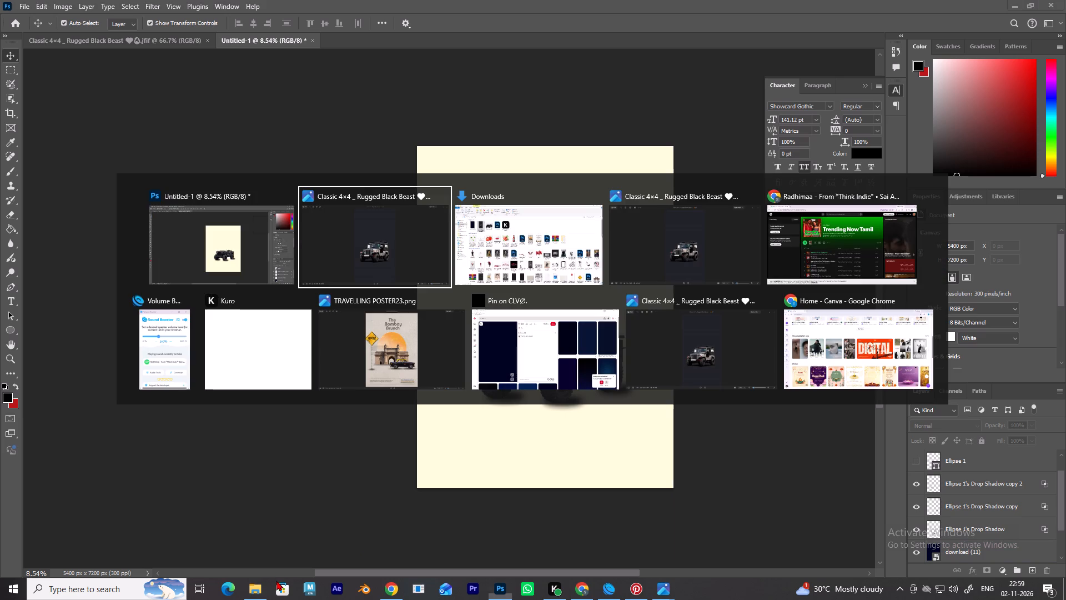
pyautogui.hotkey('alt', 'Tab')
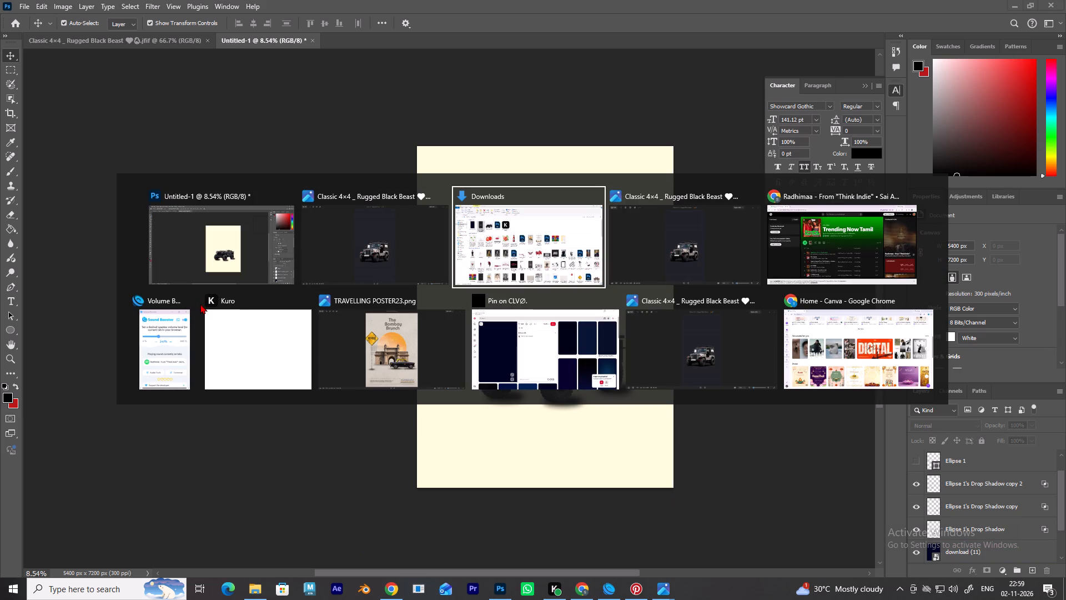
pyautogui.hotkey('alt', 'Tab')
pyautogui.hotkey('alt', 'Tab')
pyautogui.hotkey('alt', 'Tab')
pyautogui.hotkey('alt', 'Tab')
pyautogui.hotkey('alt', 'Tab')
pyautogui.hotkey('alt', 'Tab')
pyautogui.hotkey('alt', 'Tab')
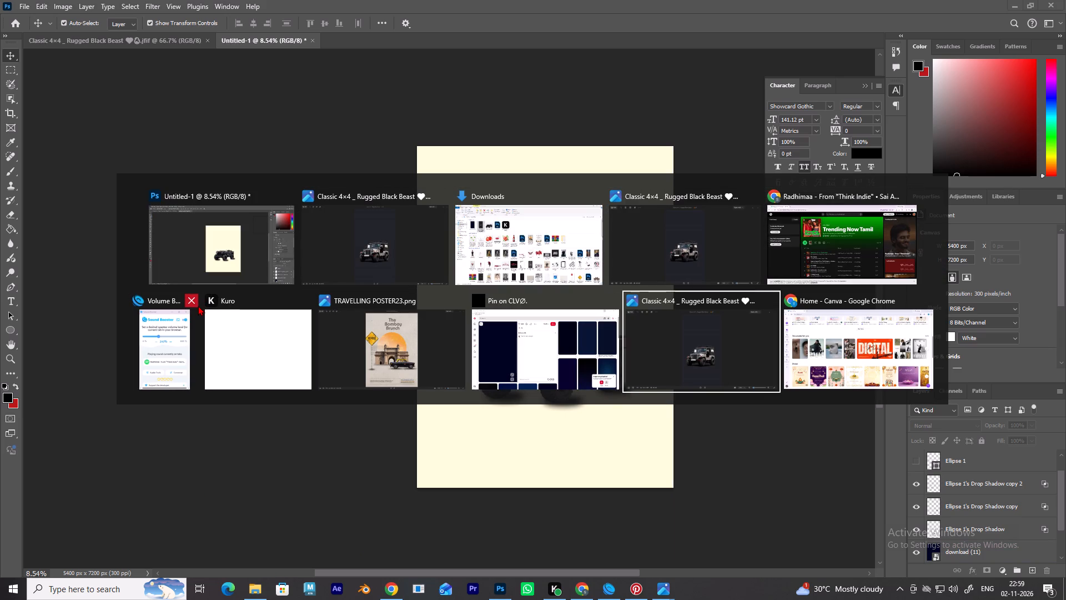
pyautogui.hotkey('alt', 'Tab')
pyautogui.hotkey('alt', 'Tab')
pyautogui.hotkey('alt', 'Tab')
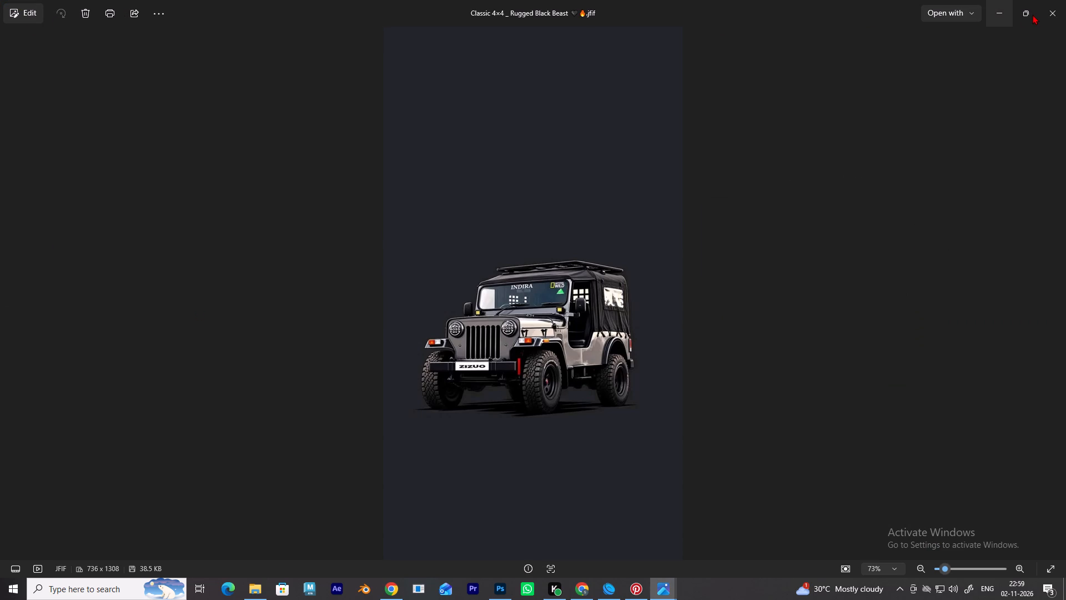
pyautogui.click(1047, 17)
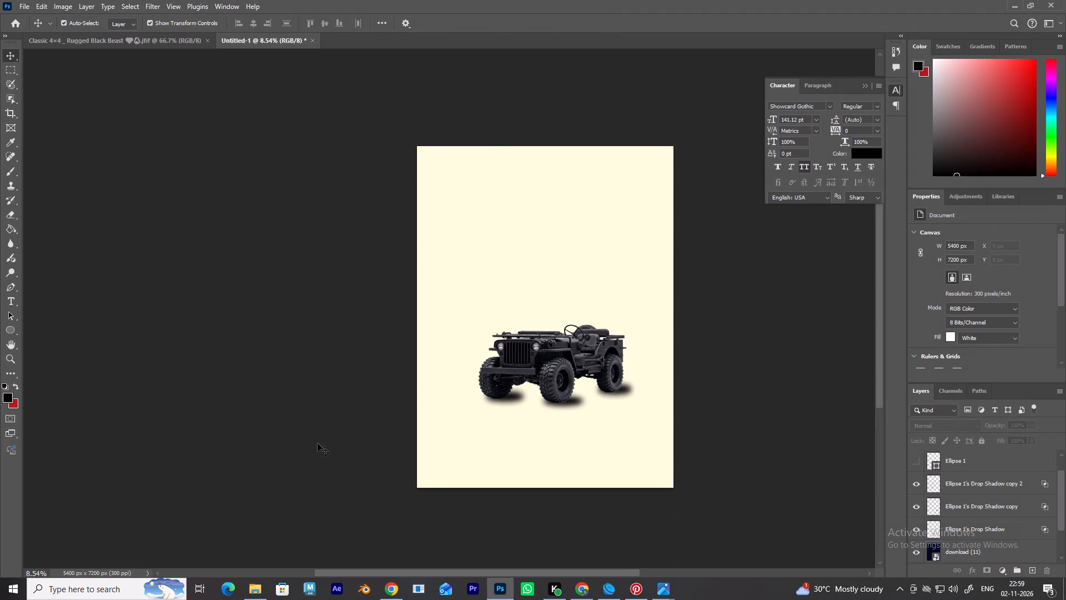
# View the TRAVELLING POSTER23 image from Downloads as a shadow reference and return to the poster in Photoshop.
pyautogui.click(262, 591)
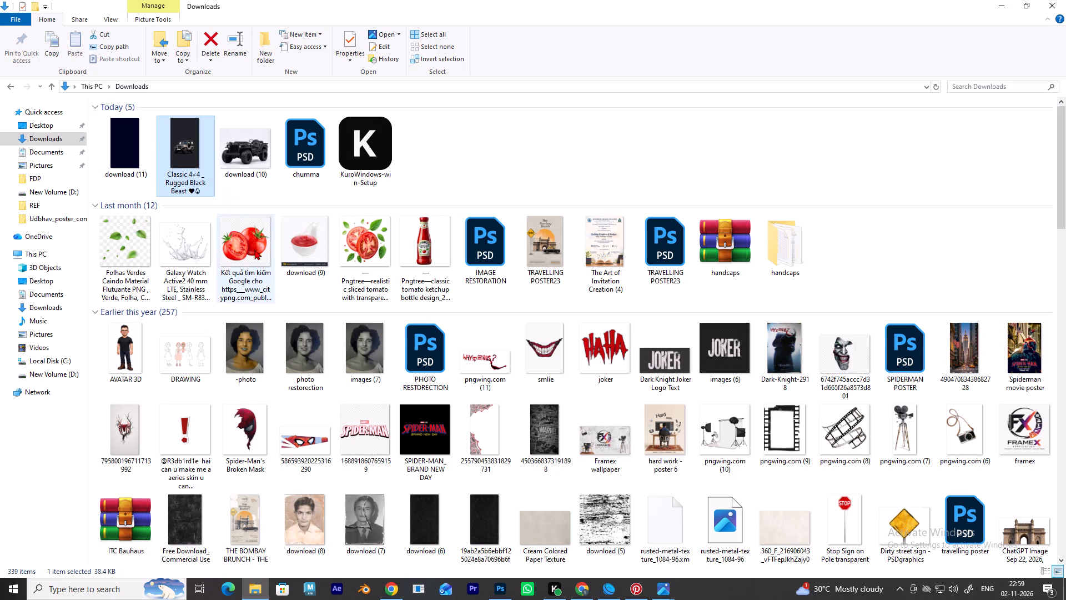
pyautogui.doubleClick(560, 262)
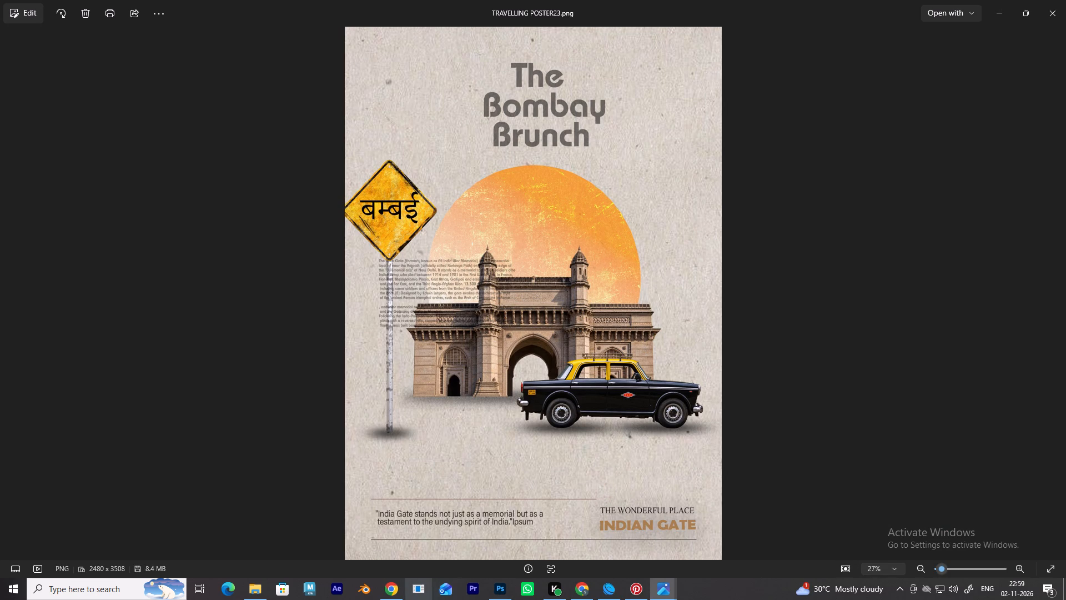
pyautogui.click(493, 597)
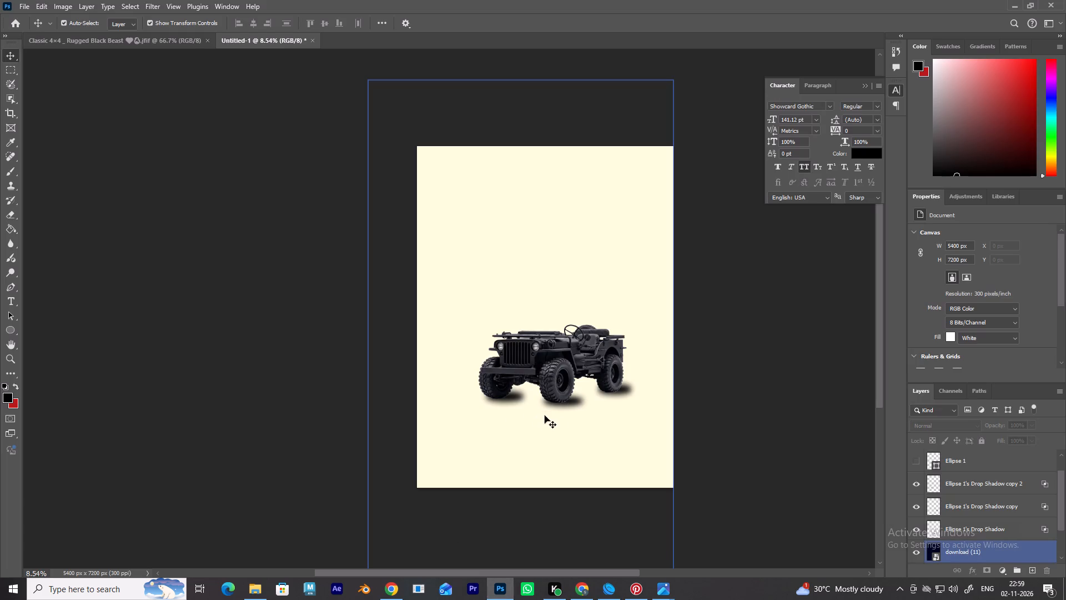
# Scale the nearer front wheel's shadow to about 107% width and 101% height, centred at about X 3134, Y 5402 px.
pyautogui.click(569, 401)
pyautogui.moveTo(589, 398); pyautogui.dragTo(599, 398)
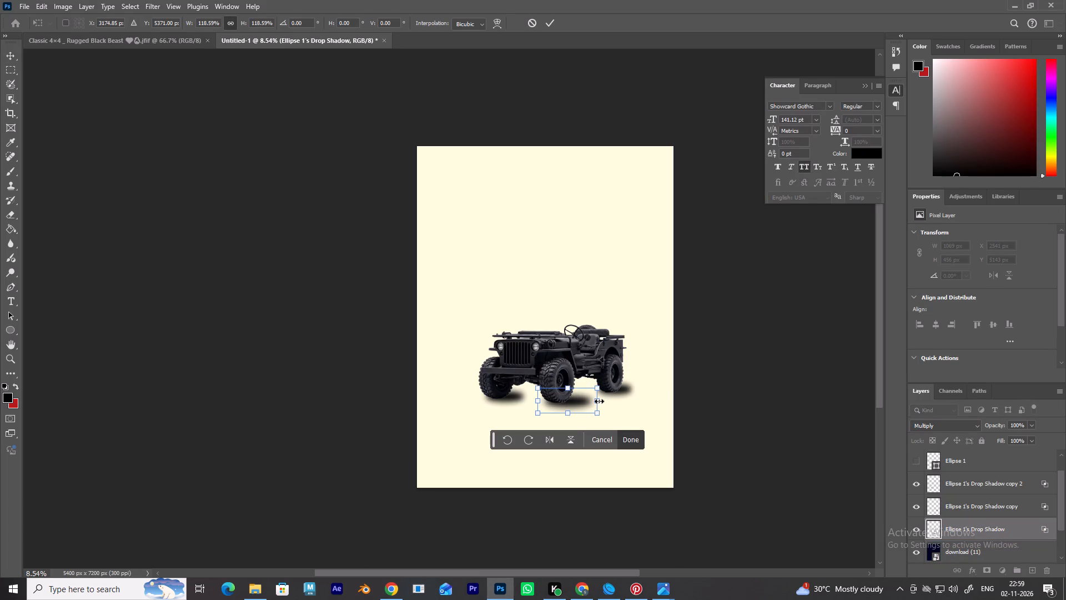
pyautogui.moveTo(599, 401); pyautogui.dragTo(607, 395)
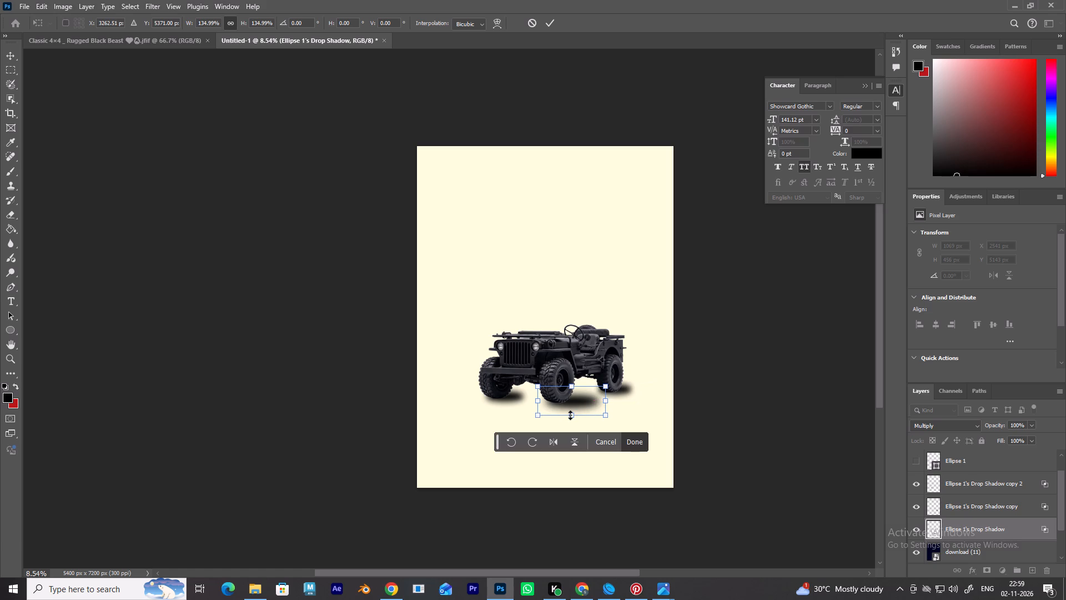
pyautogui.keyDown('shift'); pyautogui.click(570, 415); pyautogui.keyUp('shift')
pyautogui.keyDown('shift'); pyautogui.click(580, 402); pyautogui.keyUp('shift')
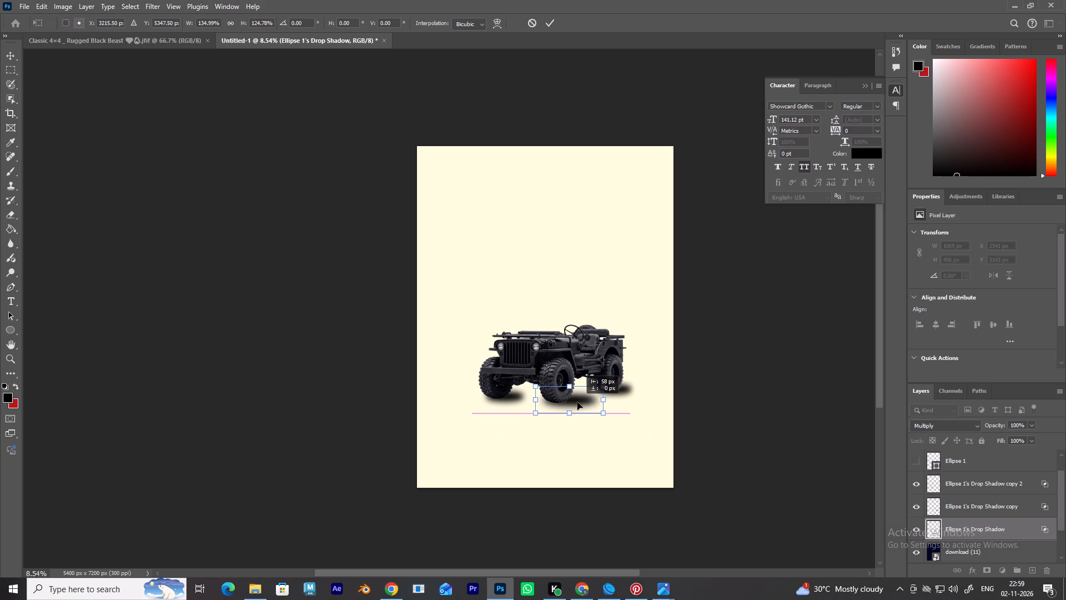
pyautogui.keyDown('shift'); pyautogui.click(605, 397); pyautogui.keyUp('shift')
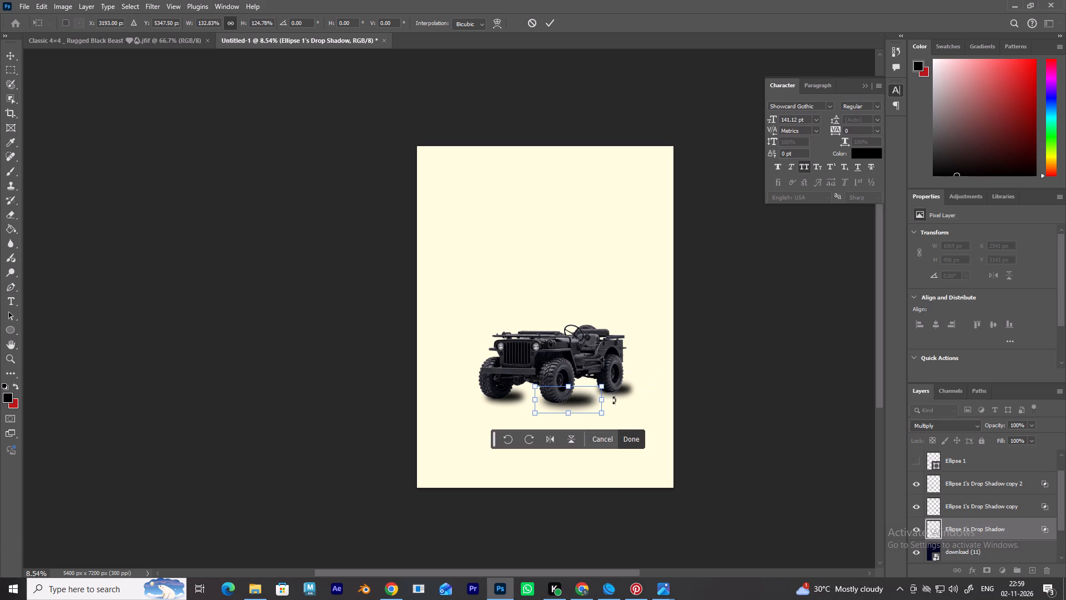
pyautogui.moveTo(567, 415); pyautogui.dragTo(567, 409)
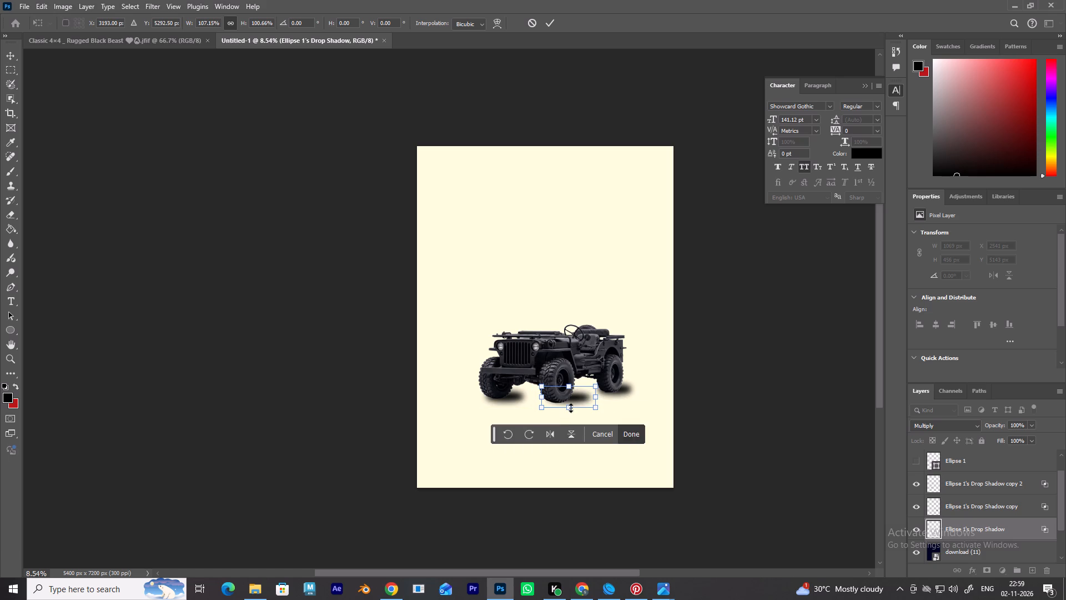
pyautogui.moveTo(581, 399); pyautogui.dragTo(580, 406)
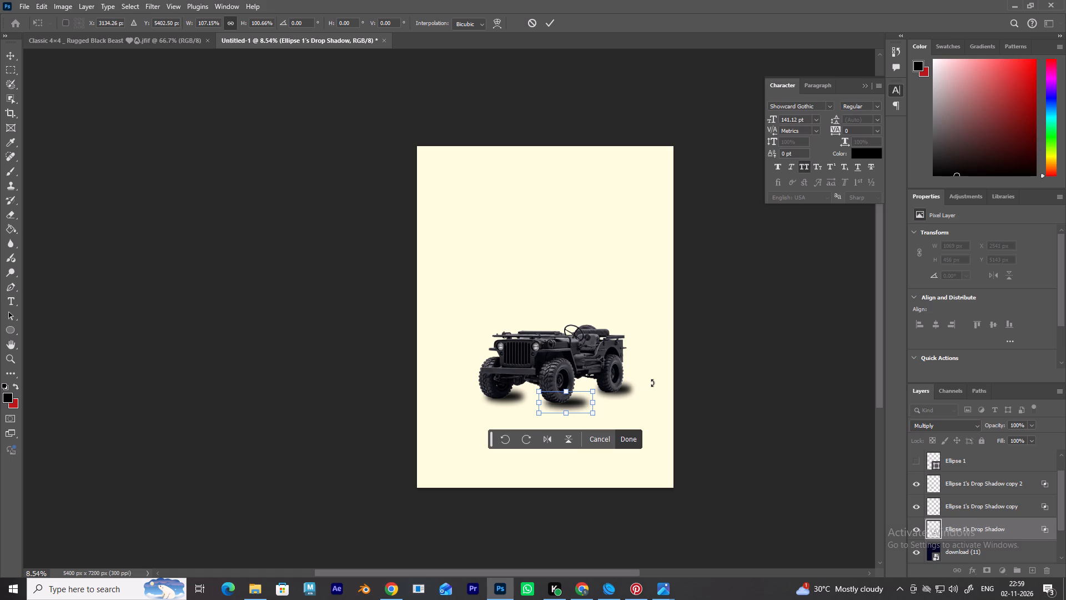
pyautogui.scroll(2, 652, 383)
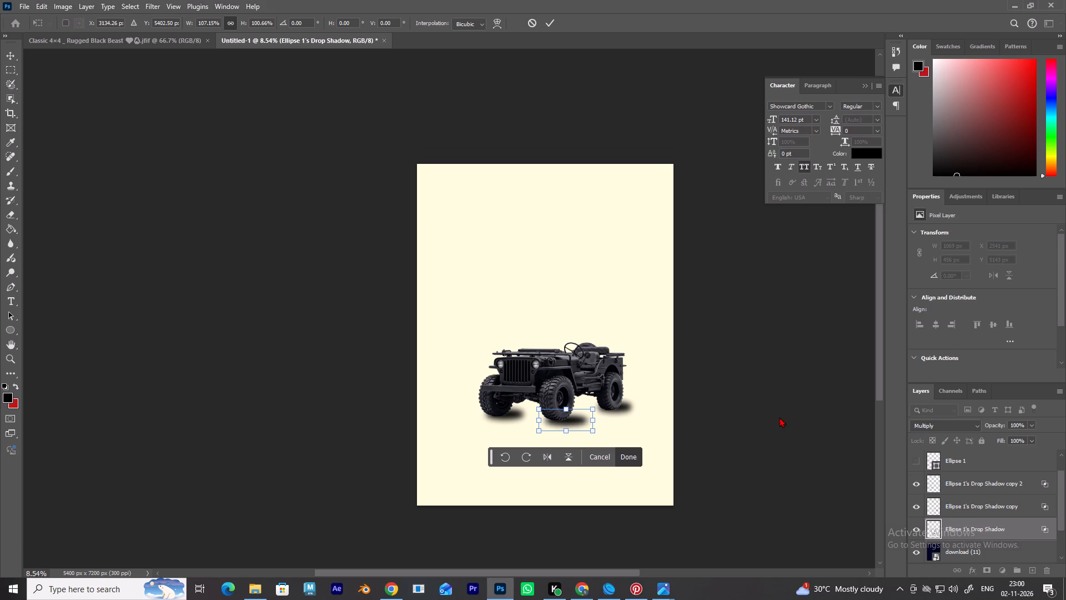
pyautogui.click(779, 417)
pyautogui.click(753, 204)
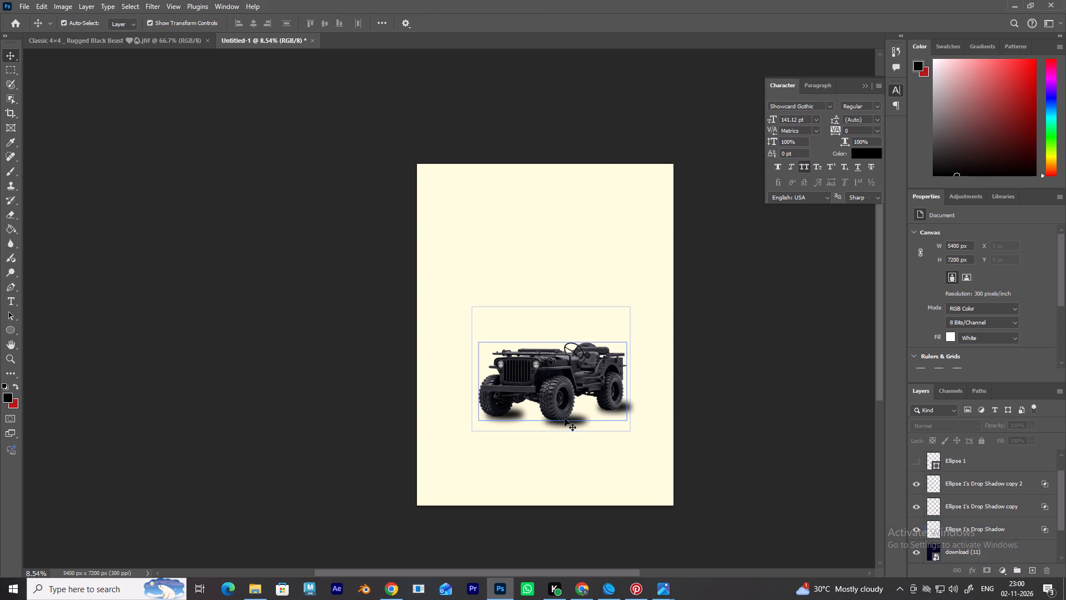
pyautogui.click(795, 384)
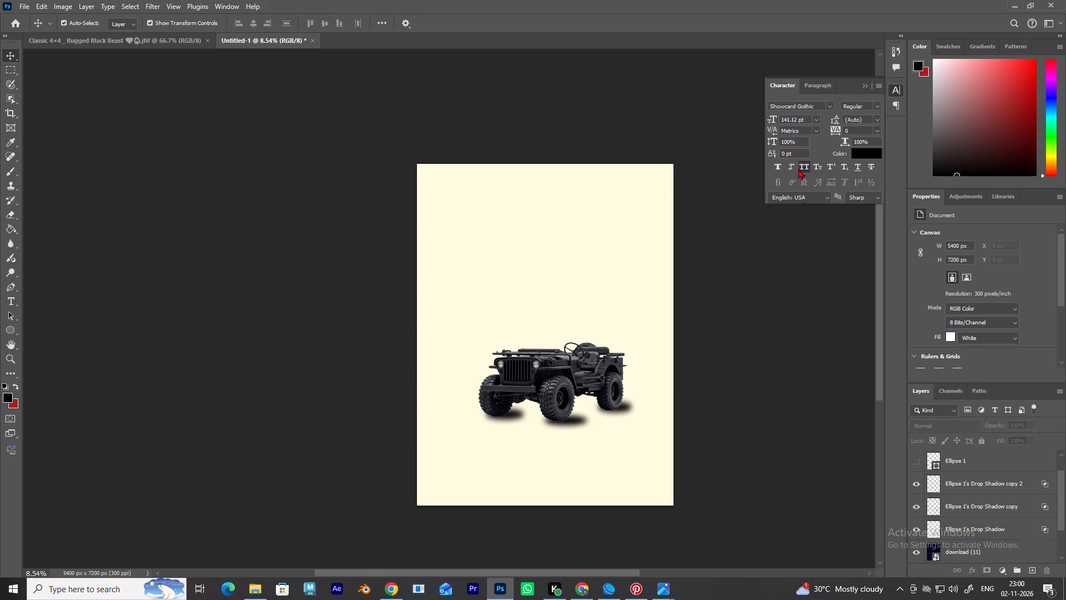
# Quit Photoshop, saving the poster in Downloads as a Photoshop file named jeep with Maximize Compatibility on.
pyautogui.click(1062, 0)
pyautogui.click(484, 222)
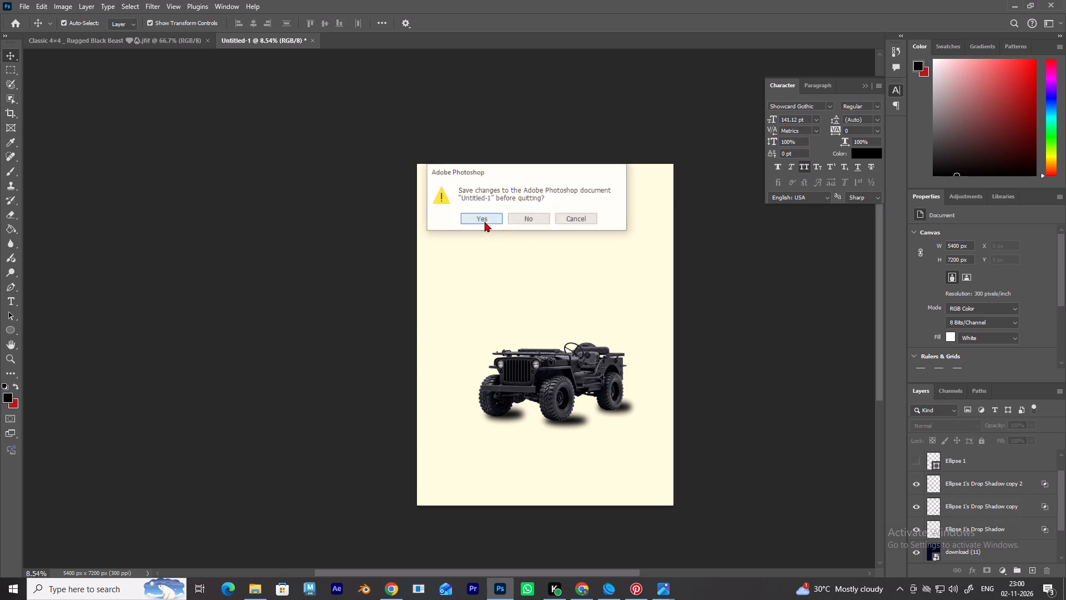
pyautogui.press('BackSpace')
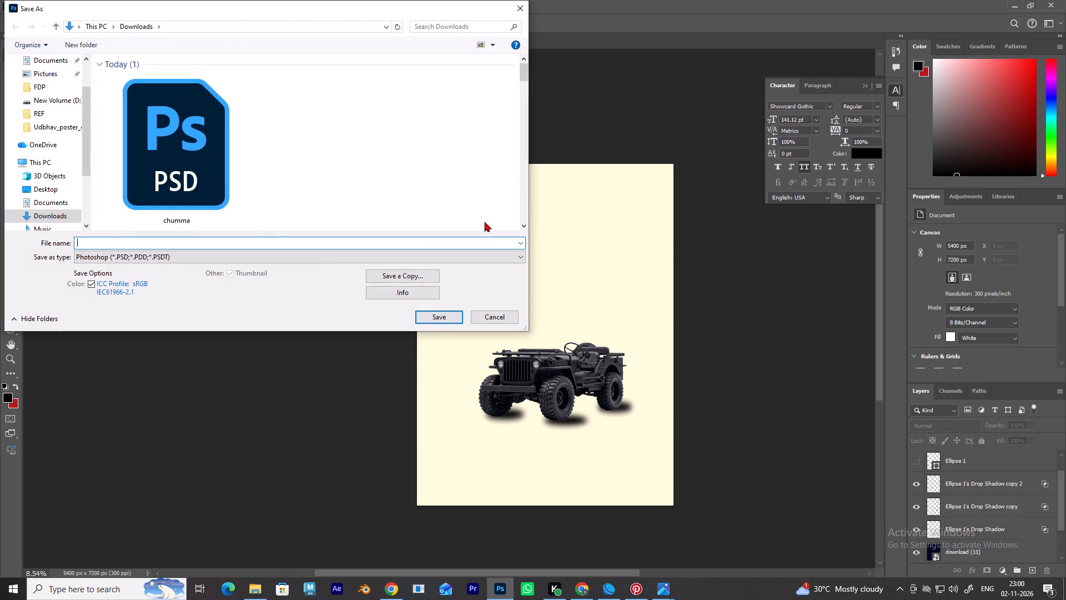
pyautogui.write('jee')
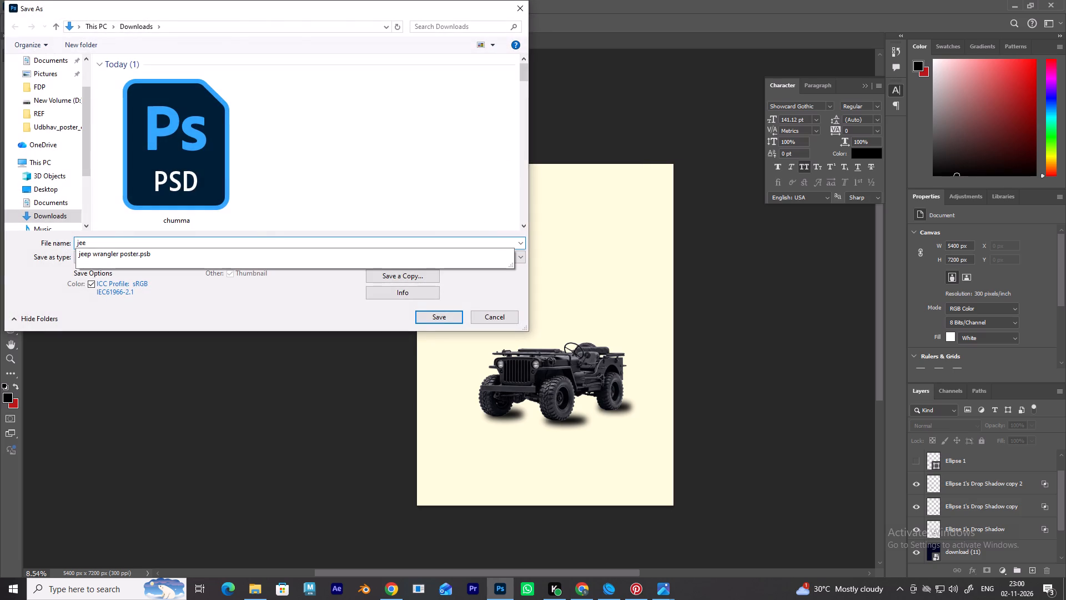
pyautogui.press('p')
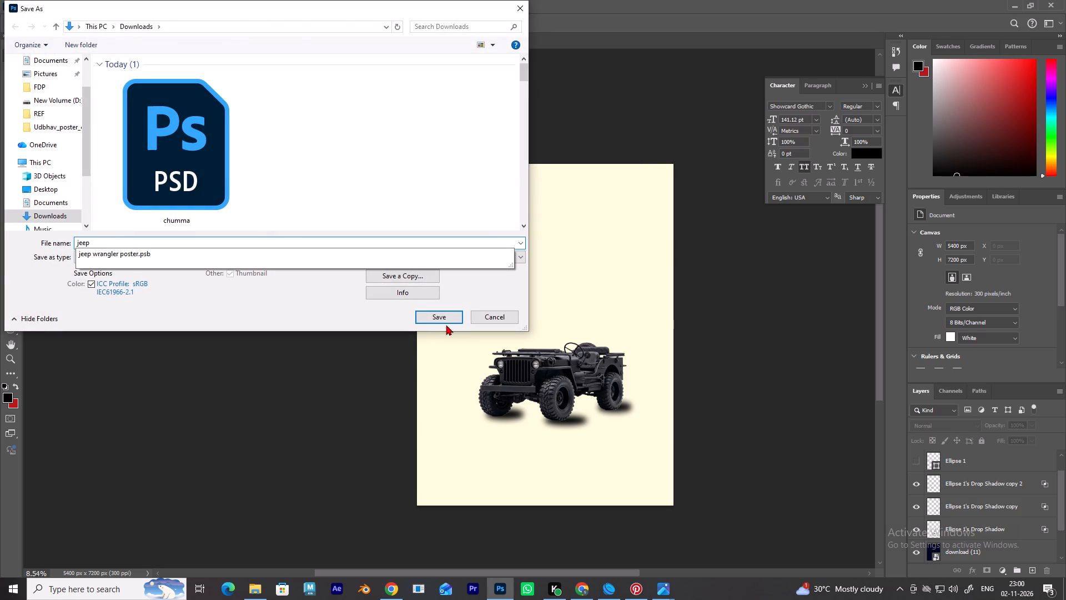
pyautogui.click(443, 318)
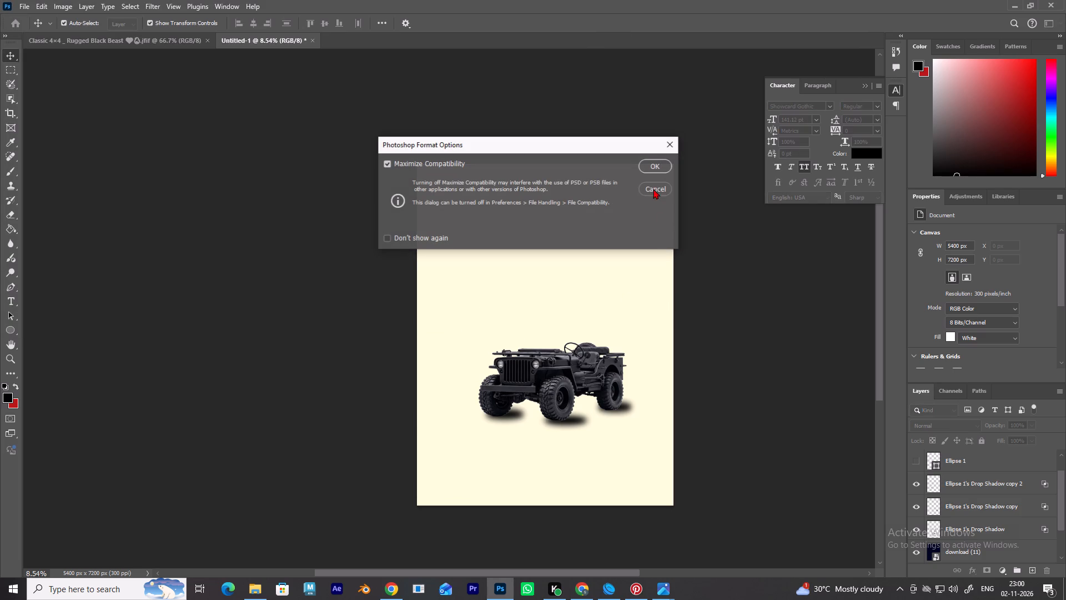
pyautogui.click(654, 167)
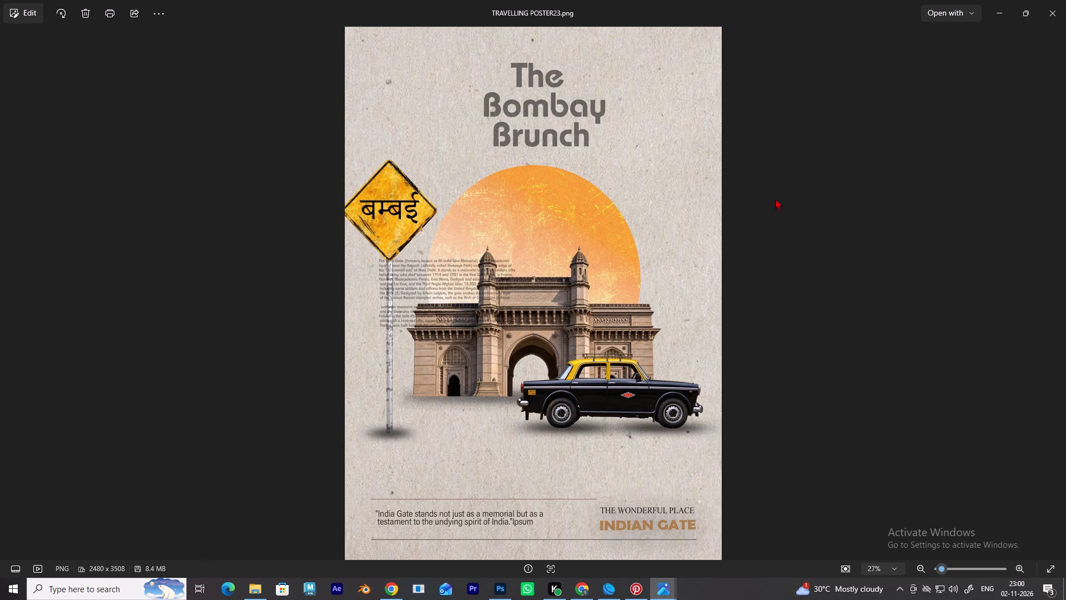
# Close the TRAVELLING POSTER23 and Classic 4×4 image windows and minimise the Spotify browser window.
pyautogui.click(1051, 6)
pyautogui.click(1051, 6)
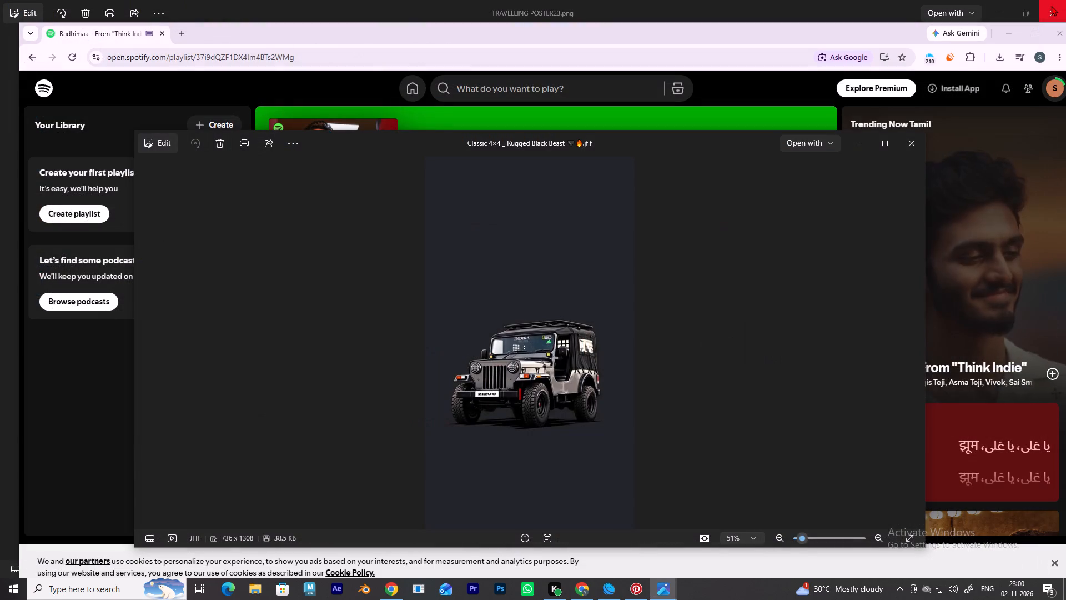
pyautogui.click(913, 145)
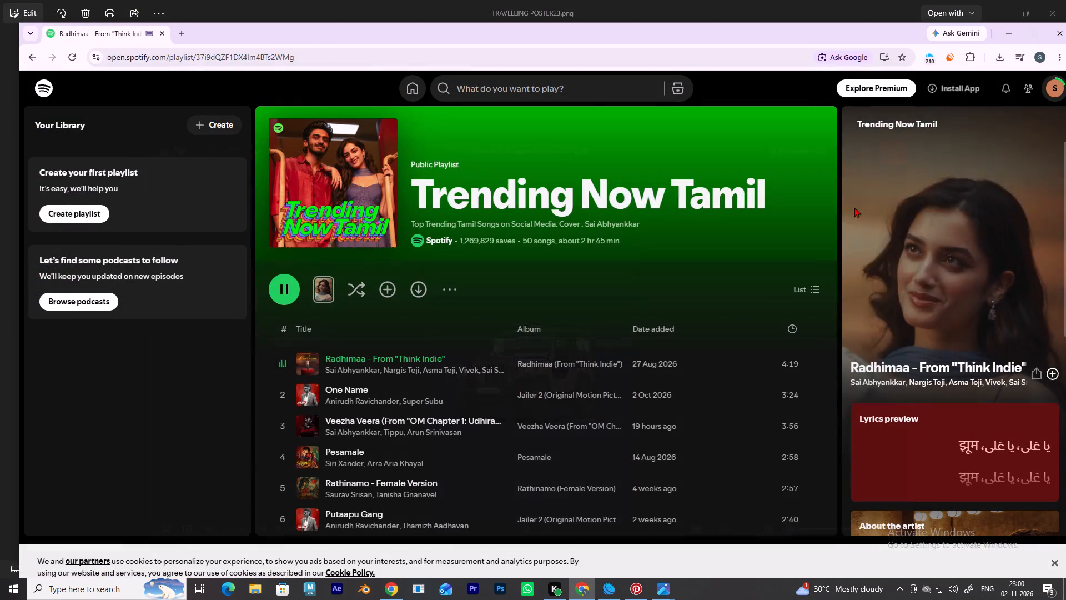
pyautogui.click(1007, 27)
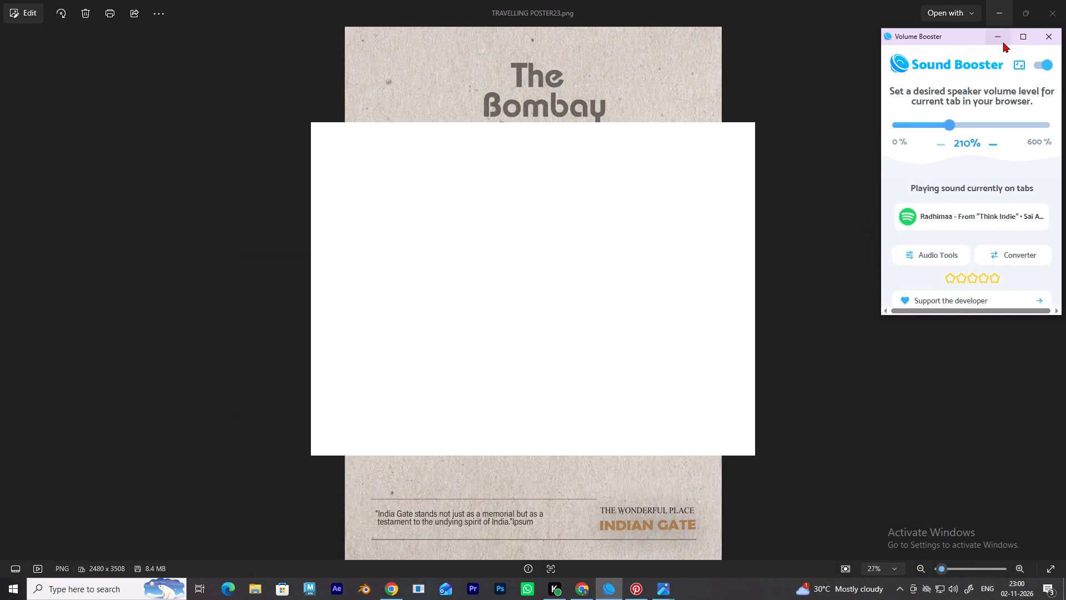
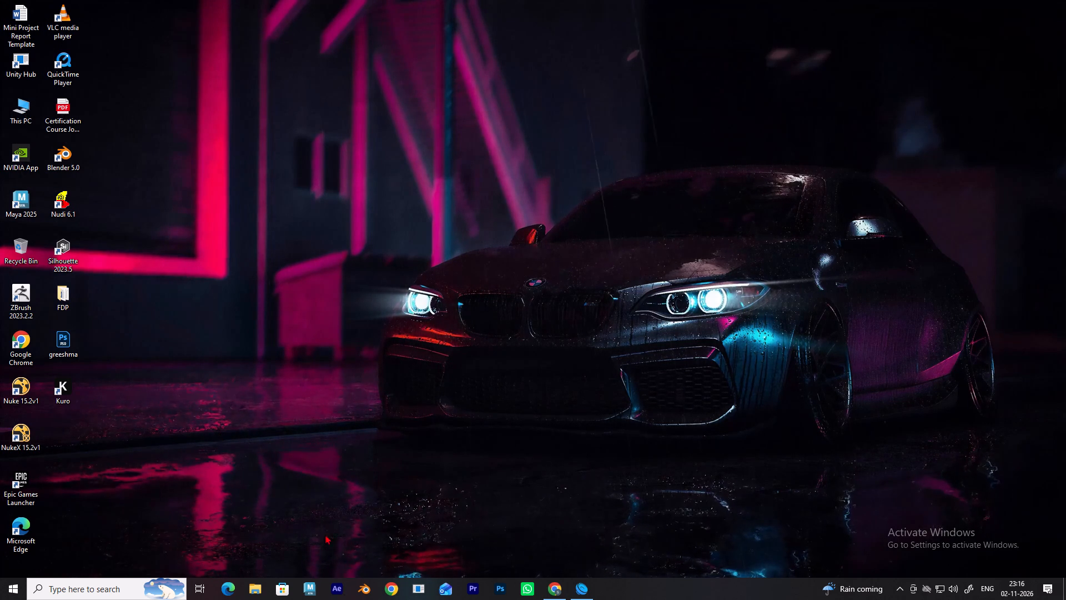
# Launch Photoshop and open the recent document greeshma.psd.
pyautogui.click(501, 583)
pyautogui.click(501, 583)
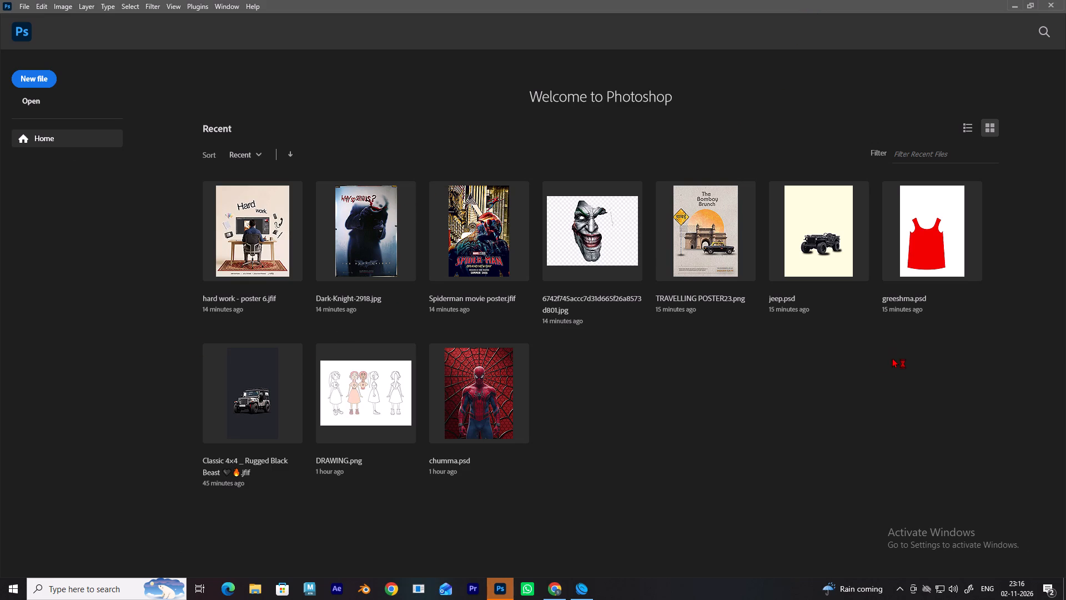
pyautogui.click(921, 215)
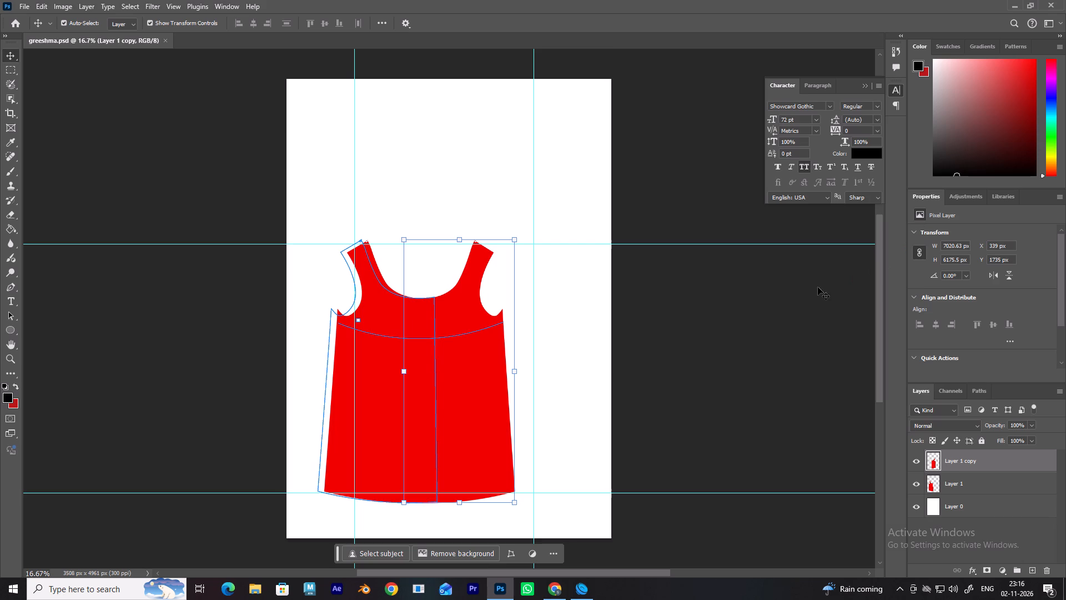
# Move the Layer 1 half of the red sleeveless top outward onto its path outline, at about X 339, Y 1735 px, and deselect it.
pyautogui.click(647, 323)
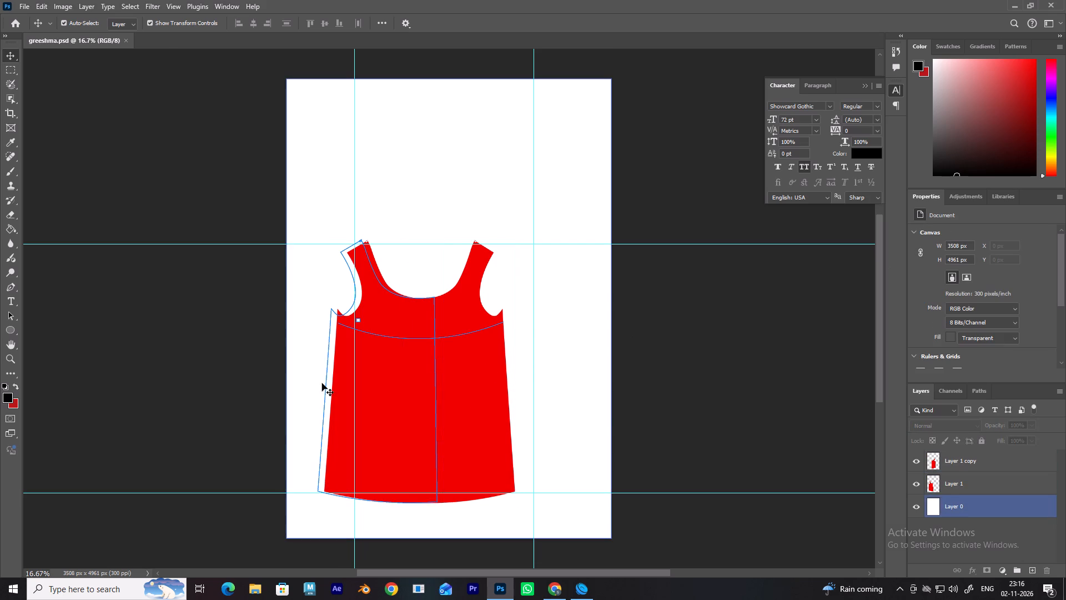
pyautogui.moveTo(358, 368); pyautogui.dragTo(353, 368)
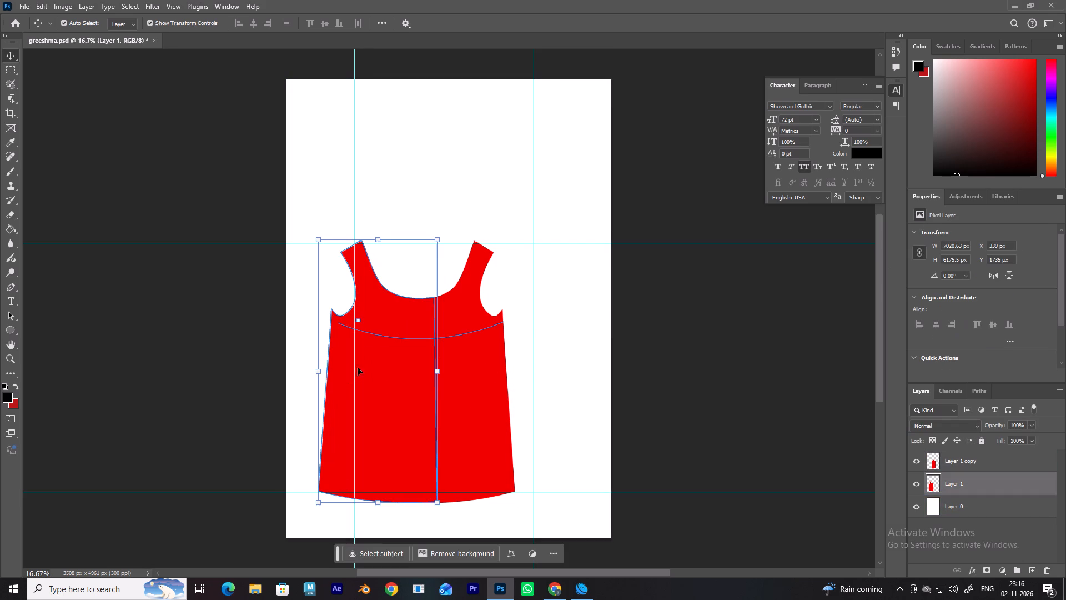
pyautogui.moveTo(638, 363); pyautogui.dragTo(633, 361)
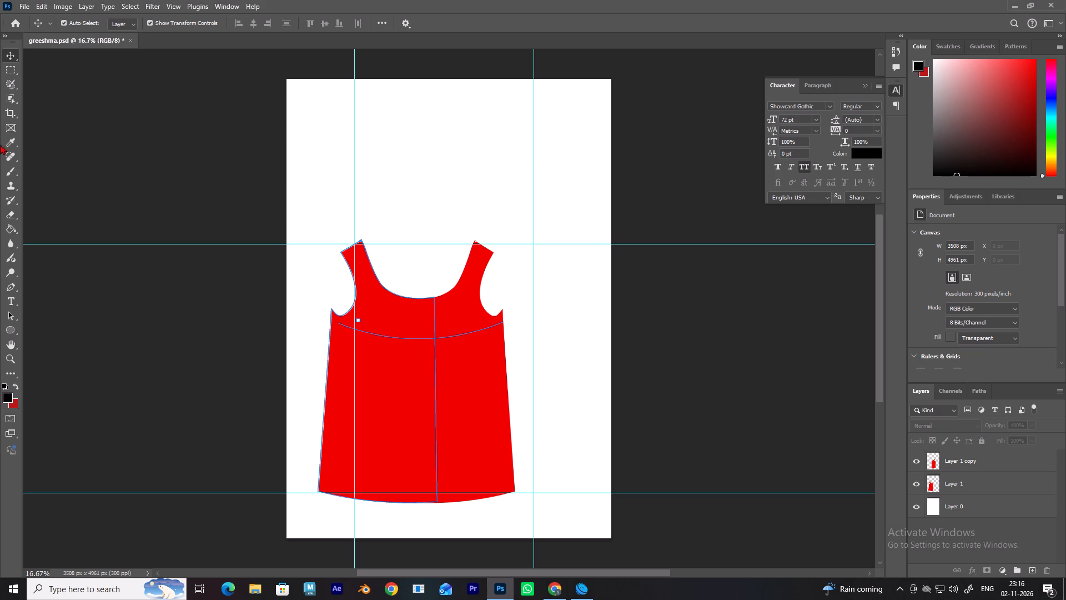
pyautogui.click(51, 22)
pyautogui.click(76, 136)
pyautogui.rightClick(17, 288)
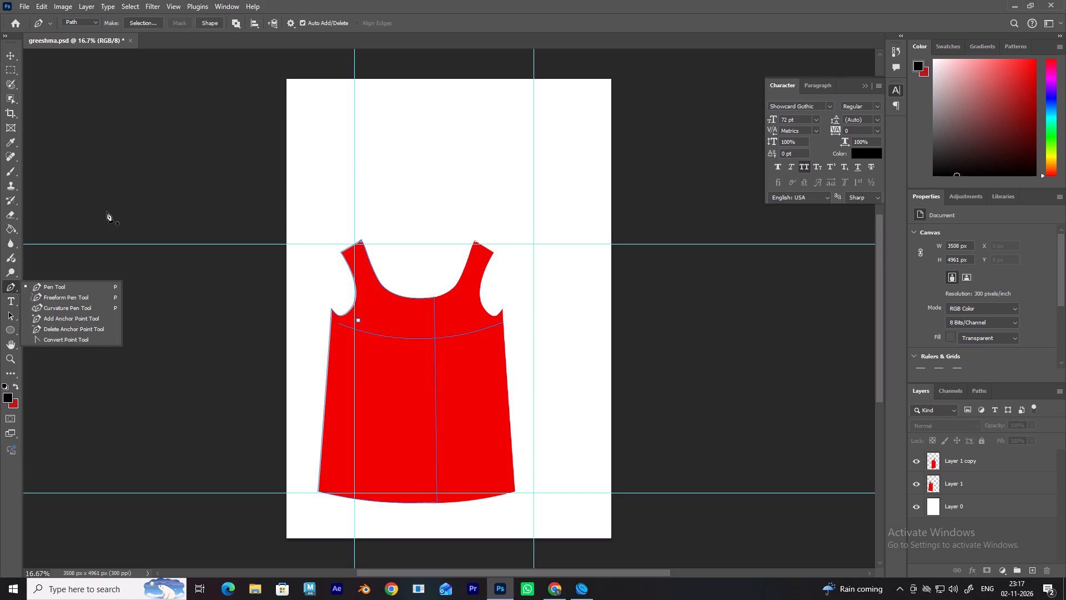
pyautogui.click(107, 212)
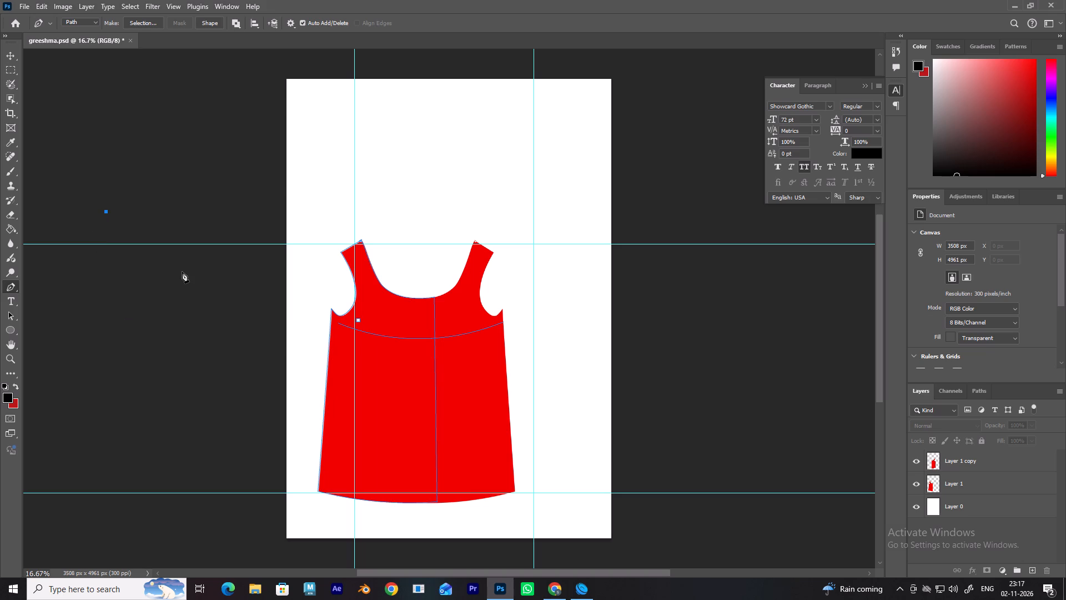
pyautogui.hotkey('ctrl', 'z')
# Quit Photoshop, saving the changes to greeshma.psd.
pyautogui.click(1059, 0)
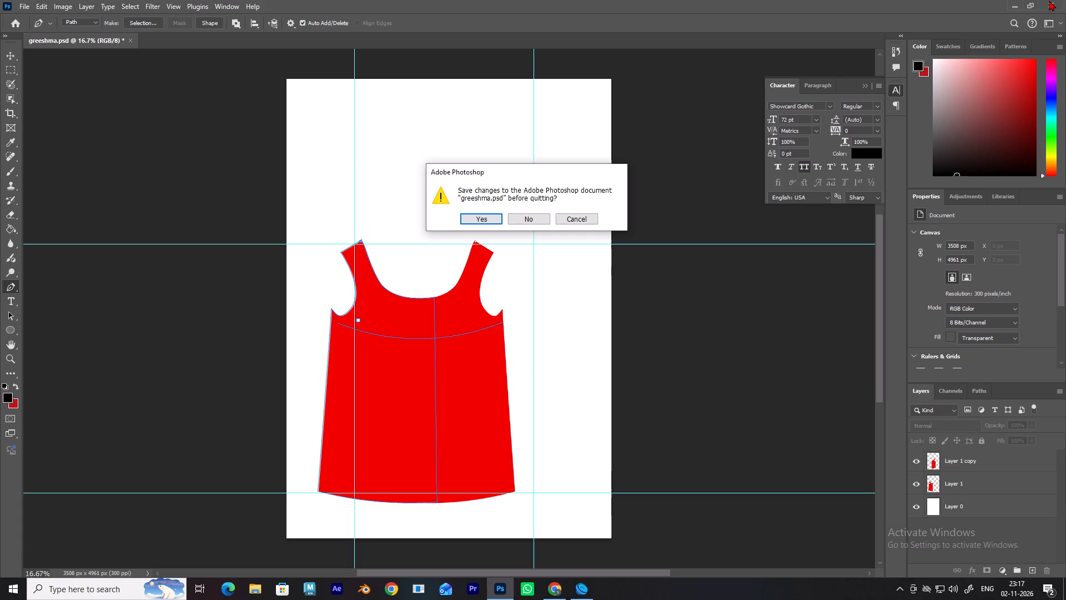
pyautogui.click(1052, 0)
pyautogui.click(1052, 0)
pyautogui.moveTo(1052, 0); pyautogui.dragTo(1047, 1)
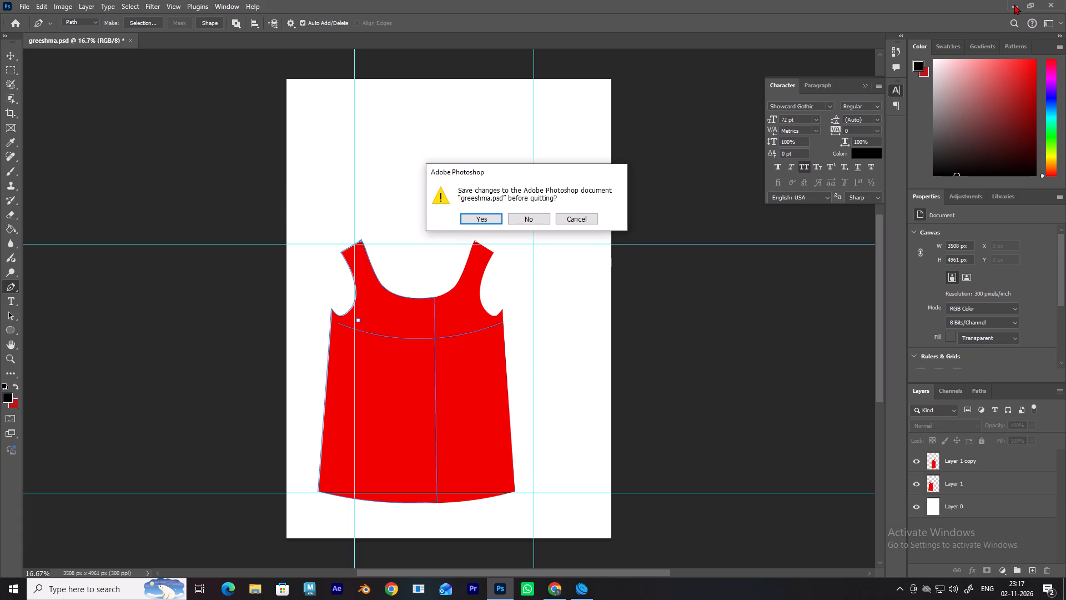
pyautogui.click(1014, 4)
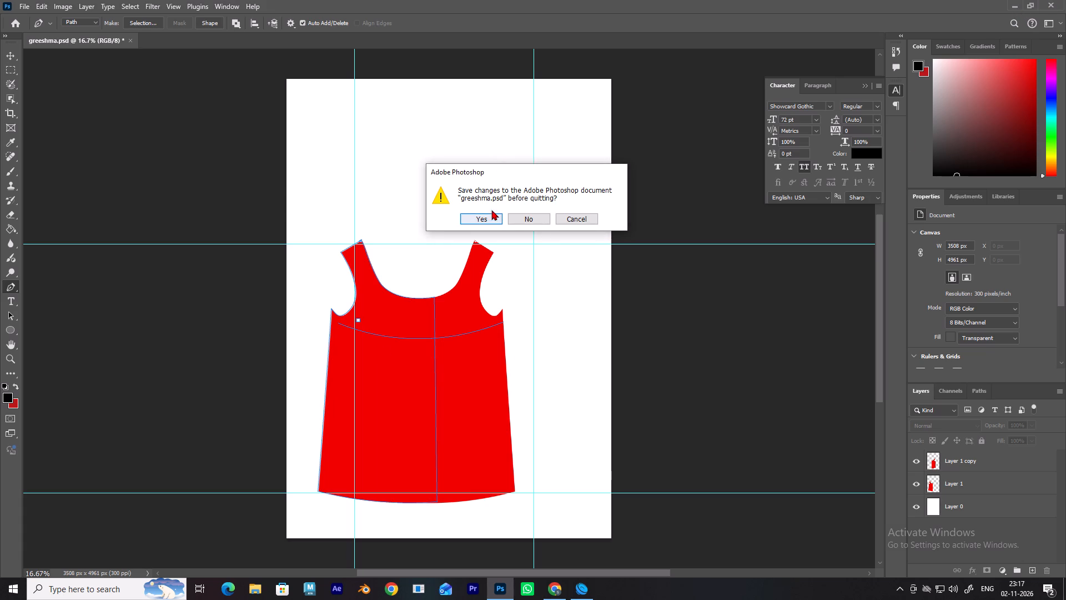
pyautogui.click(479, 215)
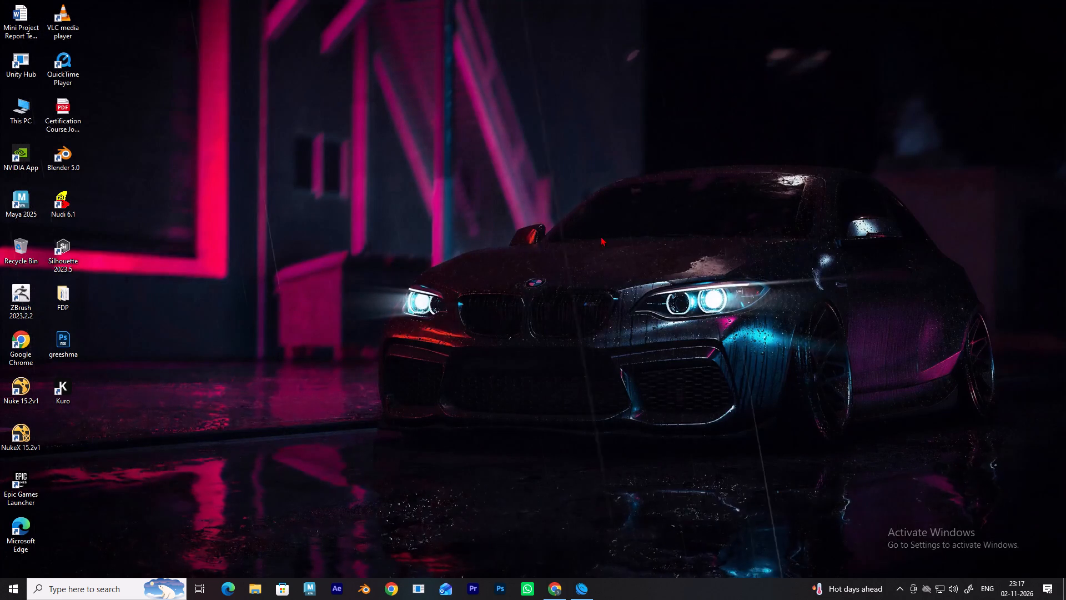